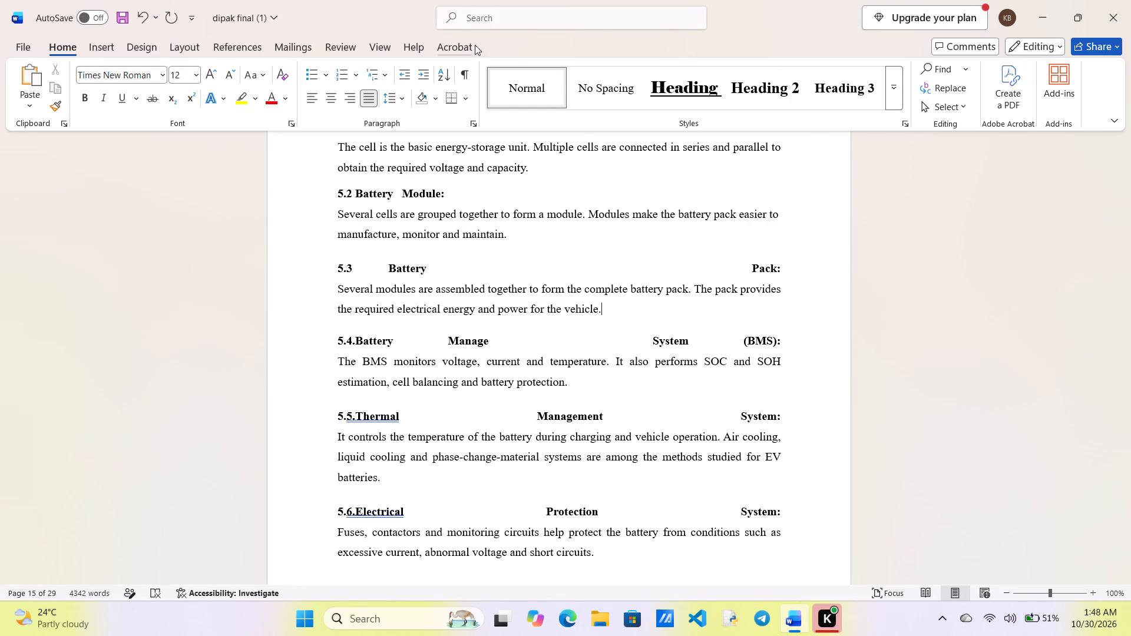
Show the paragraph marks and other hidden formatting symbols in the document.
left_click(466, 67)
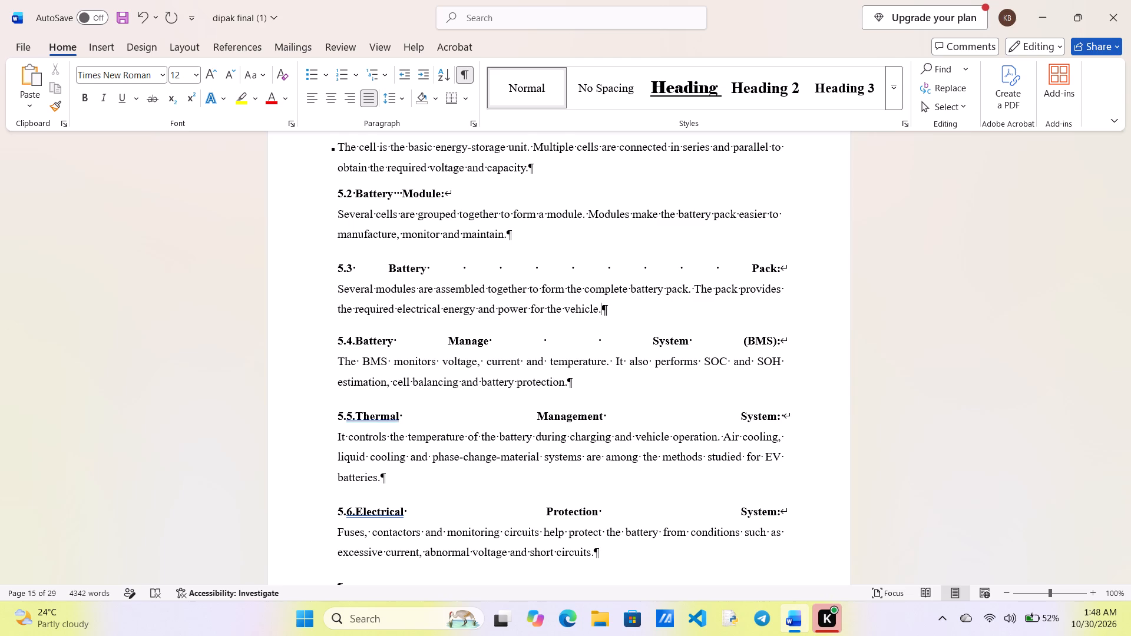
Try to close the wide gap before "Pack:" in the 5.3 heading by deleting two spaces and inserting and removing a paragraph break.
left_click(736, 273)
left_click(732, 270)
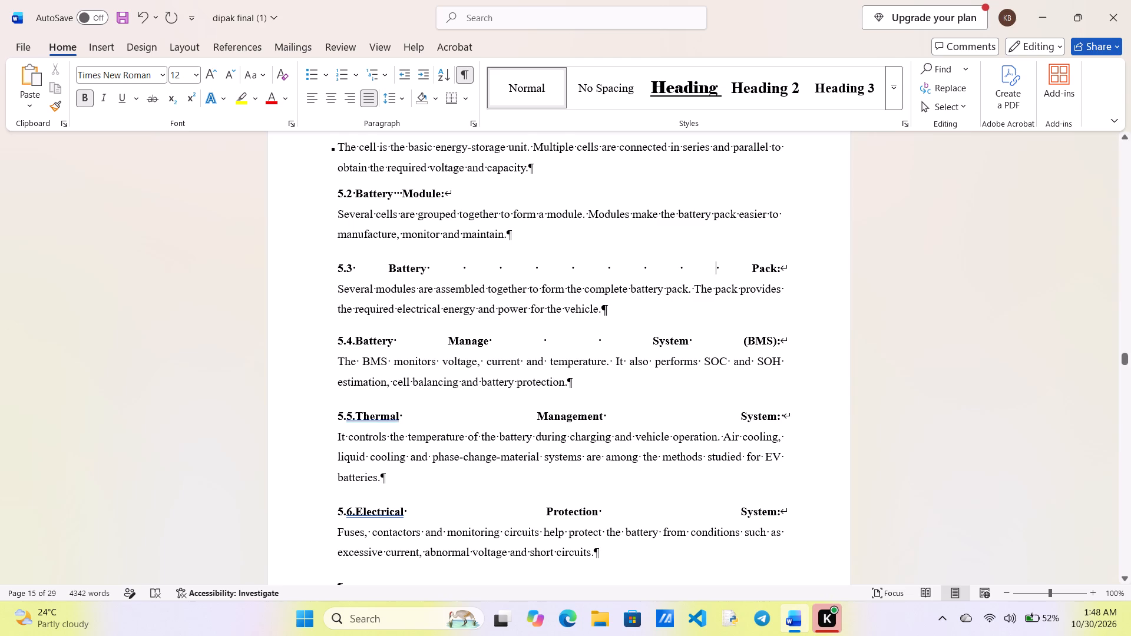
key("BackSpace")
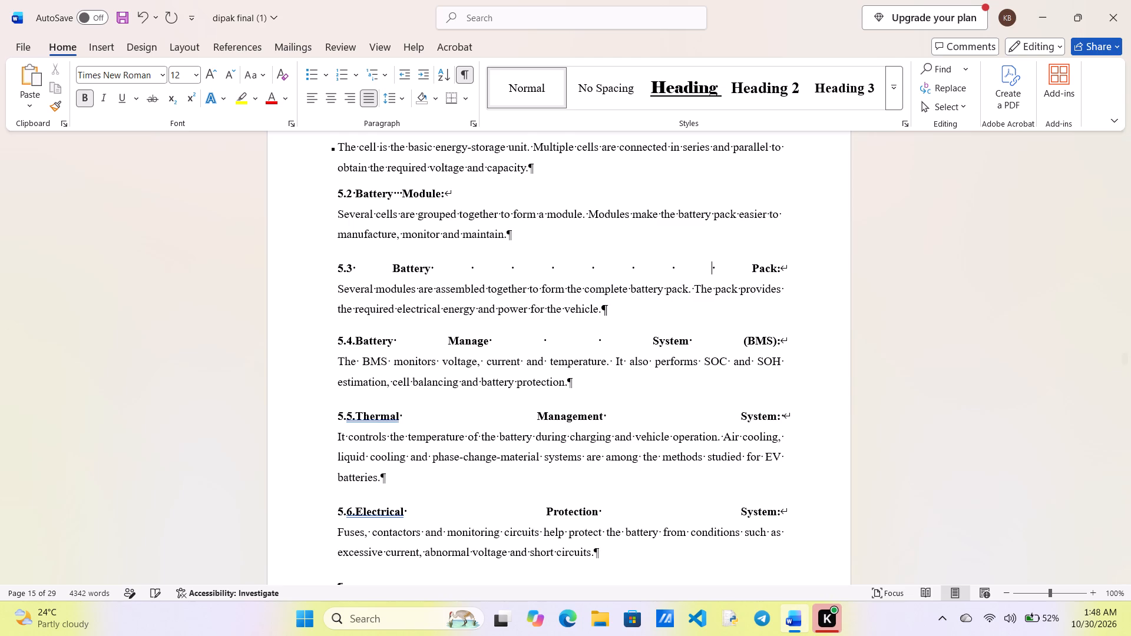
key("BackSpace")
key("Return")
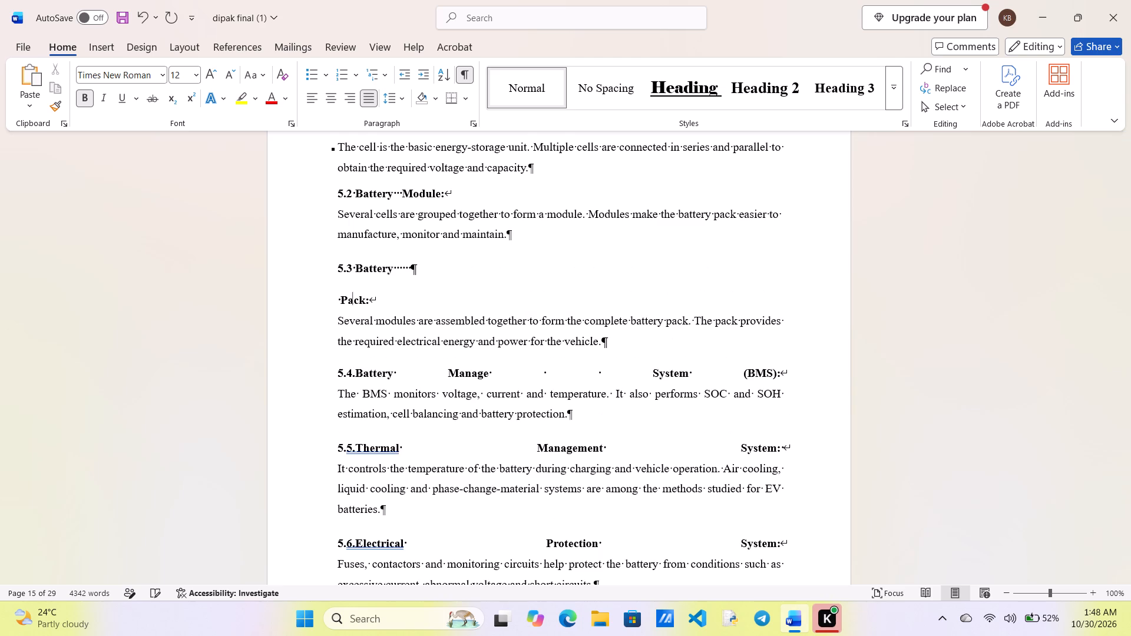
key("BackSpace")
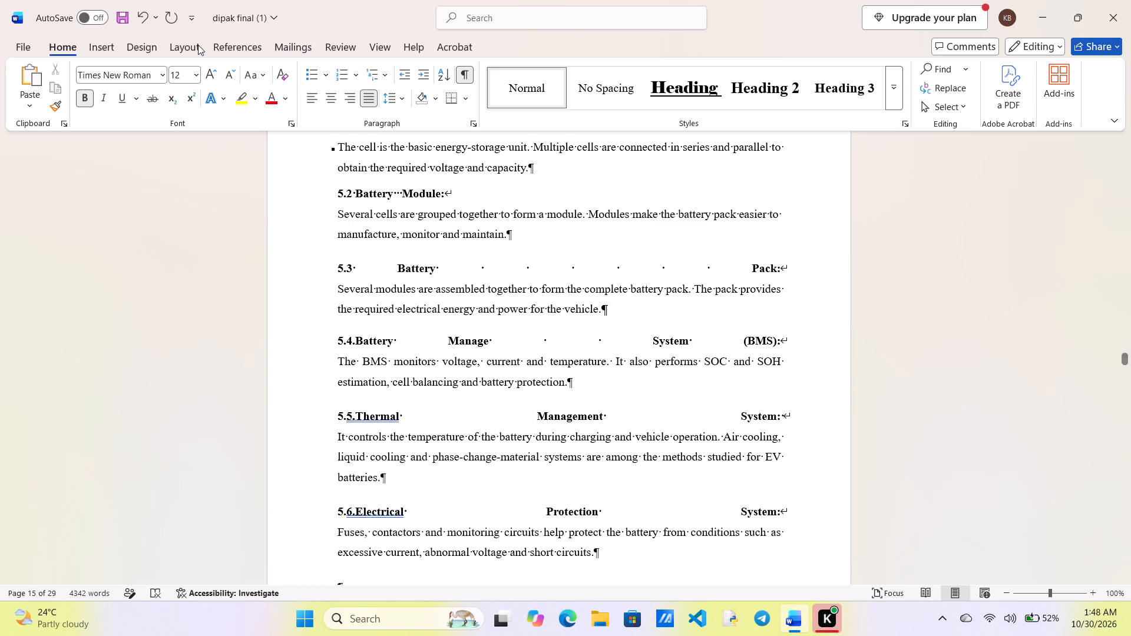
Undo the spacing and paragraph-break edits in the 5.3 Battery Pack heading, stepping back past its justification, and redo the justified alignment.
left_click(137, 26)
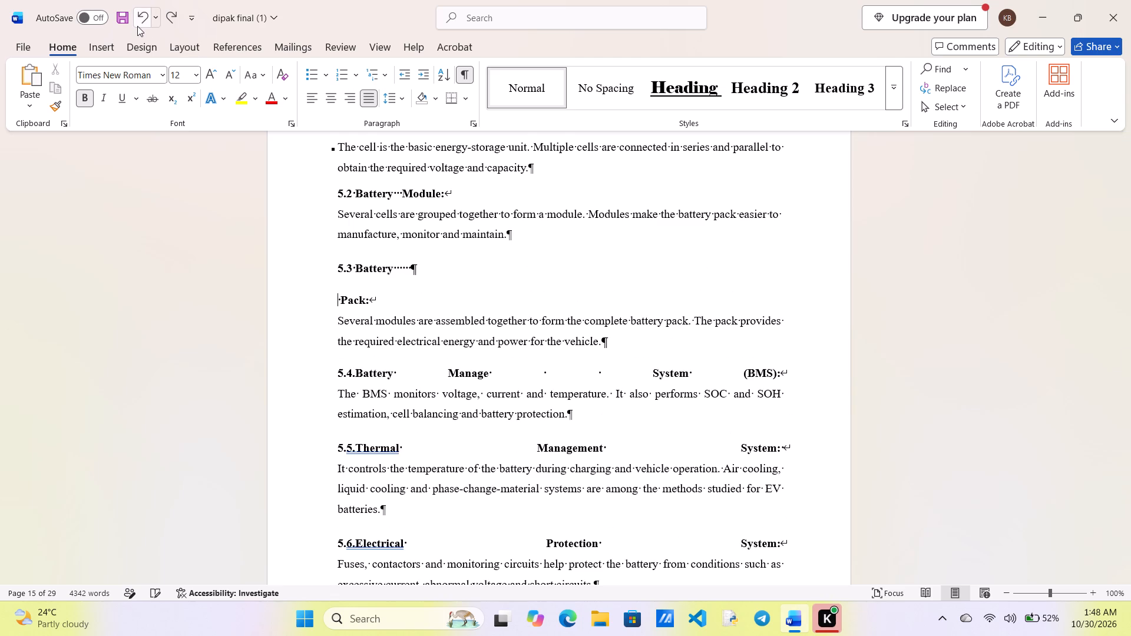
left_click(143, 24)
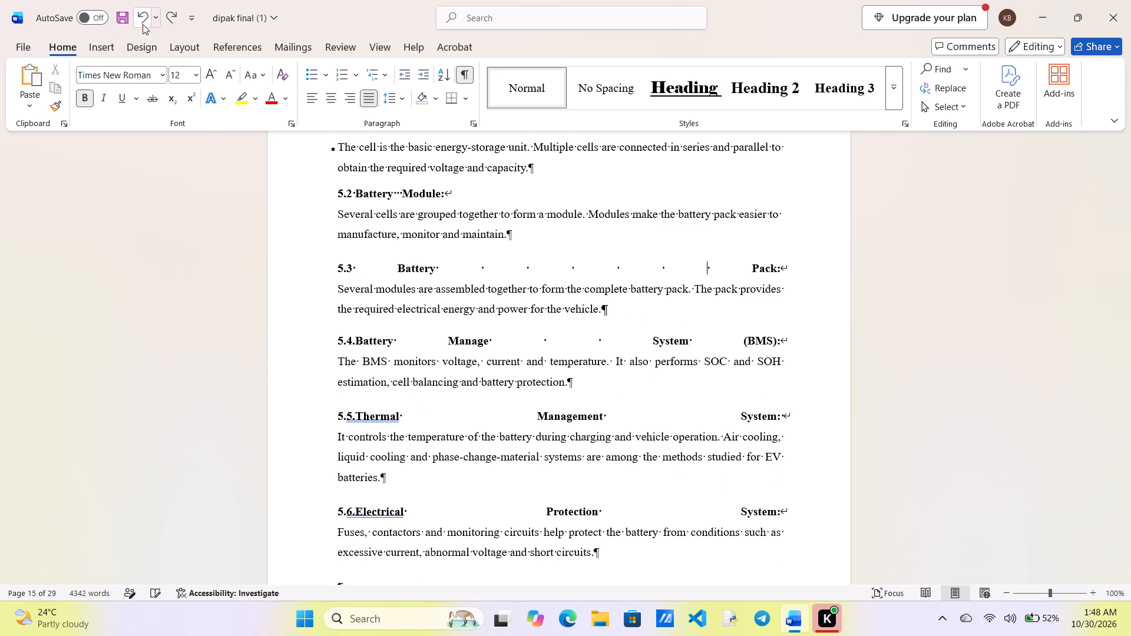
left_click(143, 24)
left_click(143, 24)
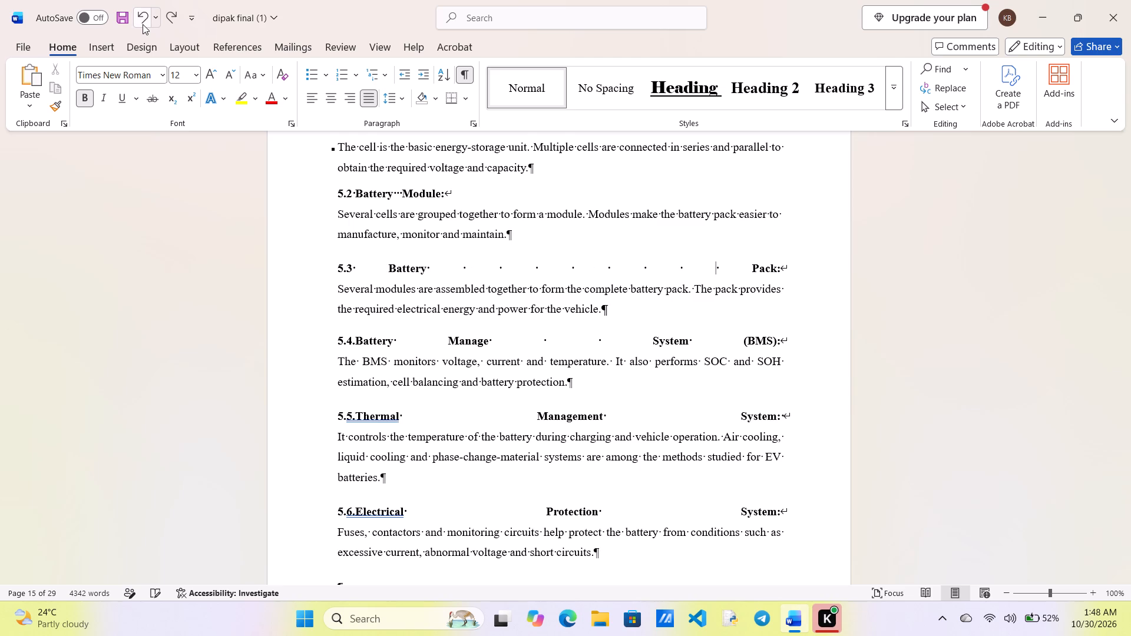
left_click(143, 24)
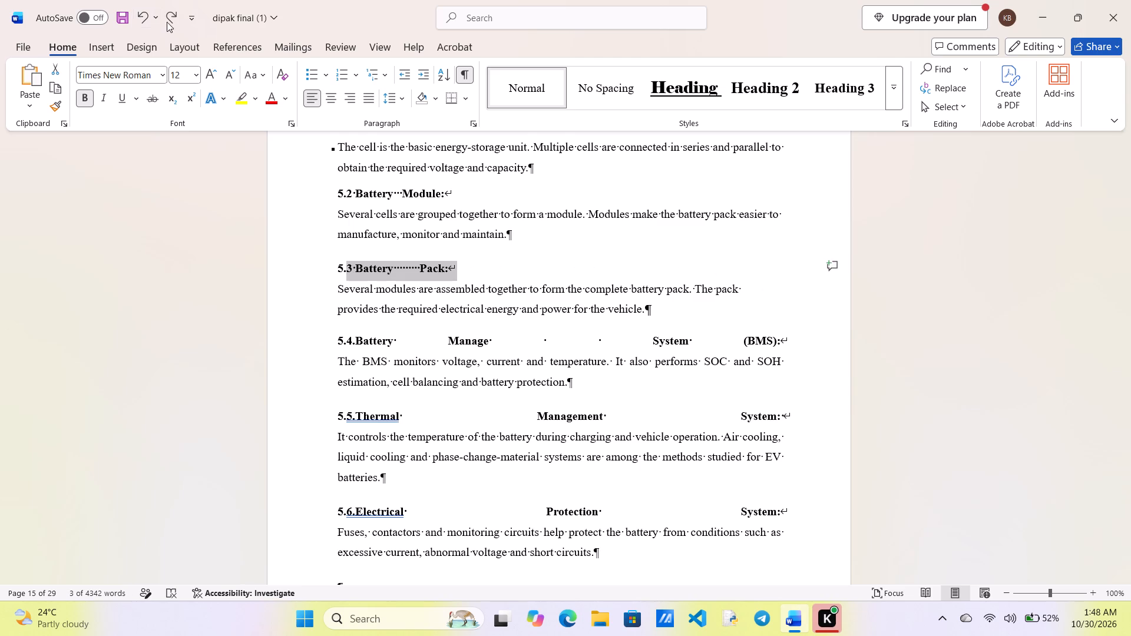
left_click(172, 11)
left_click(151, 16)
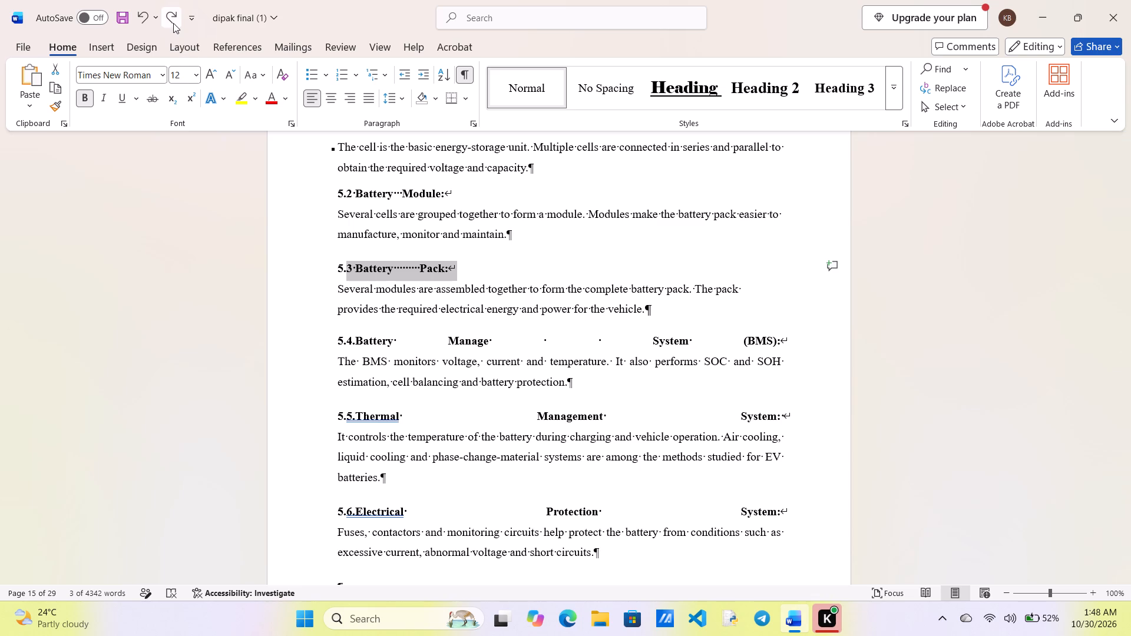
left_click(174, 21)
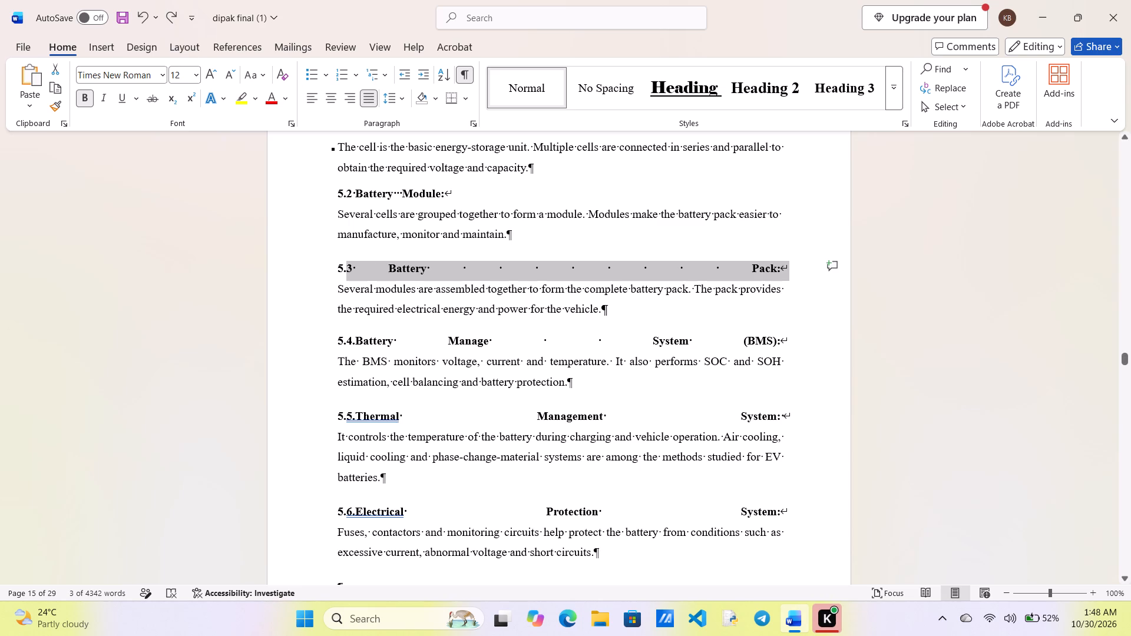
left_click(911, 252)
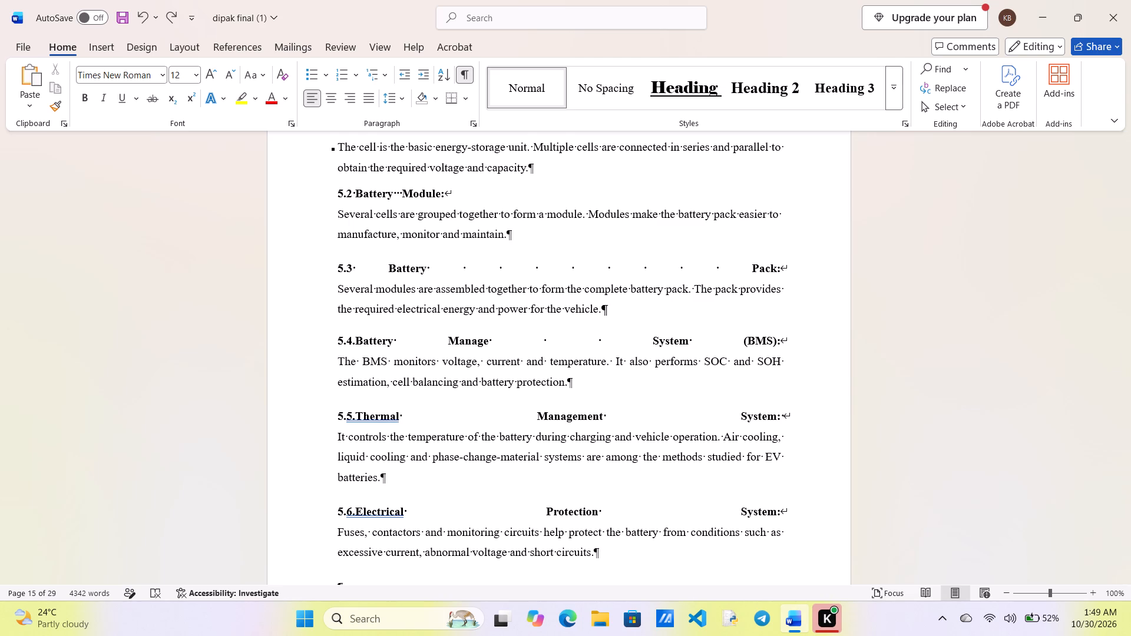
Delete the space between "5.3" and "Battery" in the Battery Pack heading.
scroll(911, 252, "up", 1)
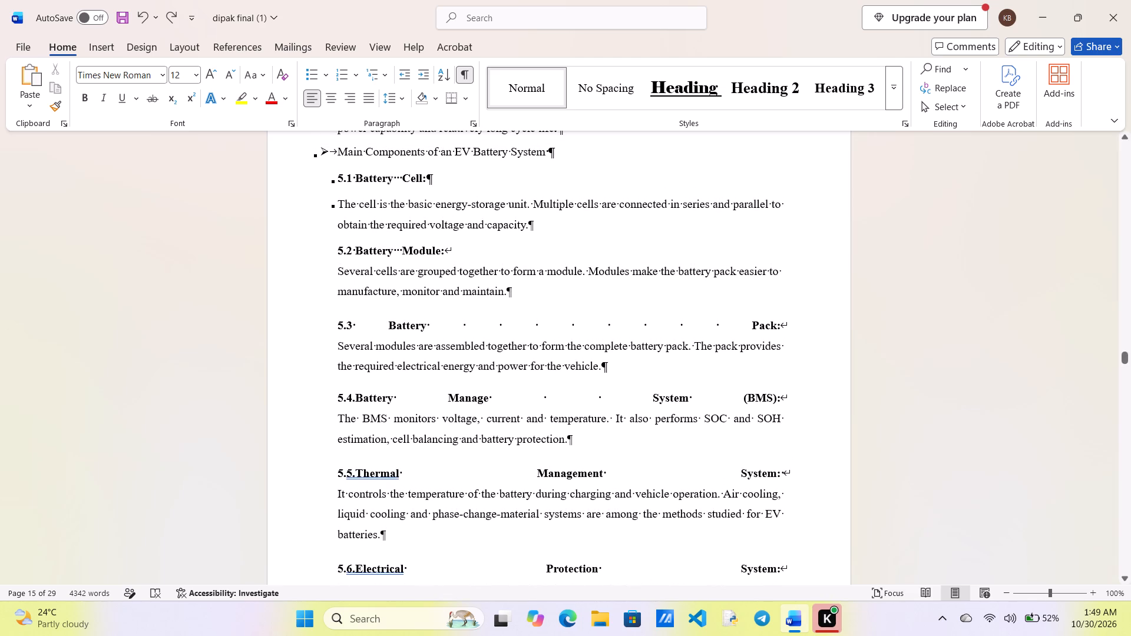
left_click(388, 324)
key("BackSpace")
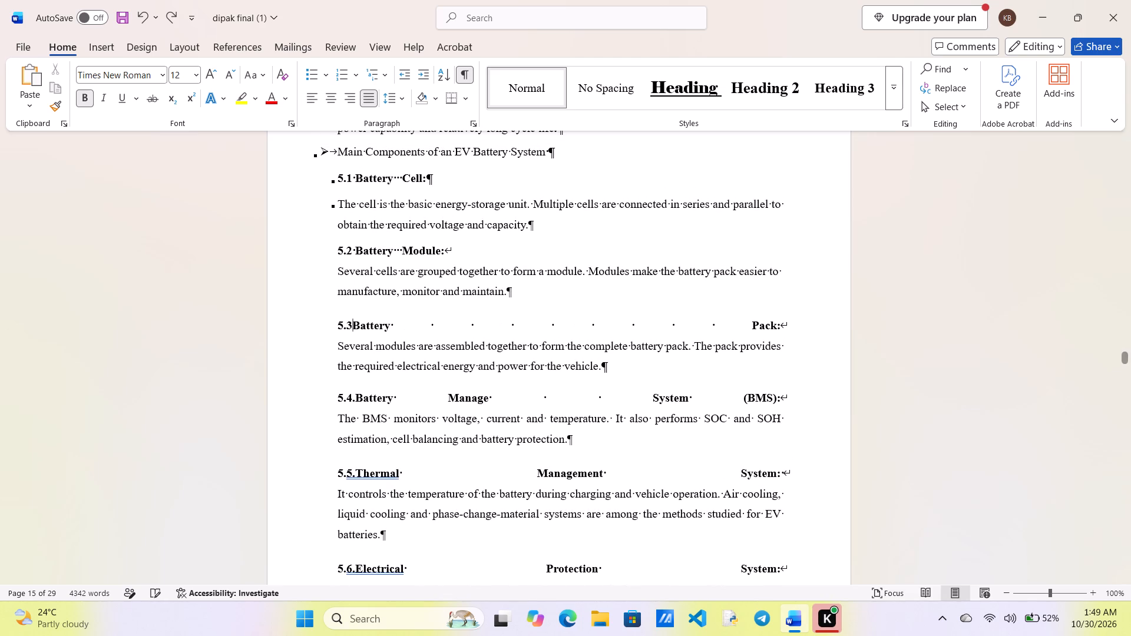
key("space")
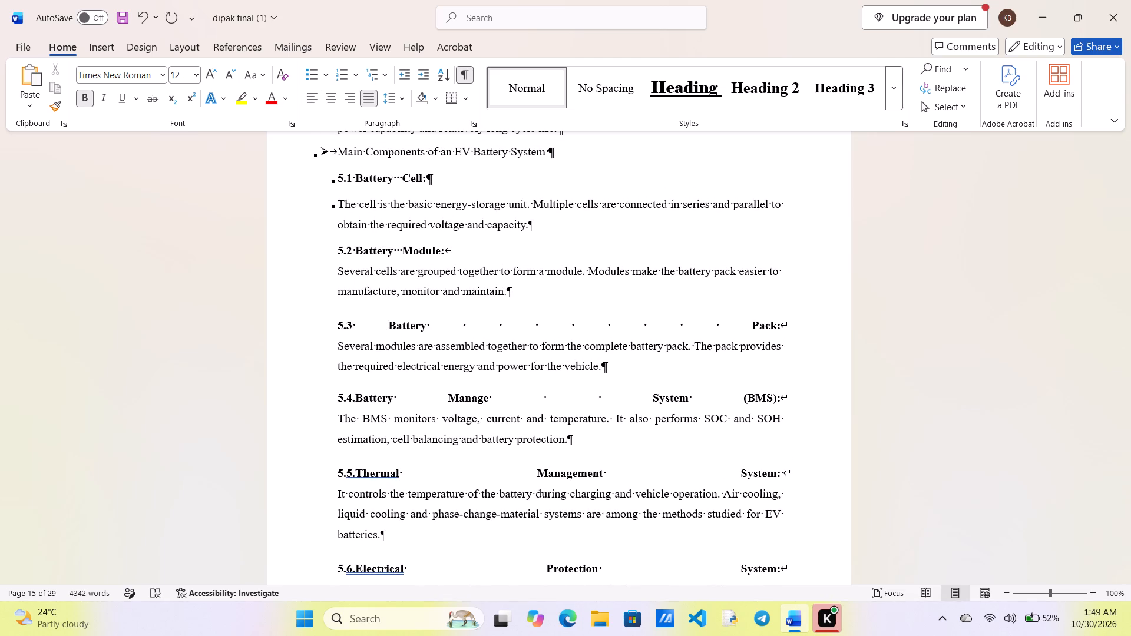
key("BackSpace")
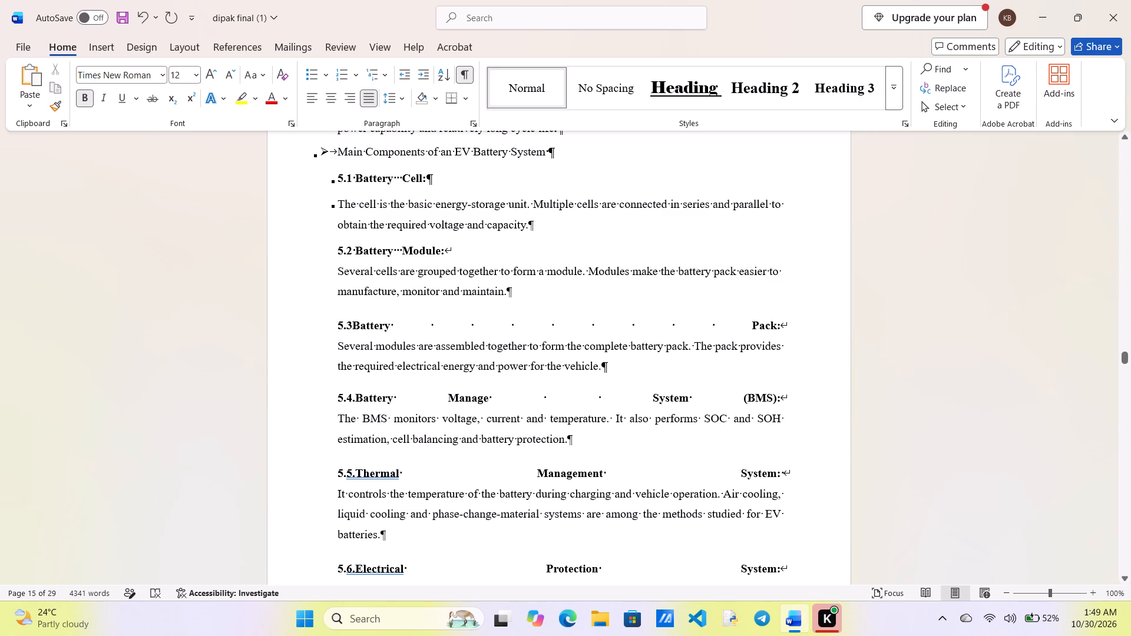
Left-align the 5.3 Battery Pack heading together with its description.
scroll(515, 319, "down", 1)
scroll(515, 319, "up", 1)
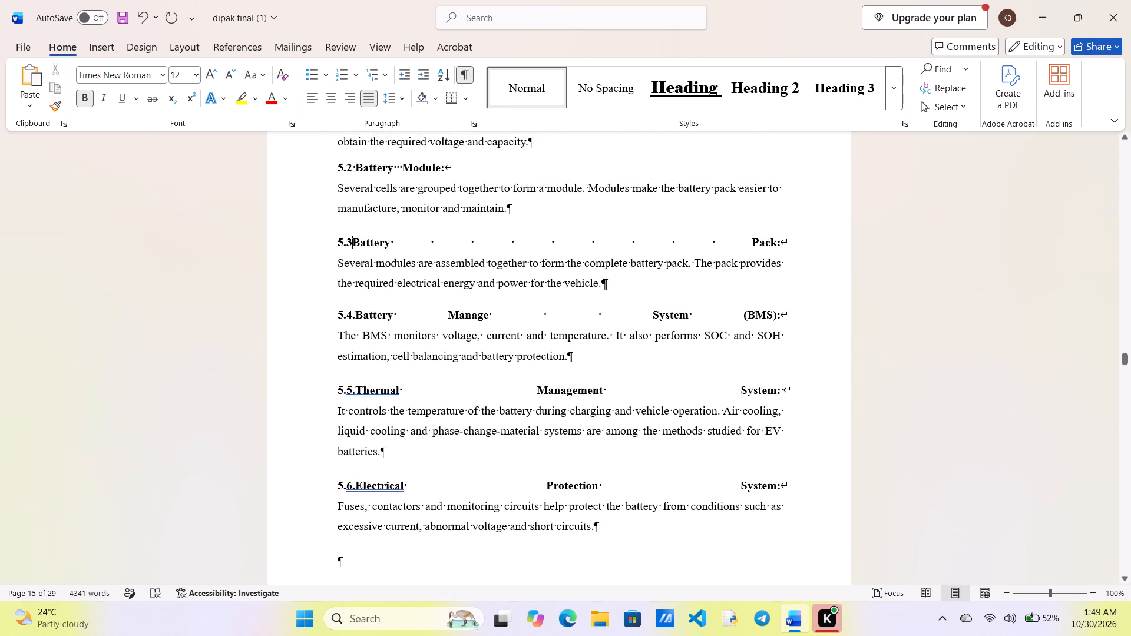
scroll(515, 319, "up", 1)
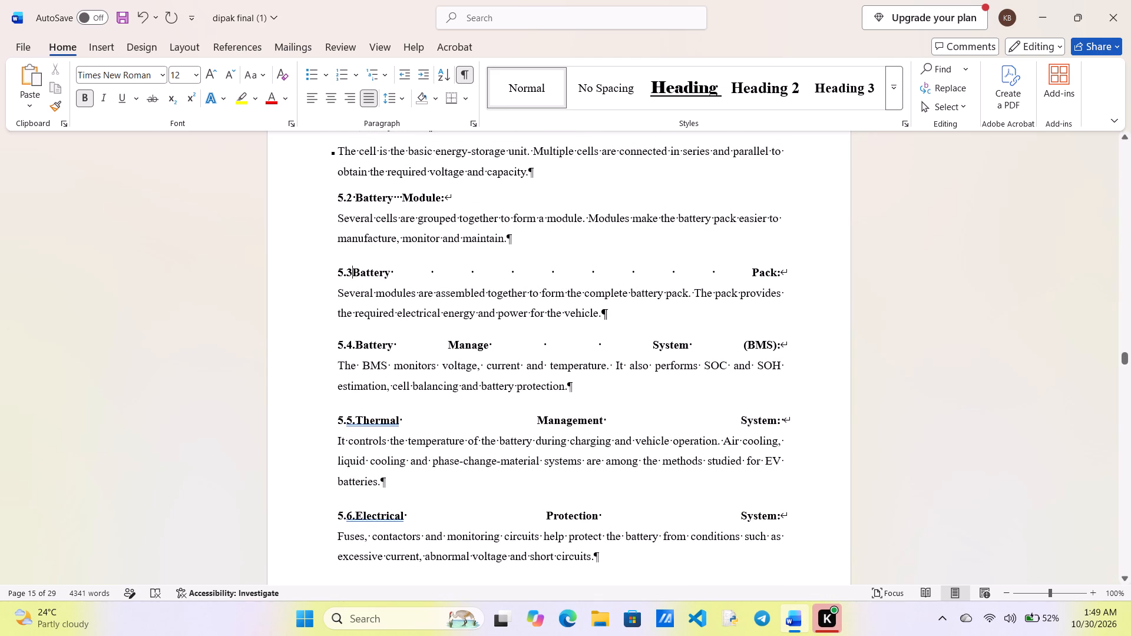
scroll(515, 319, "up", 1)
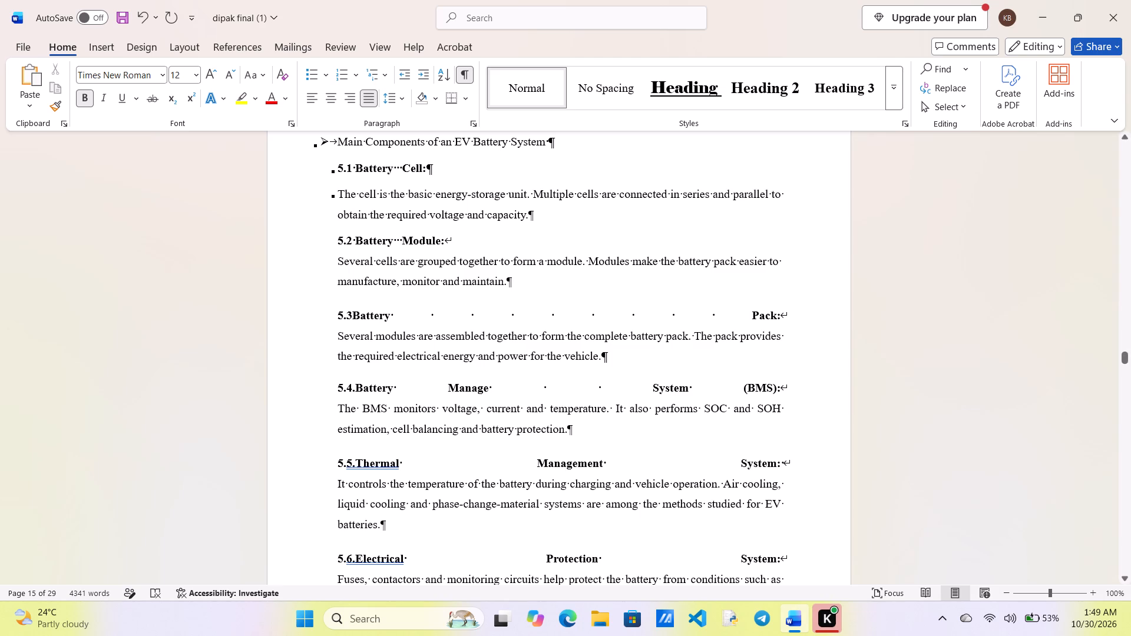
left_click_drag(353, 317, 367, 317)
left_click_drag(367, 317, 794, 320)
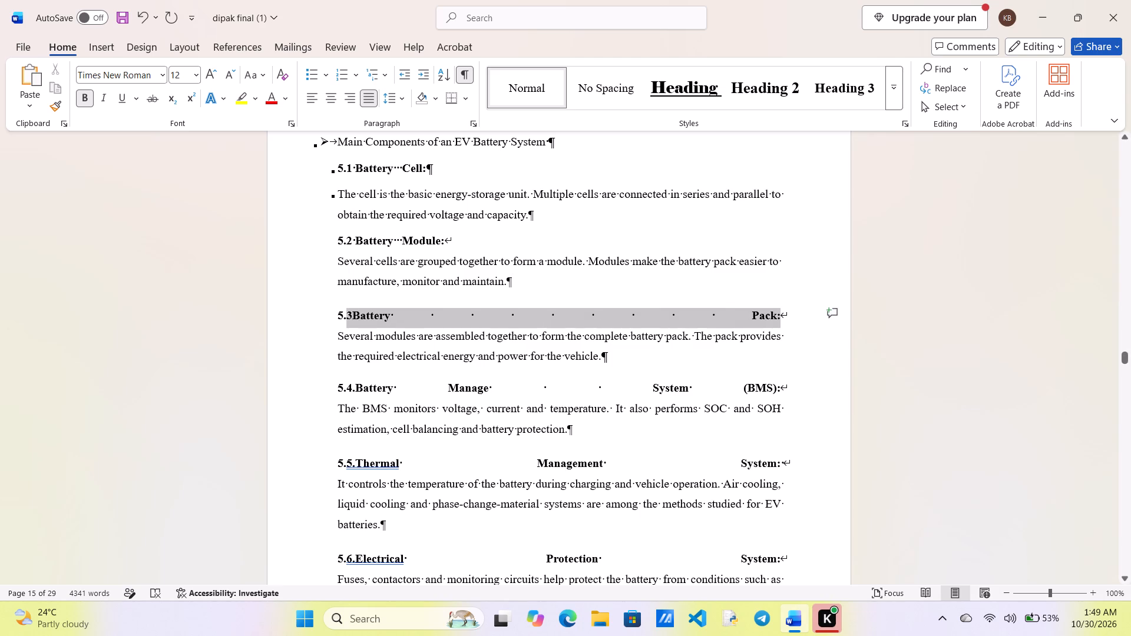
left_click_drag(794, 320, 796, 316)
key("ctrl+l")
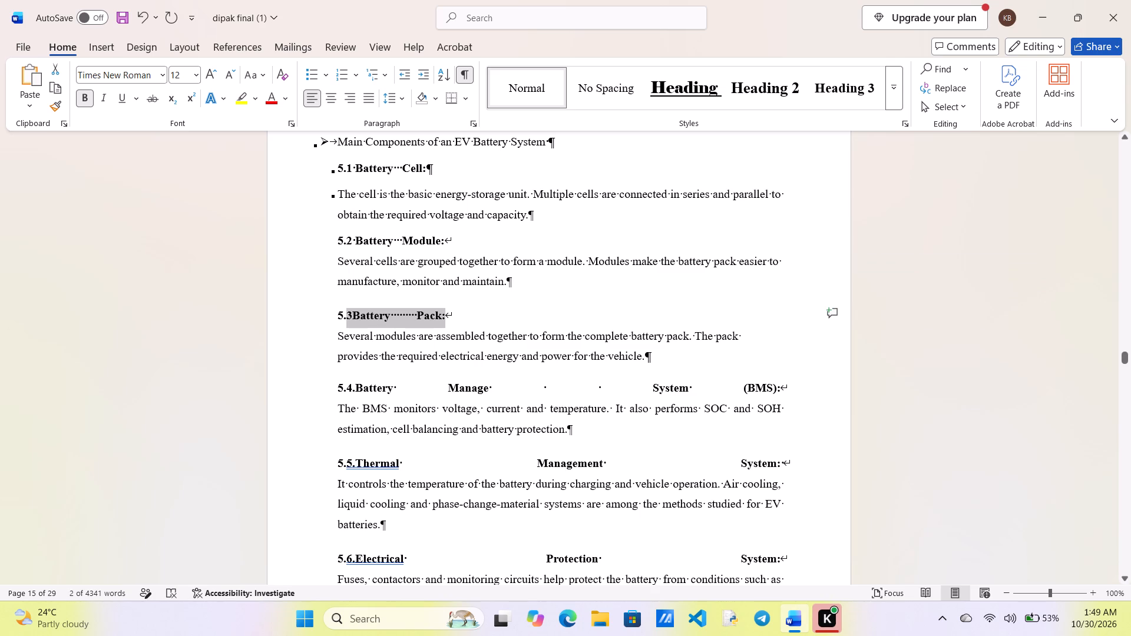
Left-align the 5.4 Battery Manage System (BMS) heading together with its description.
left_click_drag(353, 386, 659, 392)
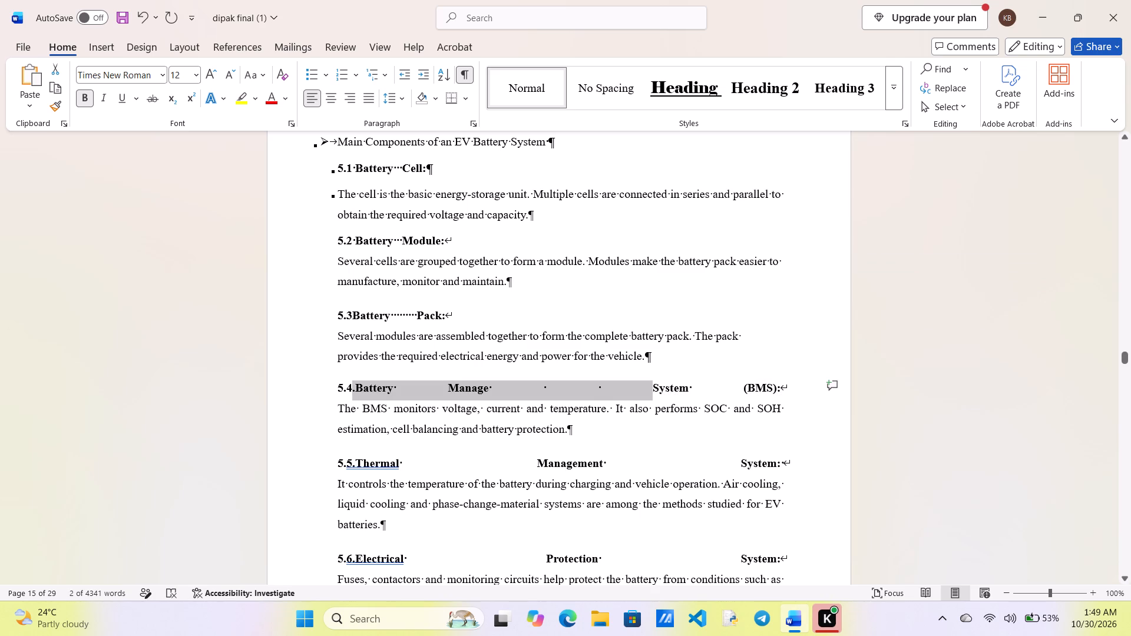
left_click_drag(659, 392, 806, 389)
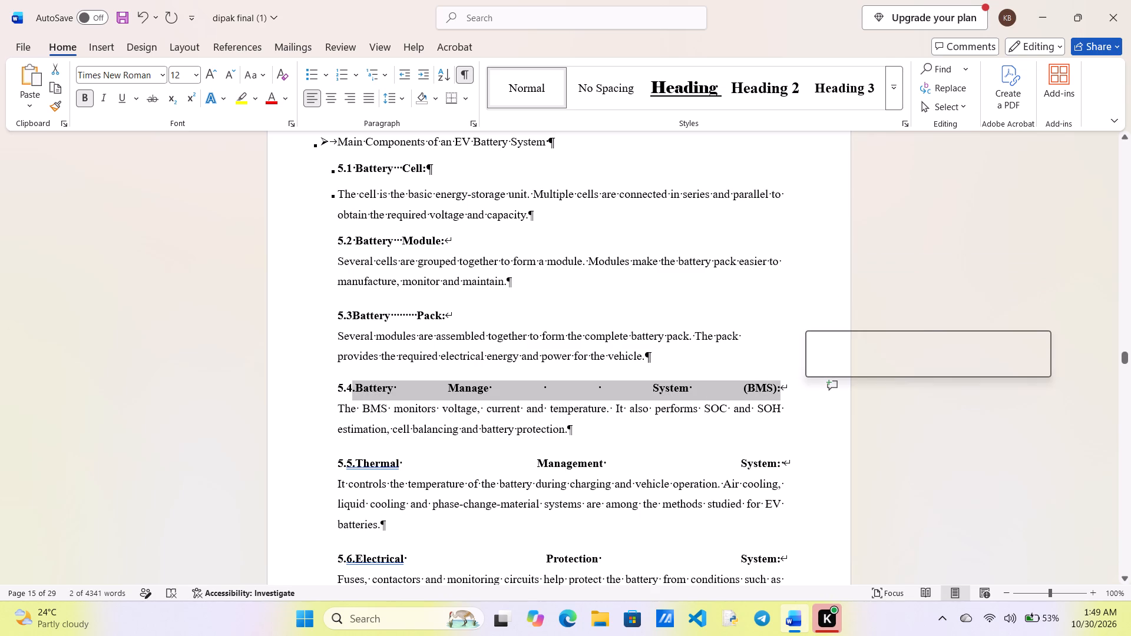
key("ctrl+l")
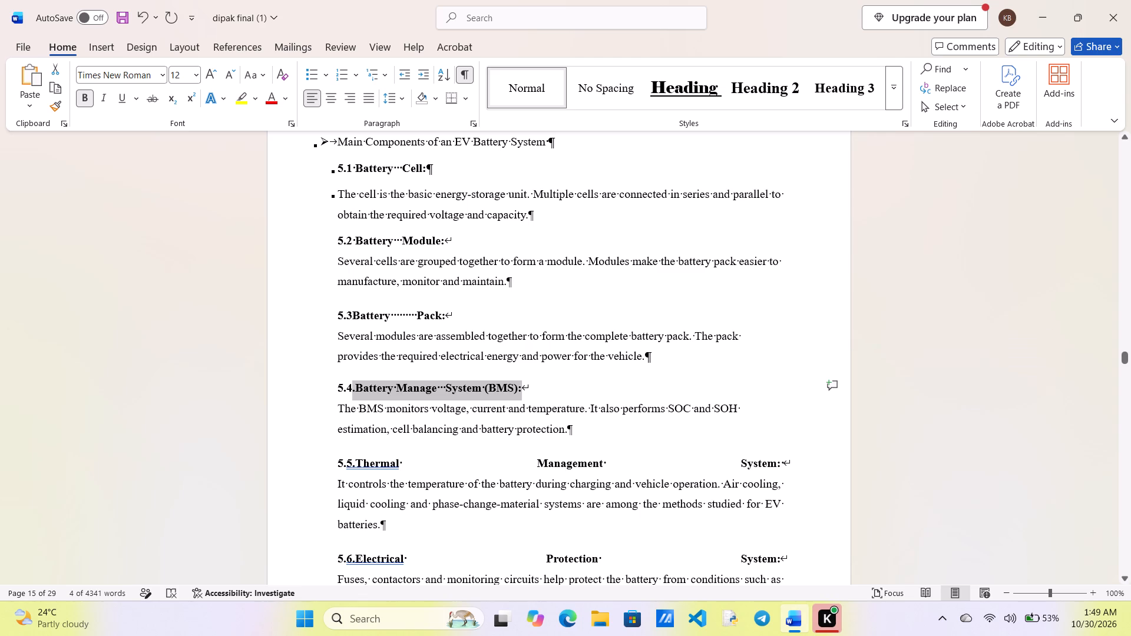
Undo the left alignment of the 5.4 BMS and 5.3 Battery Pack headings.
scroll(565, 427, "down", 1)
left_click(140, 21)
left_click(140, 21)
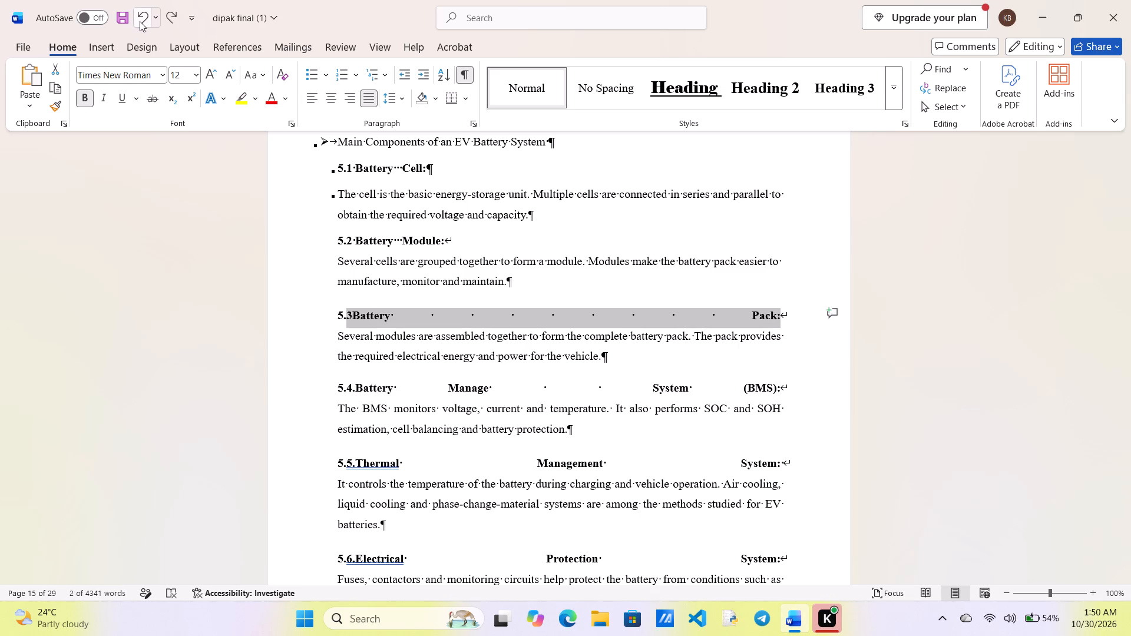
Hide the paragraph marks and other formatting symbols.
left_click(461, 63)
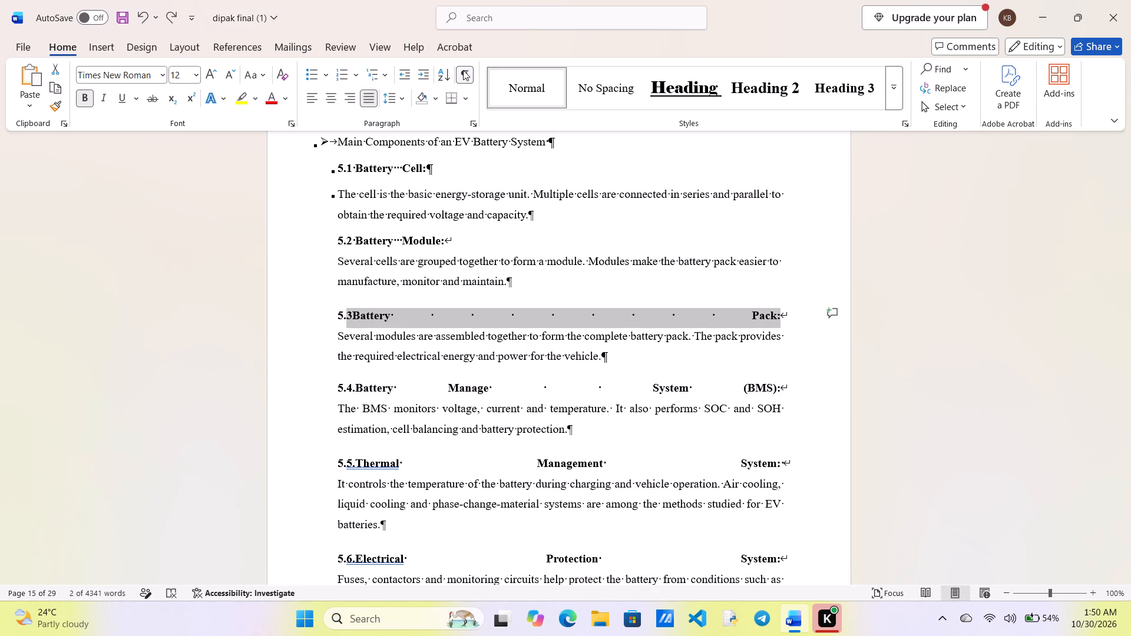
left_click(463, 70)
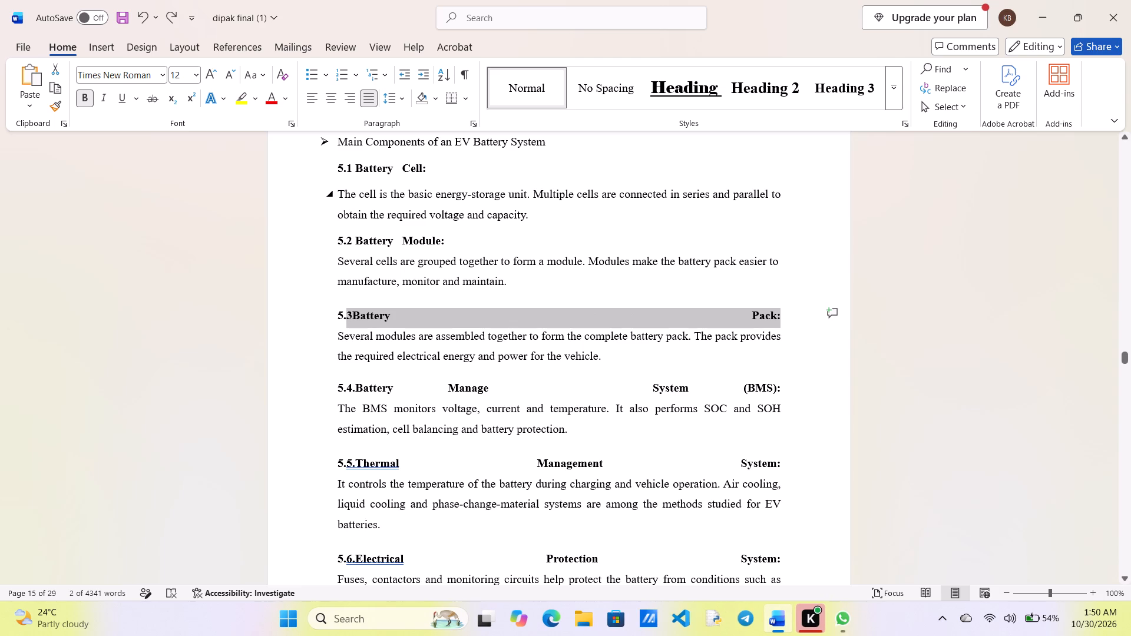
Clear the heading selection and place the cursor in the word "Pack" of the 5.3 heading.
left_click(584, 302)
left_click(766, 312)
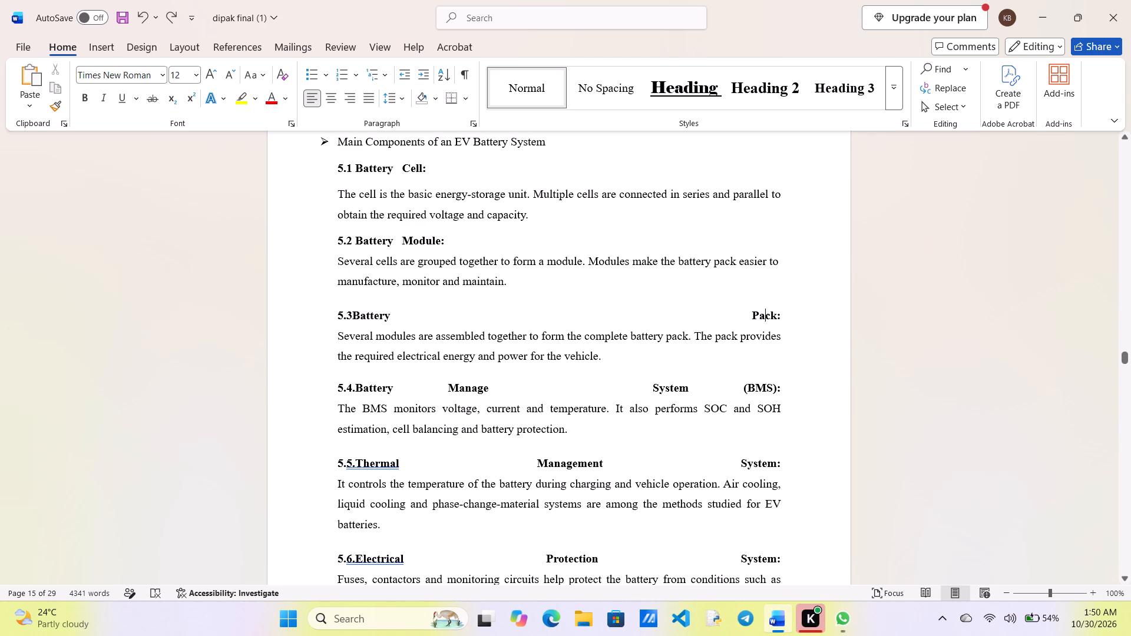
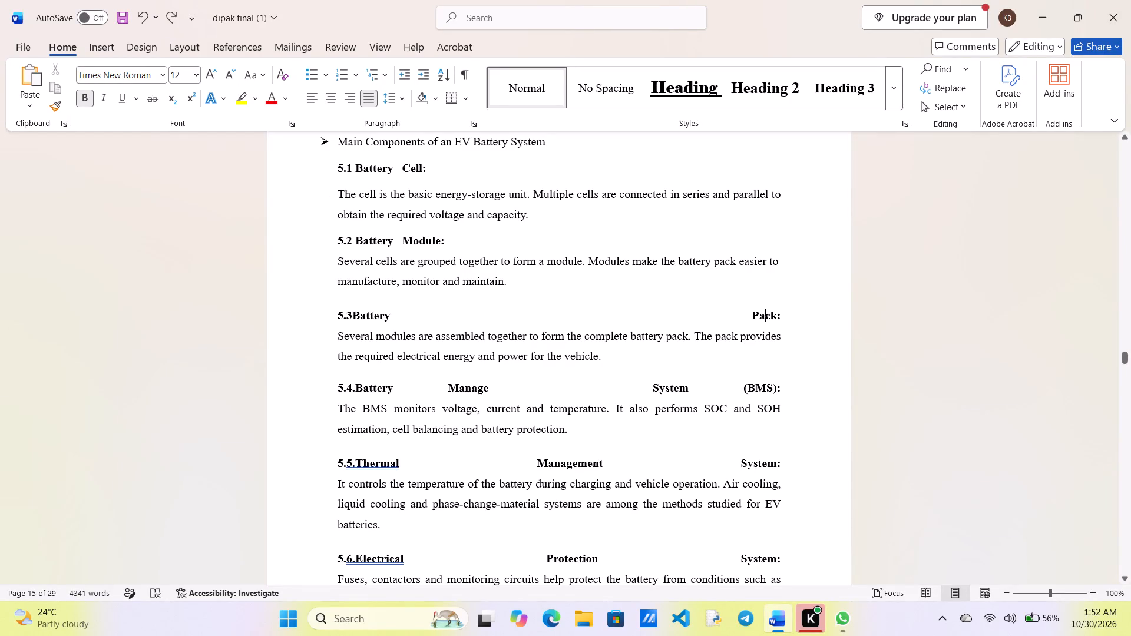
Show the paragraph marks and other formatting symbols to check the spacing in headings 5.3 through 5.6.
left_click(467, 81)
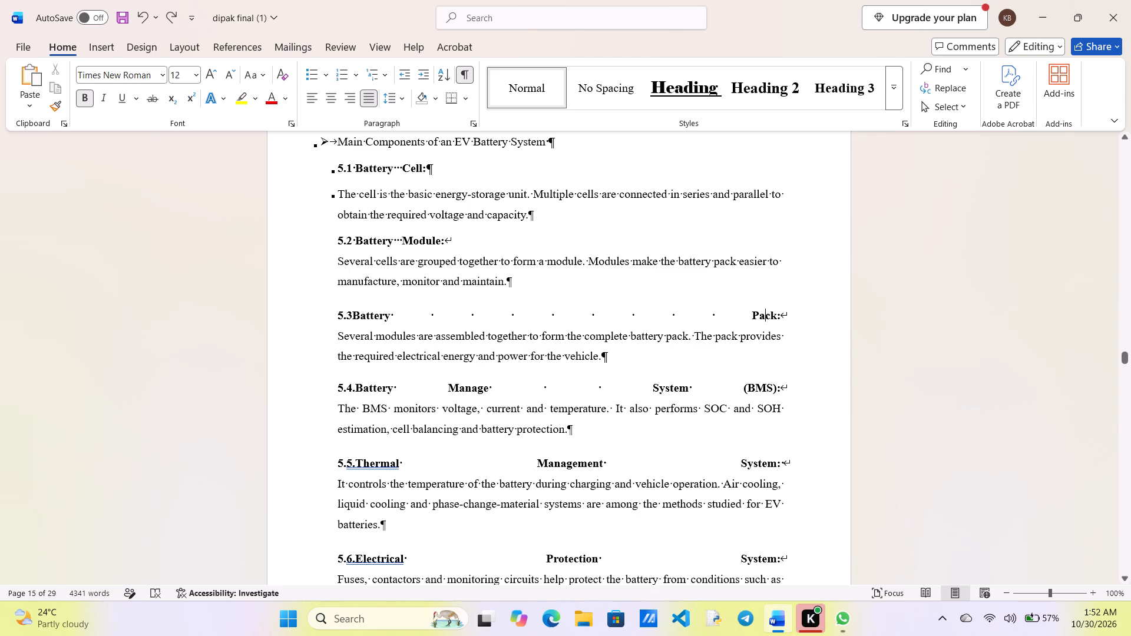
scroll(457, 326, "down", 1)
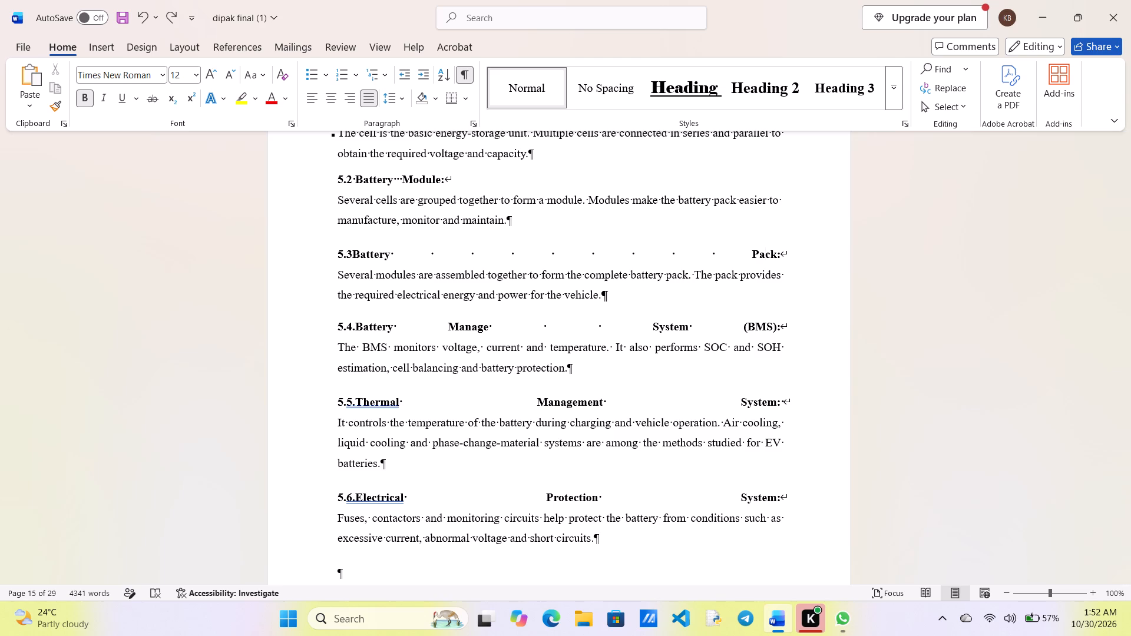
scroll(921, 379, "down", 2)
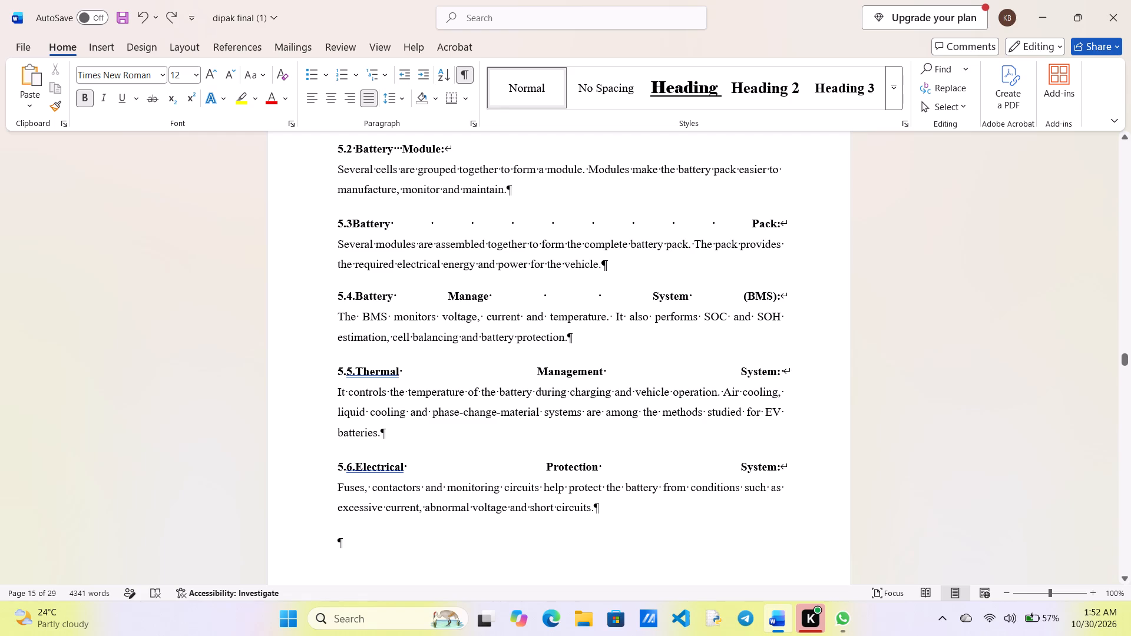
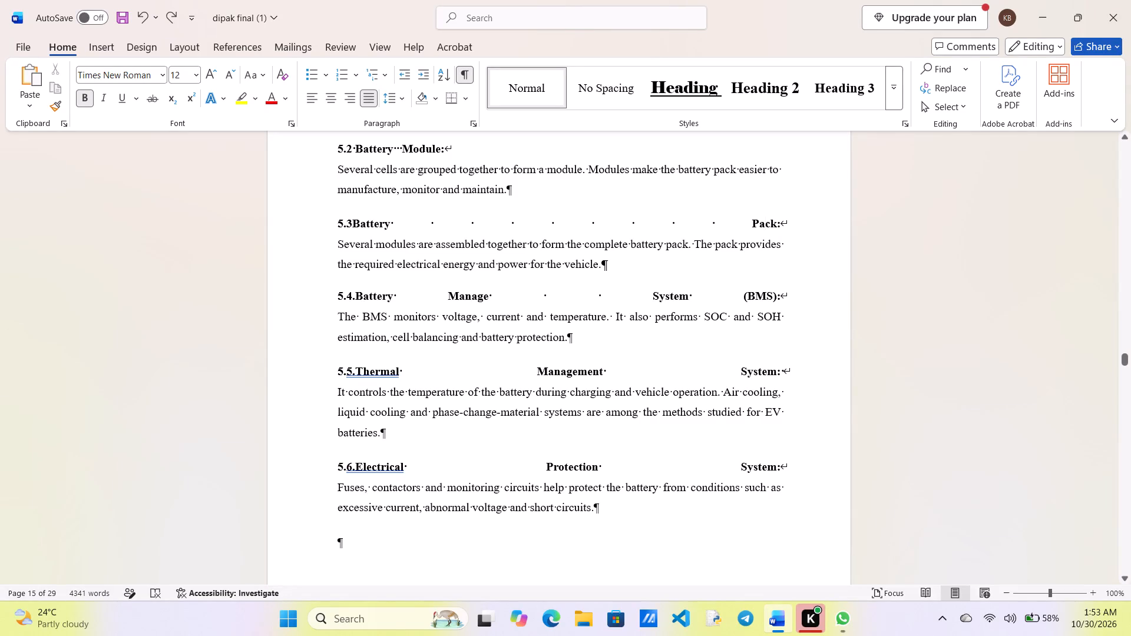
Delete most of the extra spaces between "Battery" and "Pack" in heading 5.3, leaving two.
scroll(666, 223, "up", 1)
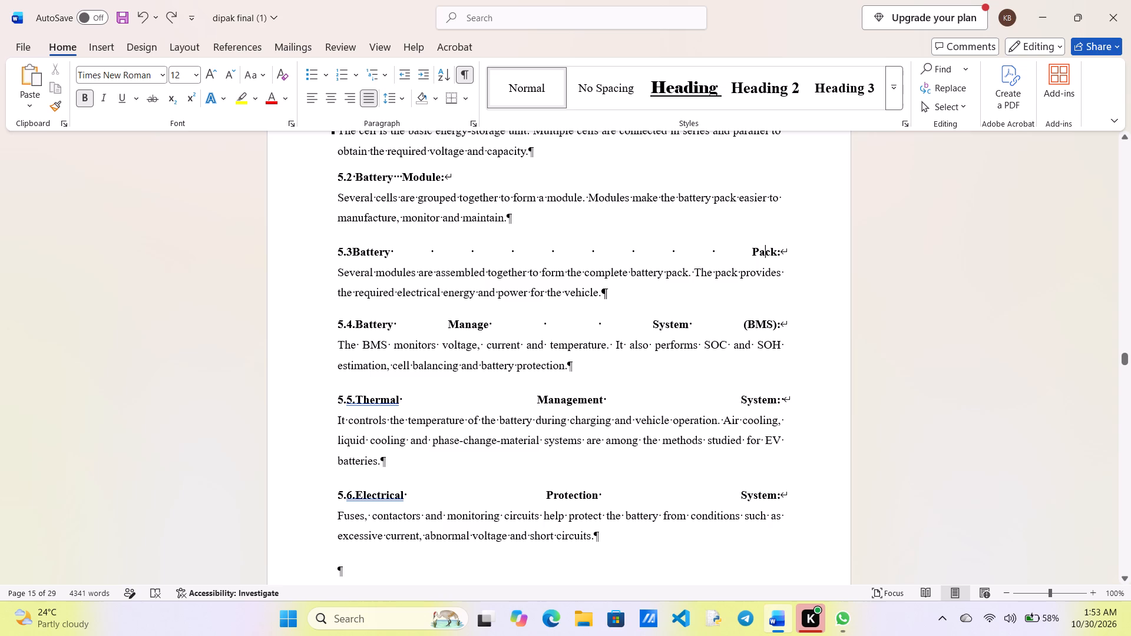
left_click(748, 249)
key("BackSpace")
key("BackSpace")
key("BackSpace")
key("BackSpace")
key("BackSpace")
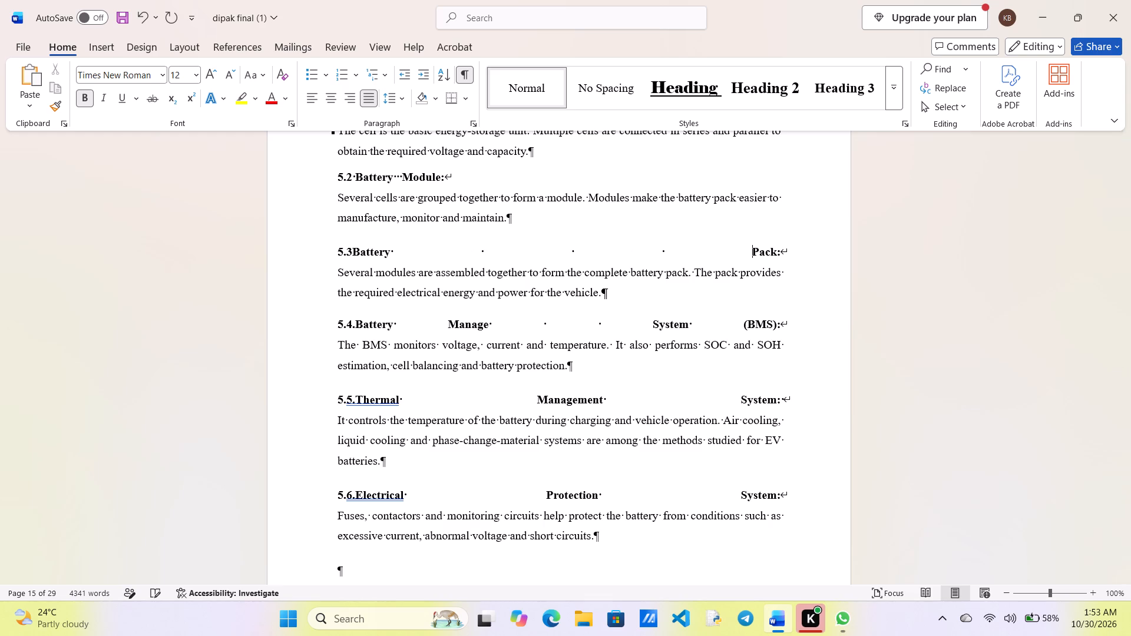
key("BackSpace")
key("BackSpace")
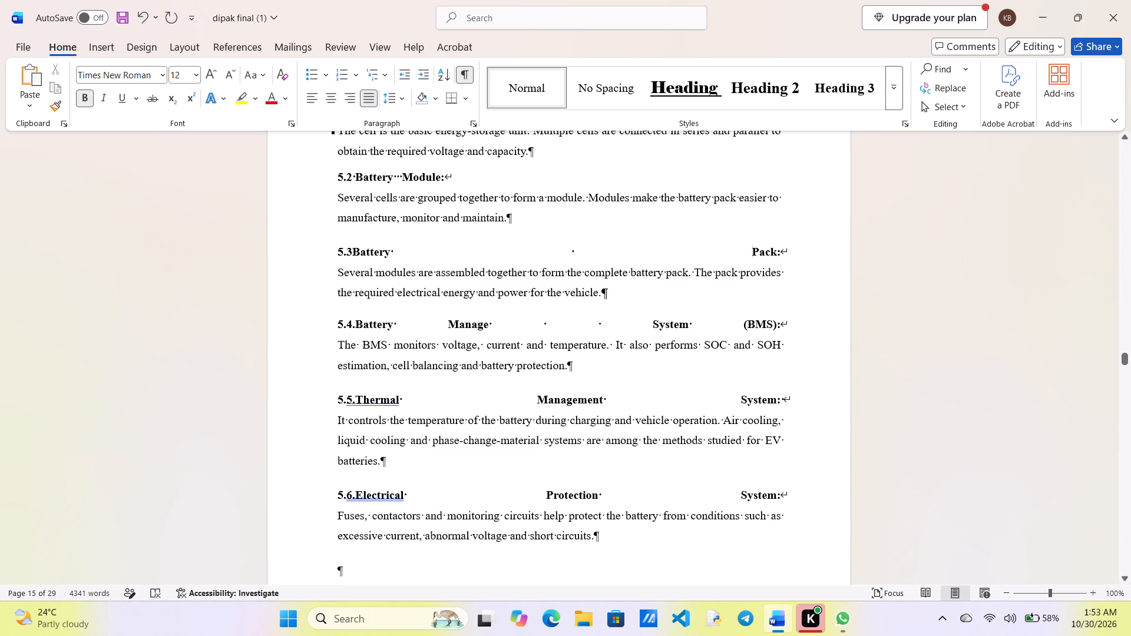
Left-align the paragraphs of headings 5.3 Battery Pack, 5.4 Battery Manage System (BMS), 5.5 Thermal Management System and 5.6 Electrical Protection System.
left_click_drag(335, 251, 771, 258)
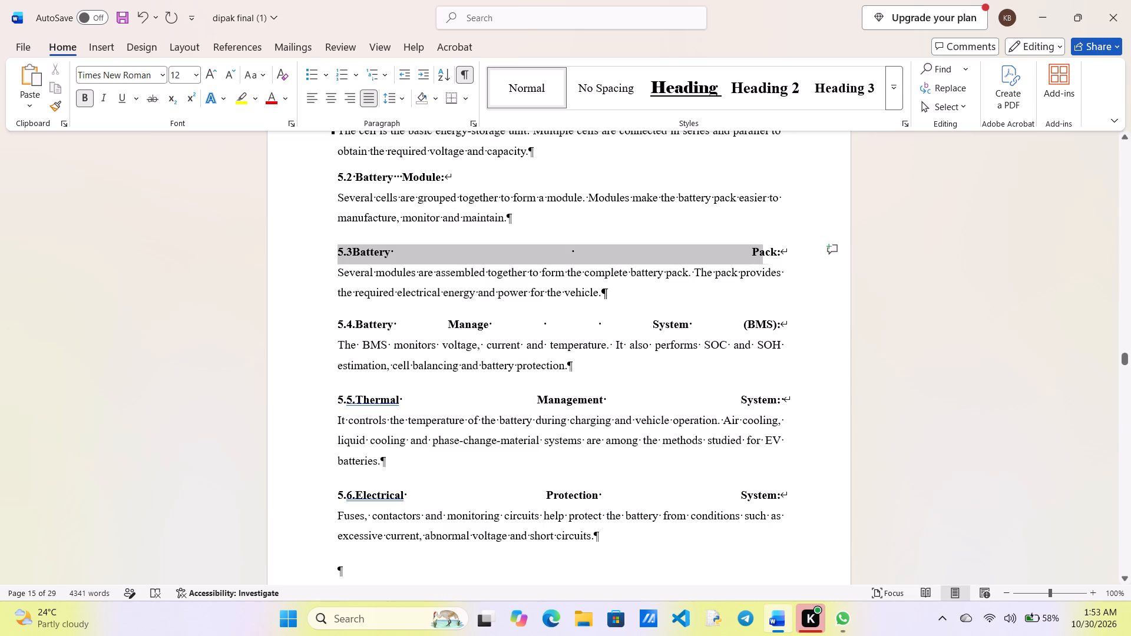
left_click_drag(771, 258, 788, 249)
key("ctrl+l")
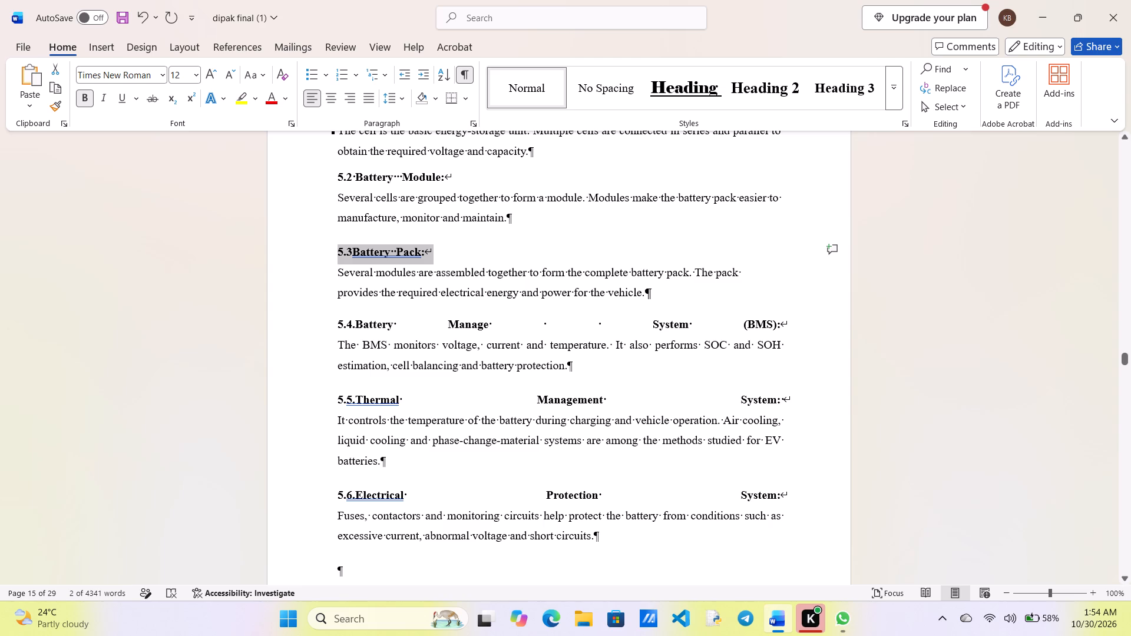
left_click_drag(332, 320, 843, 319)
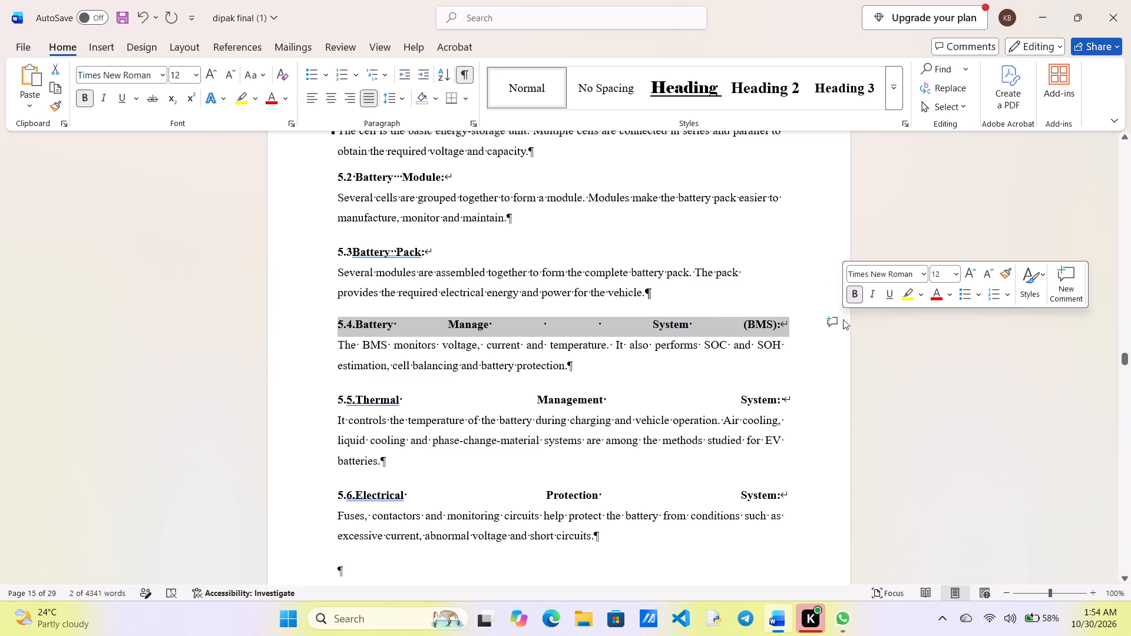
key("ctrl+l")
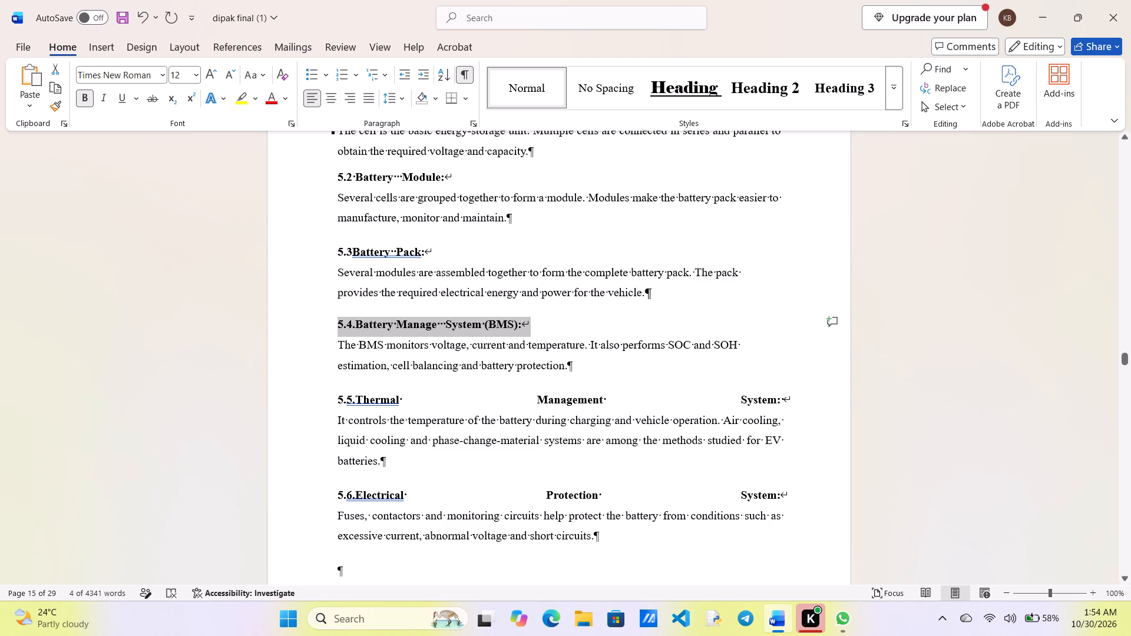
left_click_drag(335, 394, 851, 395)
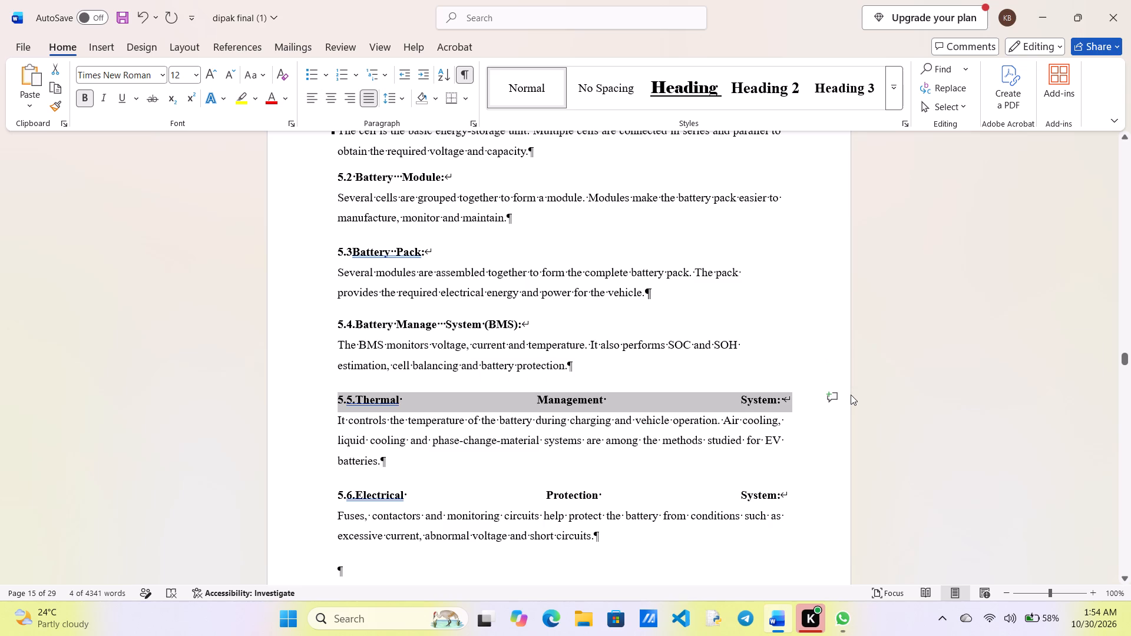
key("ctrl+l")
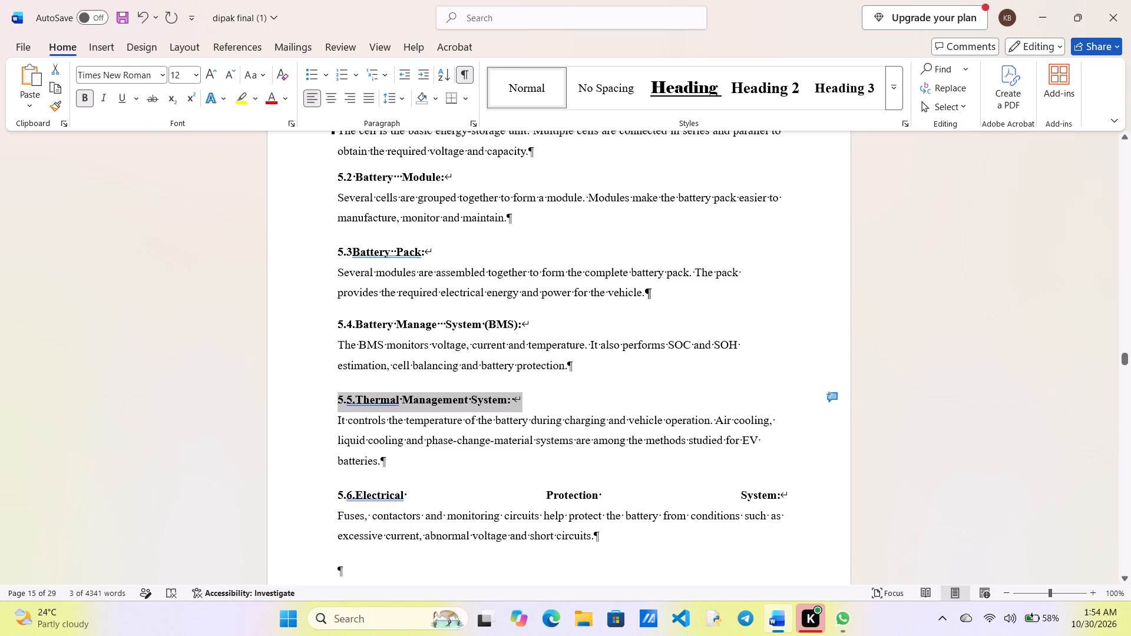
left_click_drag(332, 499, 574, 489)
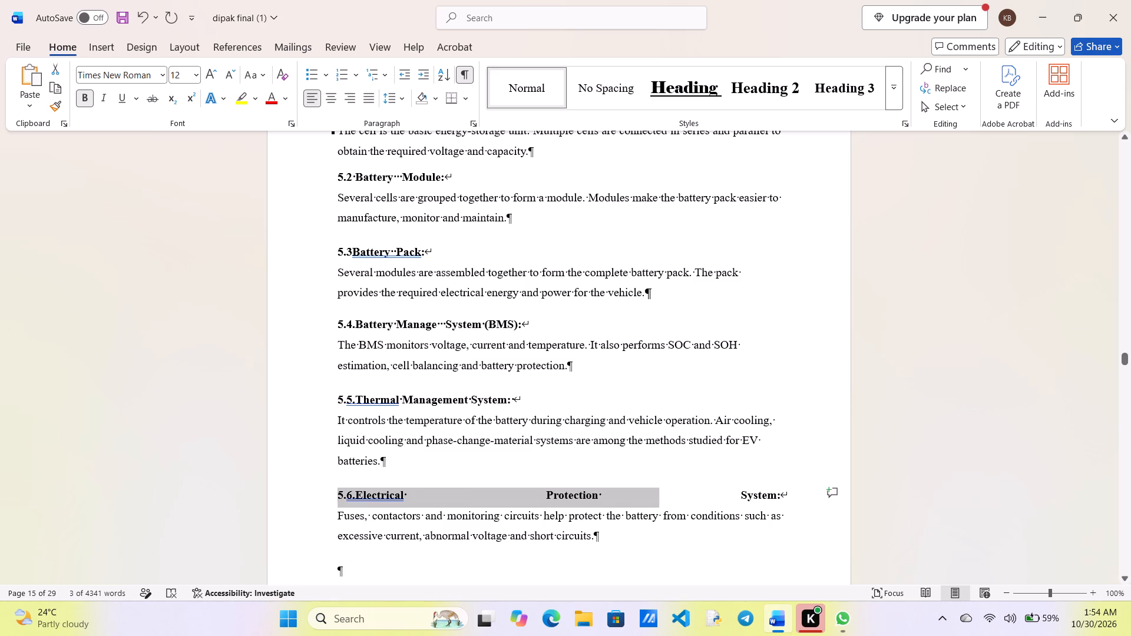
left_click_drag(574, 489, 786, 495)
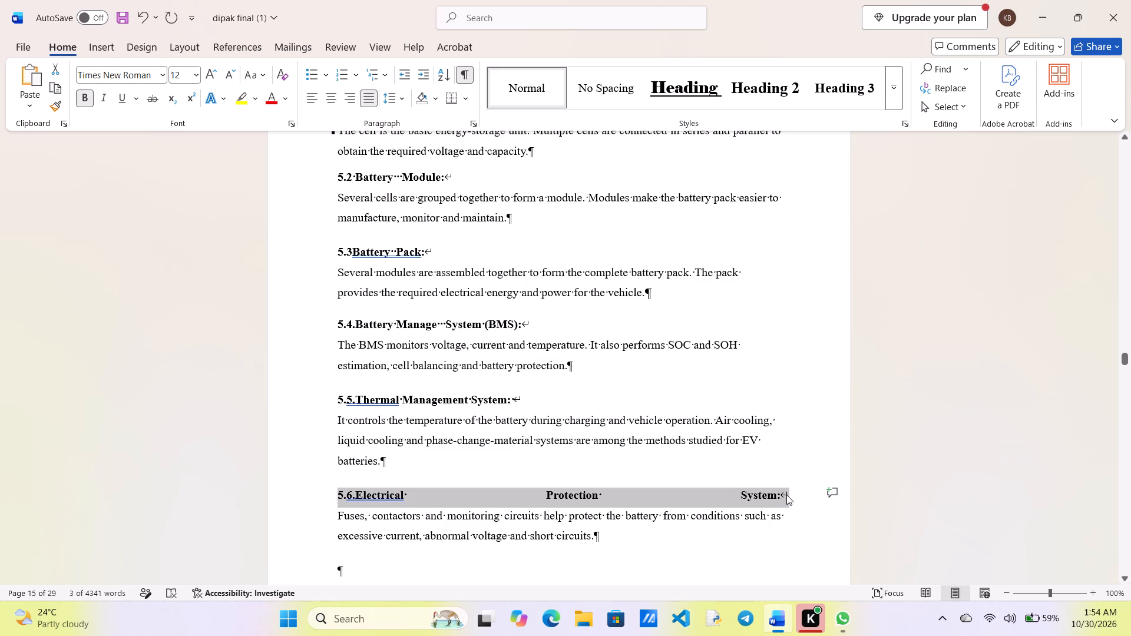
key("ctrl+l")
Hide the paragraph marks and other formatting symbols.
scroll(635, 449, "up", 1)
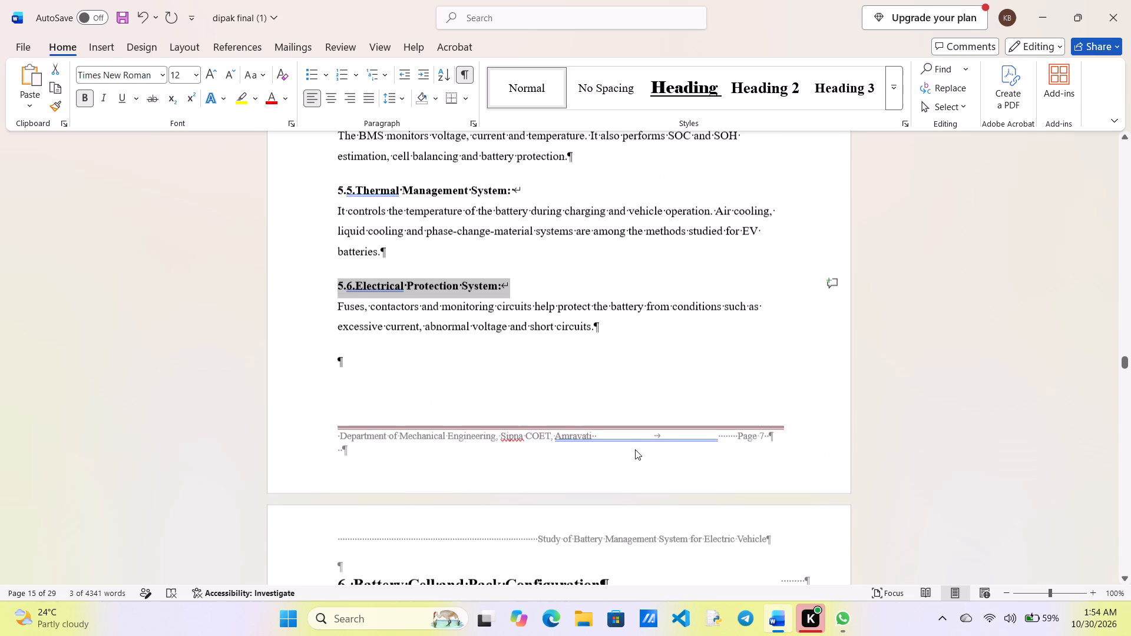
scroll(635, 449, "up", 1)
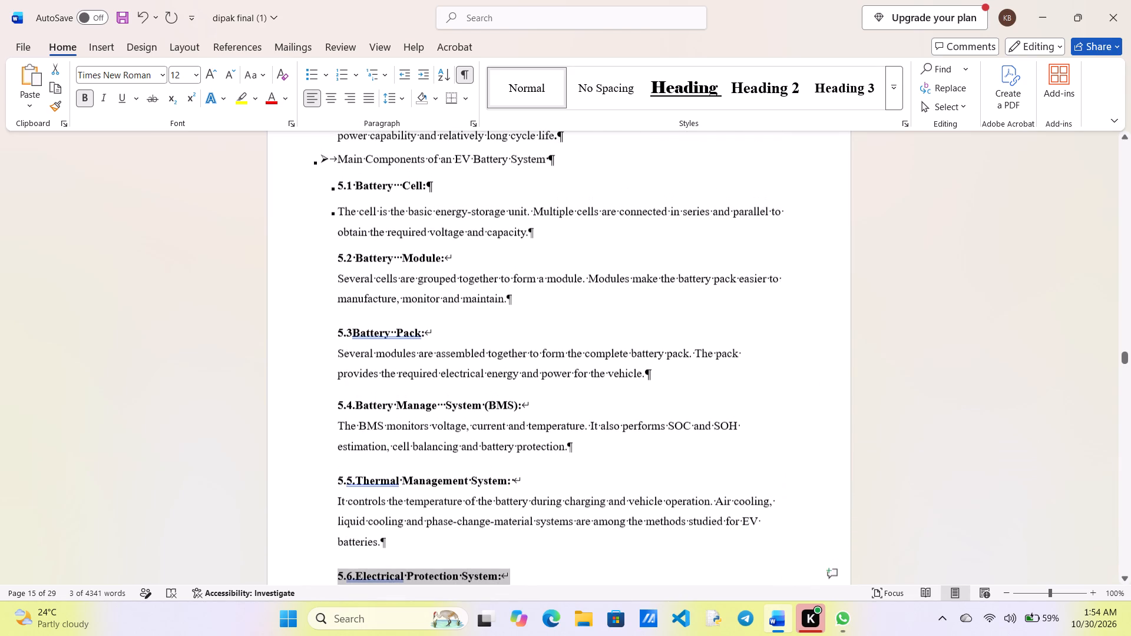
scroll(635, 449, "up", 1)
left_click(462, 74)
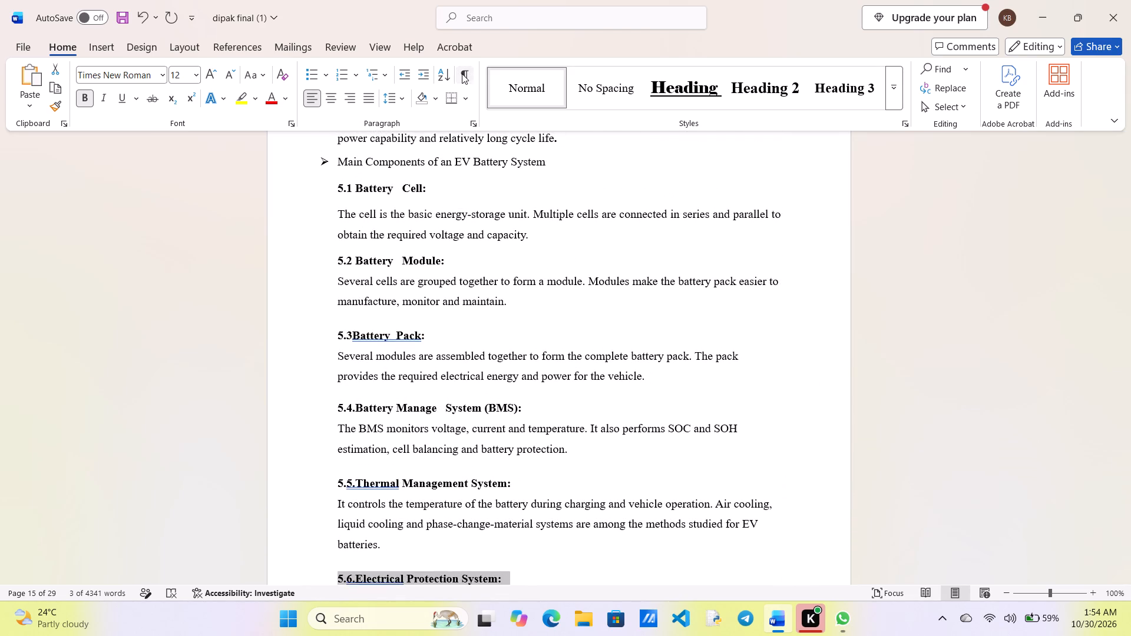
Ignore once the grammar flags on headings 5.3 Battery Pack, 5.5 Thermal and 5.6 Electrical.
scroll(524, 321, "down", 2)
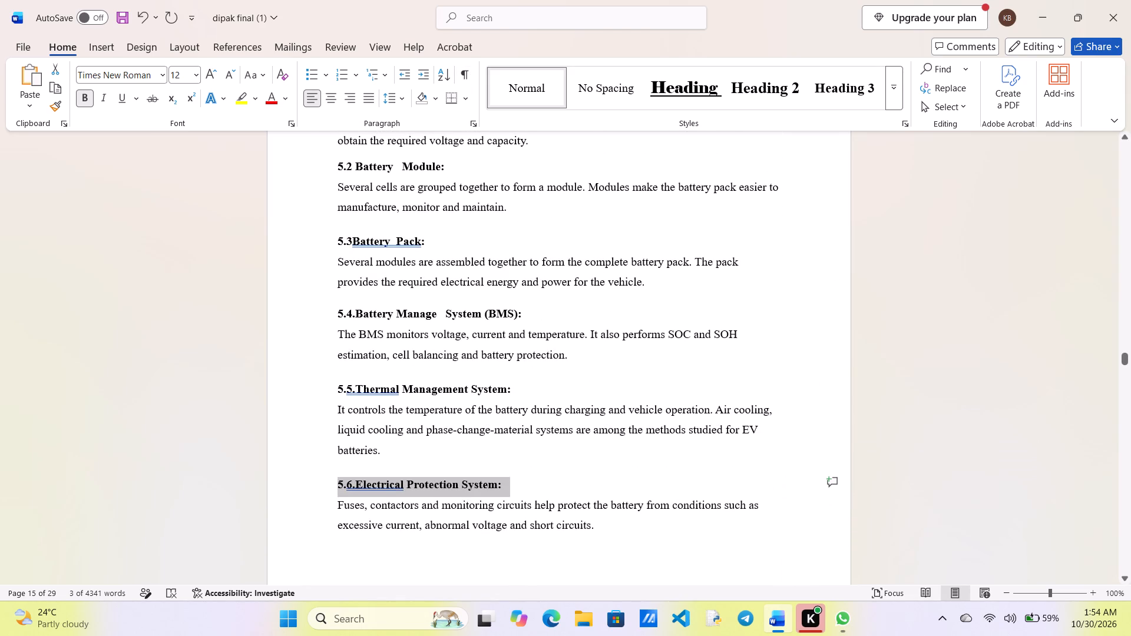
scroll(524, 321, "down", 1)
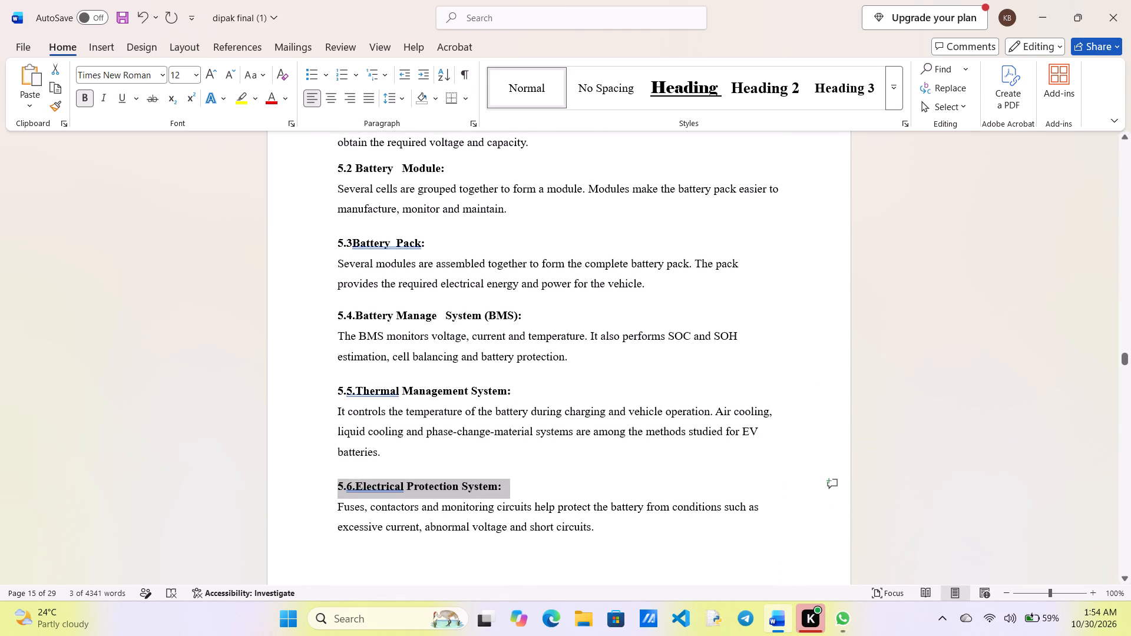
left_click(392, 243)
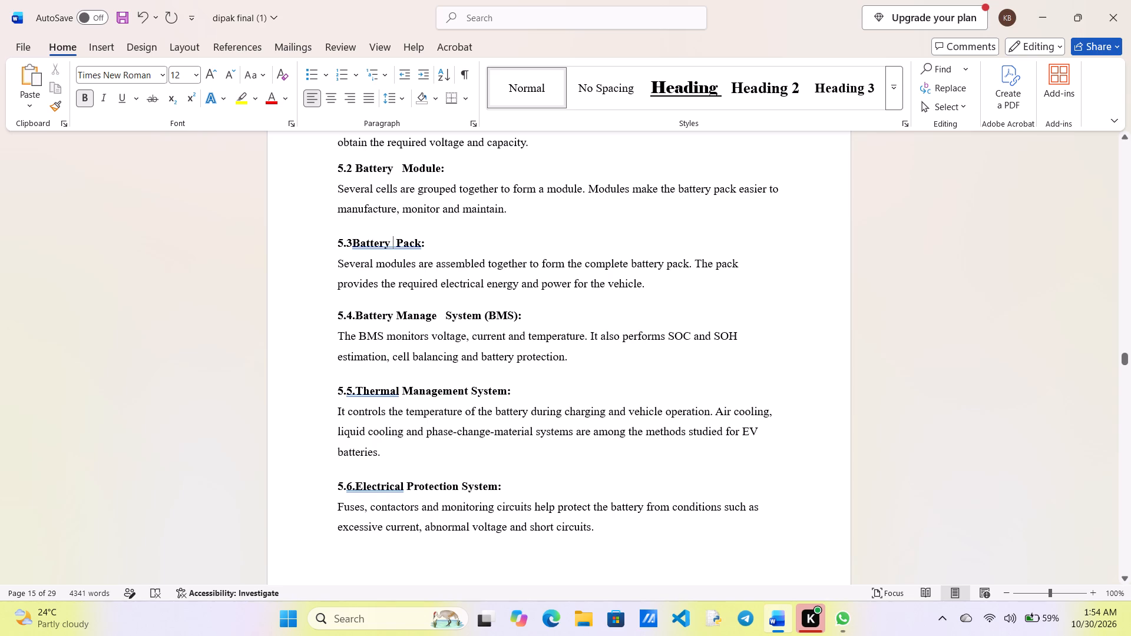
right_click(393, 249)
left_click(300, 290)
right_click(361, 399)
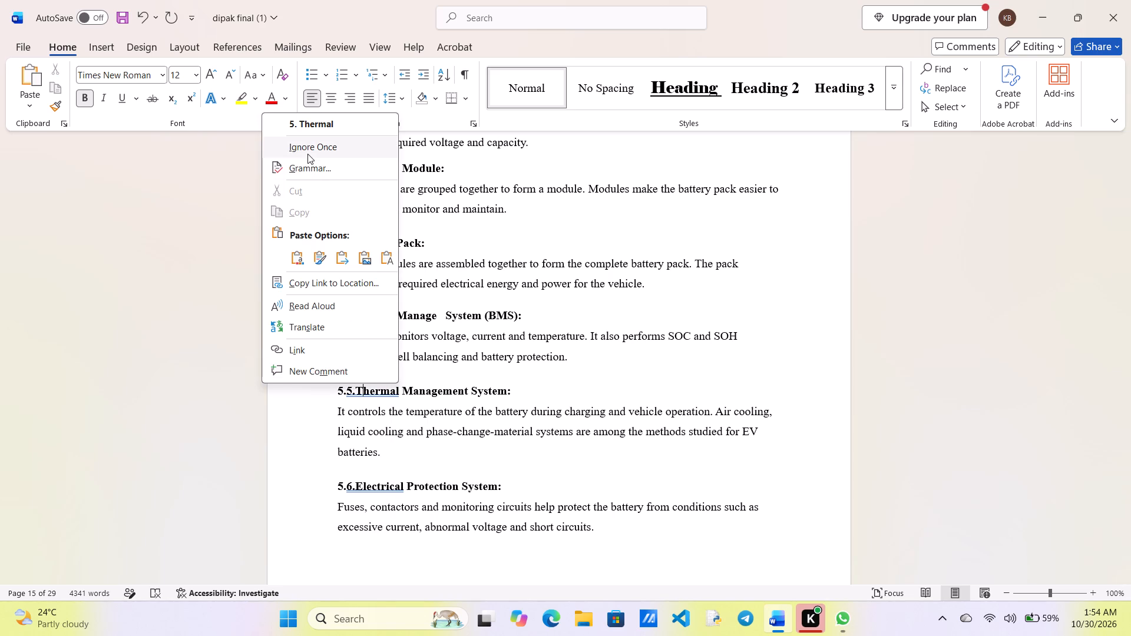
left_click(307, 154)
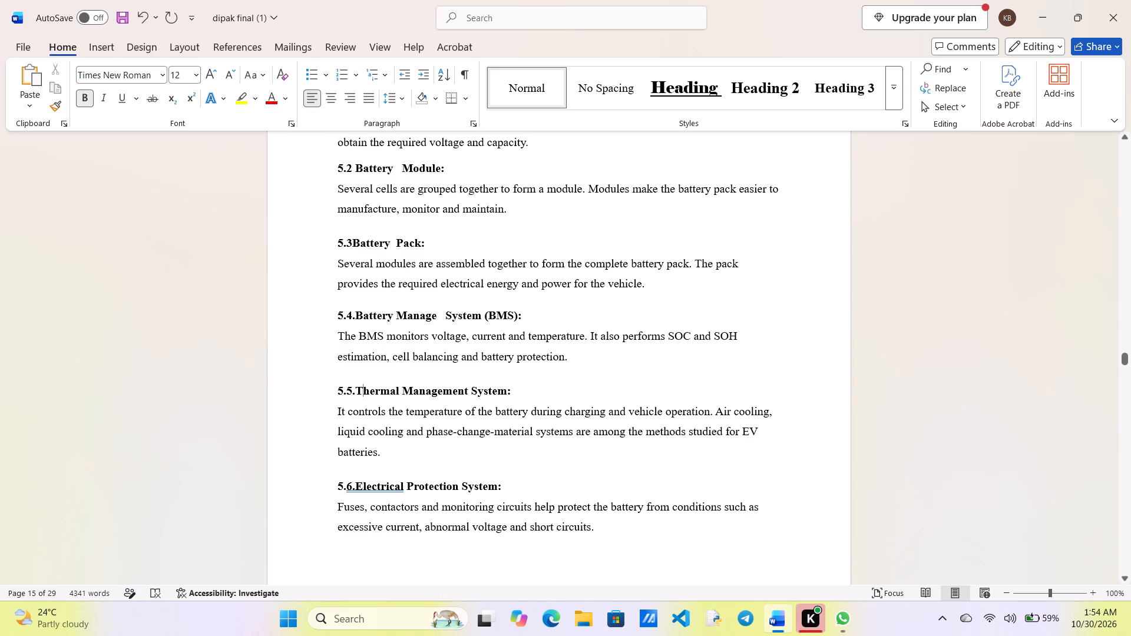
scroll(436, 400, "down", 1)
right_click(366, 427)
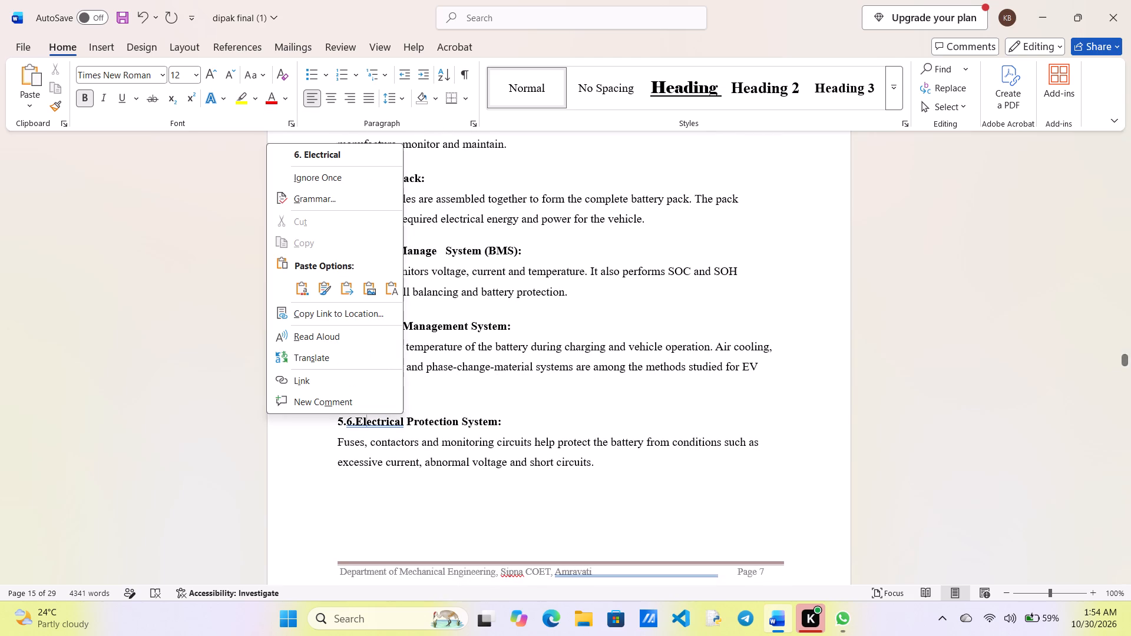
left_click(316, 181)
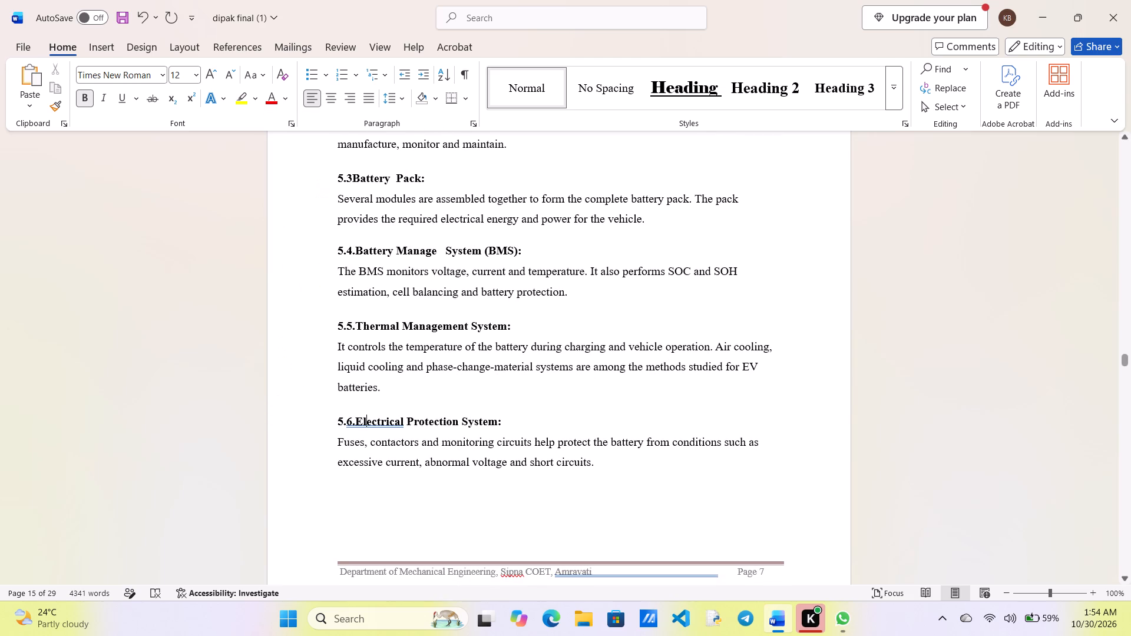
Review the layout and alignment of section 5, from its introduction through heading 5.6 and its text.
scroll(427, 351, "up", 2)
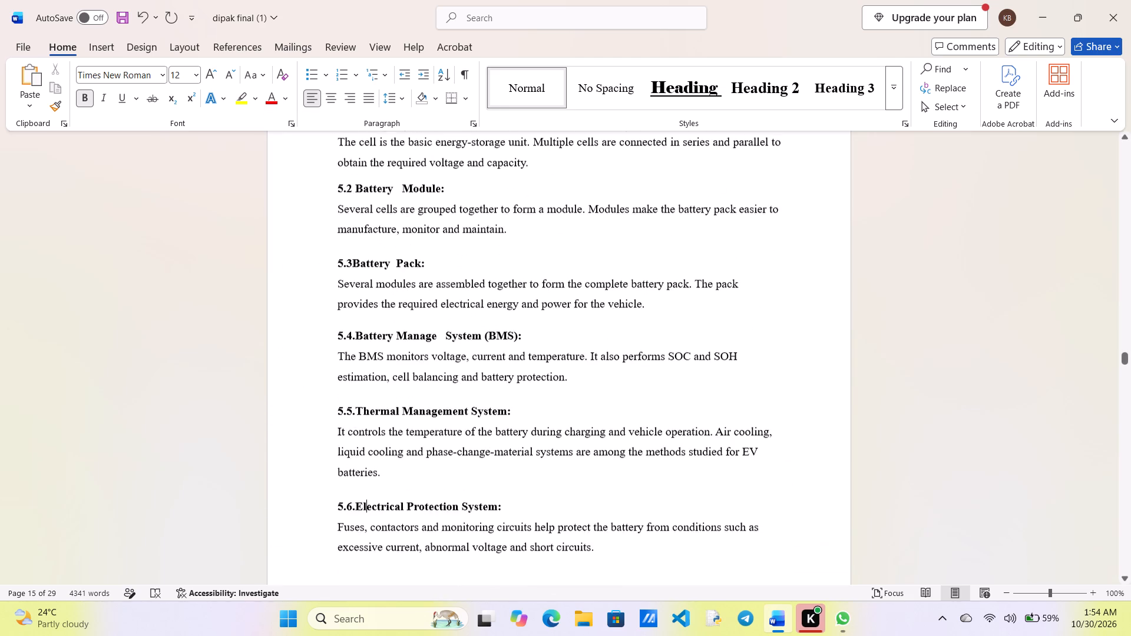
scroll(427, 351, "up", 1)
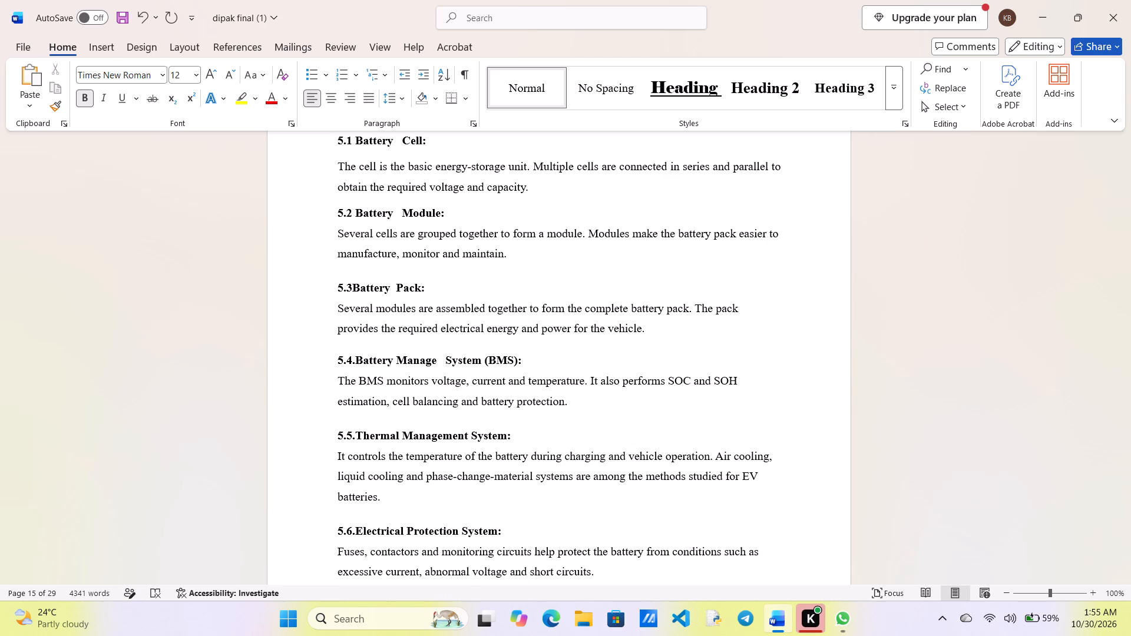
scroll(427, 351, "down", 1)
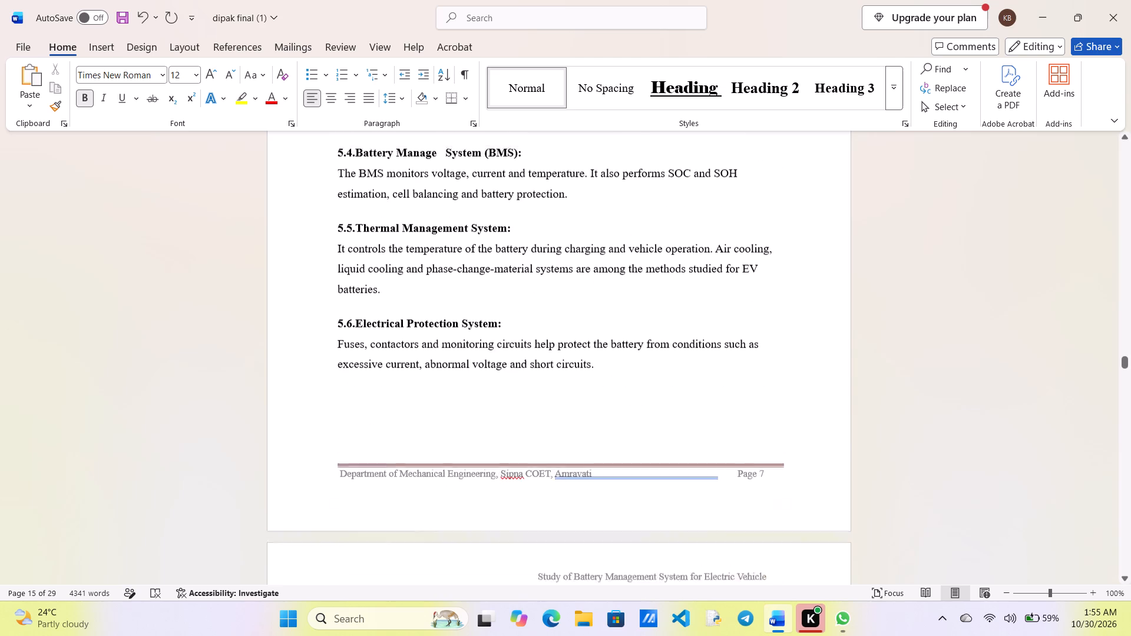
scroll(427, 351, "down", 1)
scroll(508, 263, "up", 2)
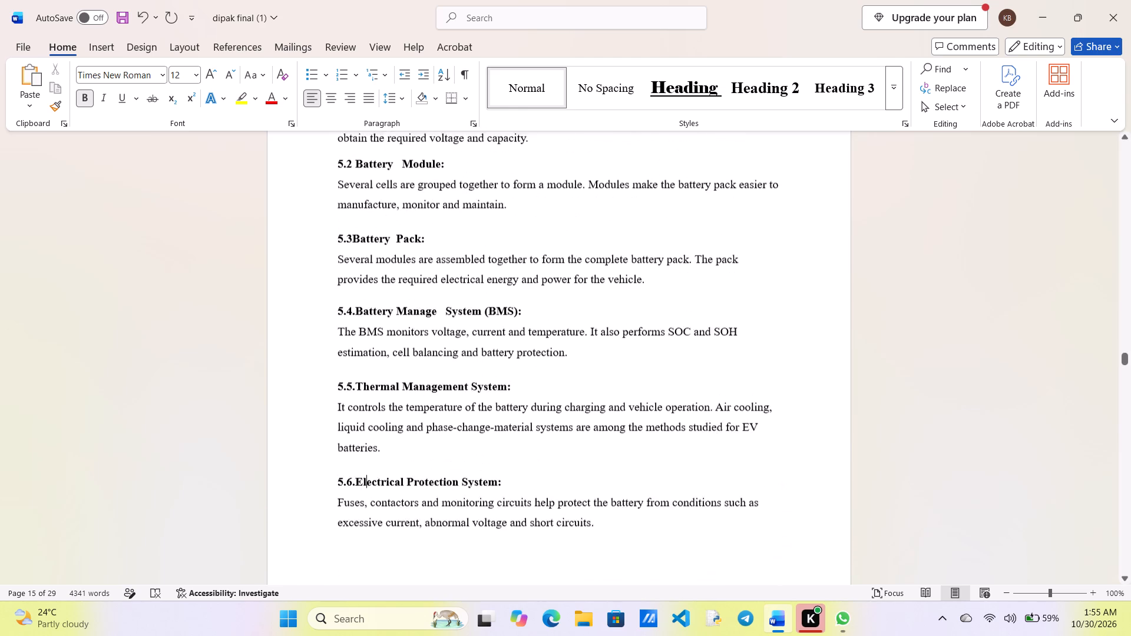
scroll(508, 263, "up", 4)
scroll(508, 263, "down", 1)
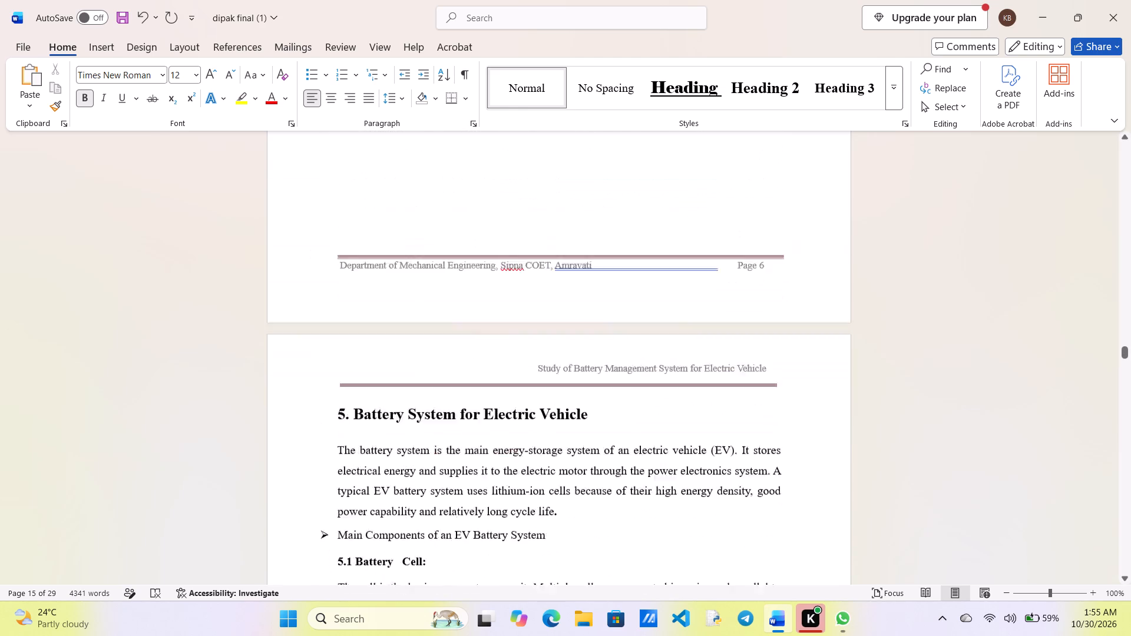
scroll(508, 263, "down", 2)
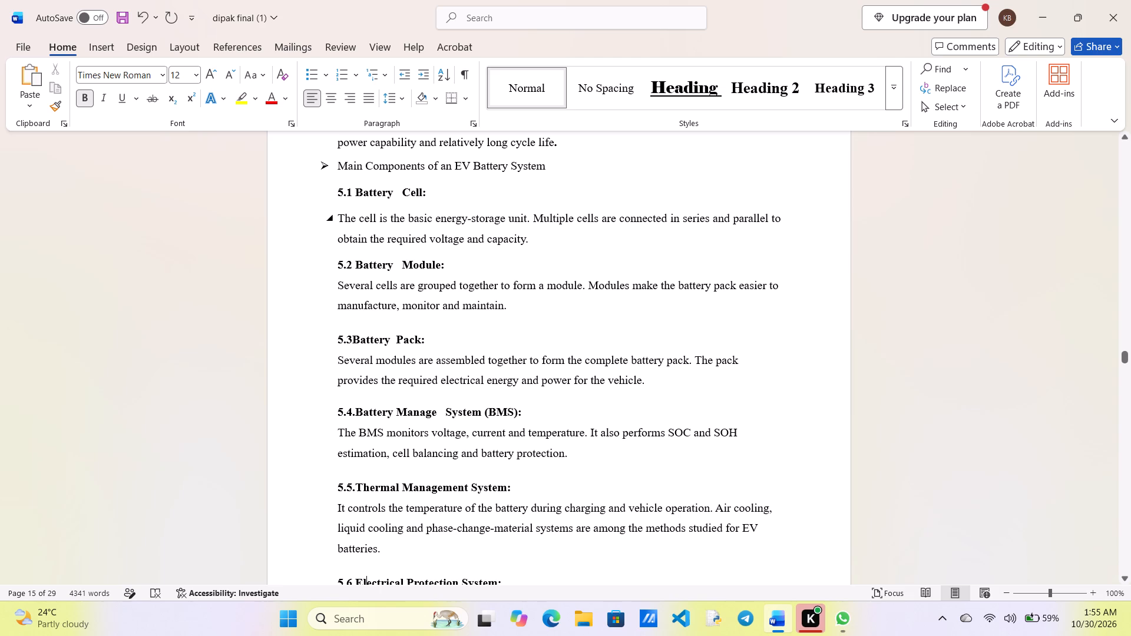
Check the paragraph alignment, indentation and spacing settings of the body text under 5.1 Battery Cell.
left_click_drag(339, 218, 517, 249)
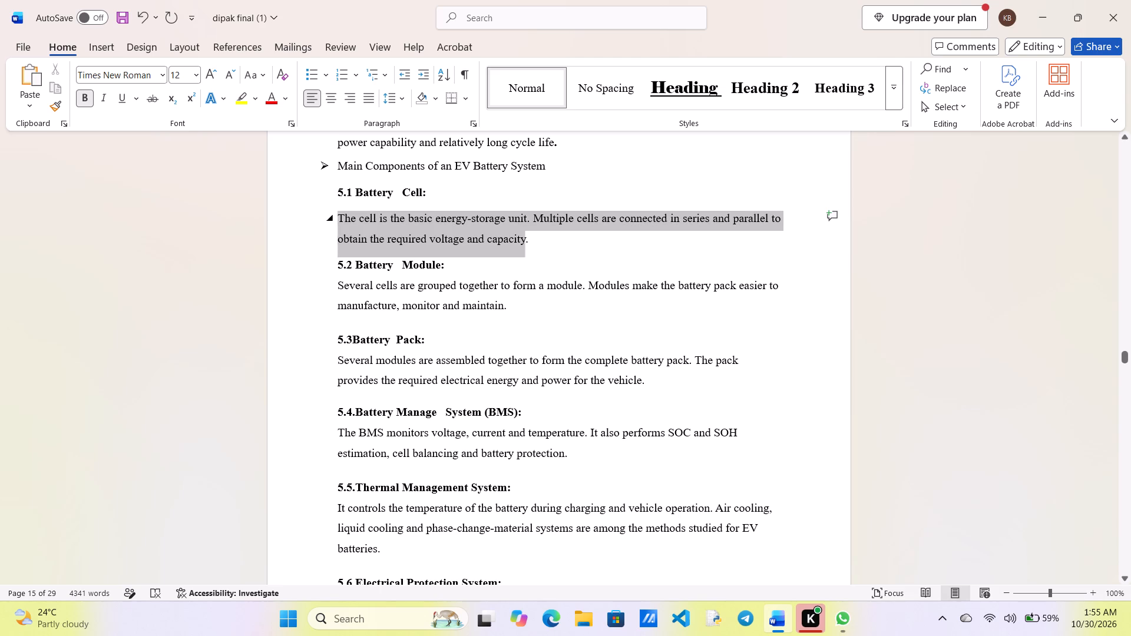
left_click_drag(517, 249, 531, 250)
right_click(531, 250)
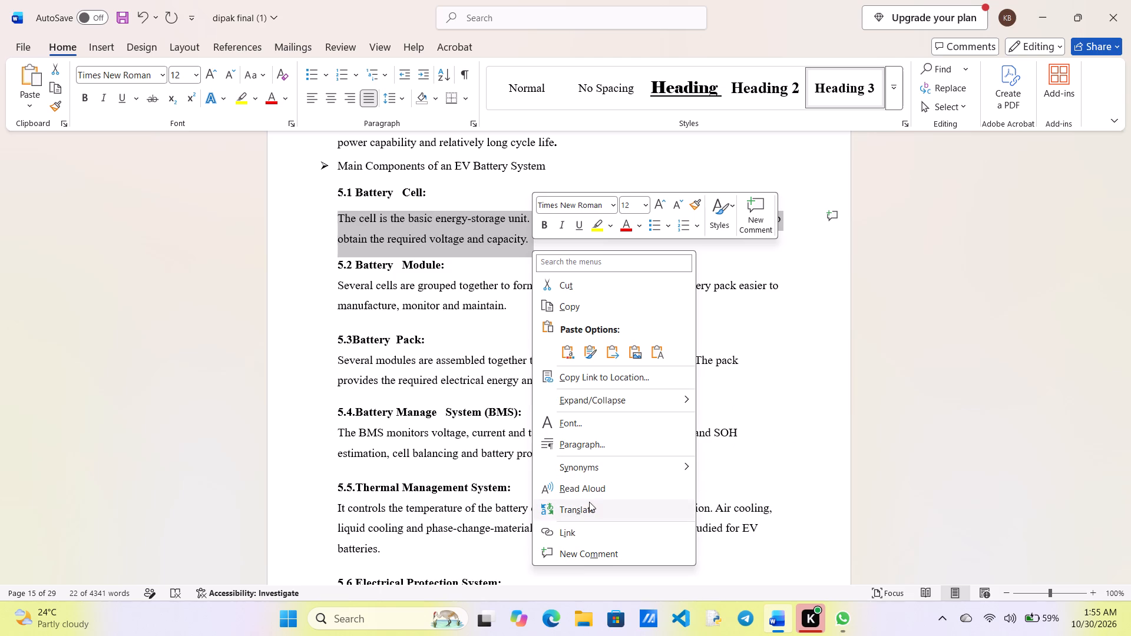
left_click(598, 446)
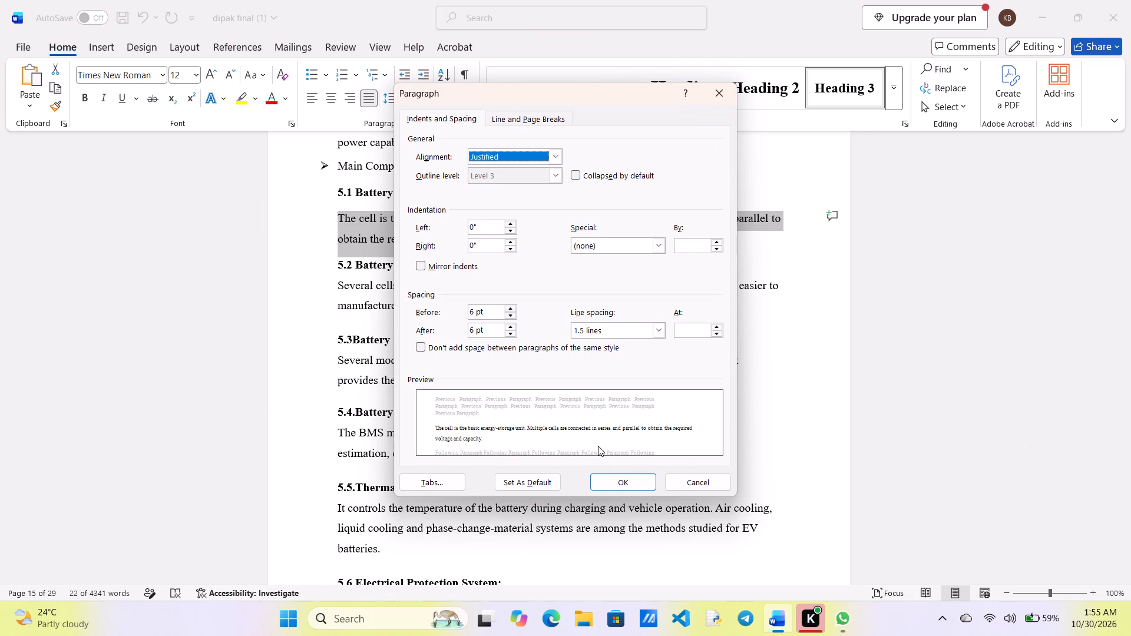
left_click(864, 392)
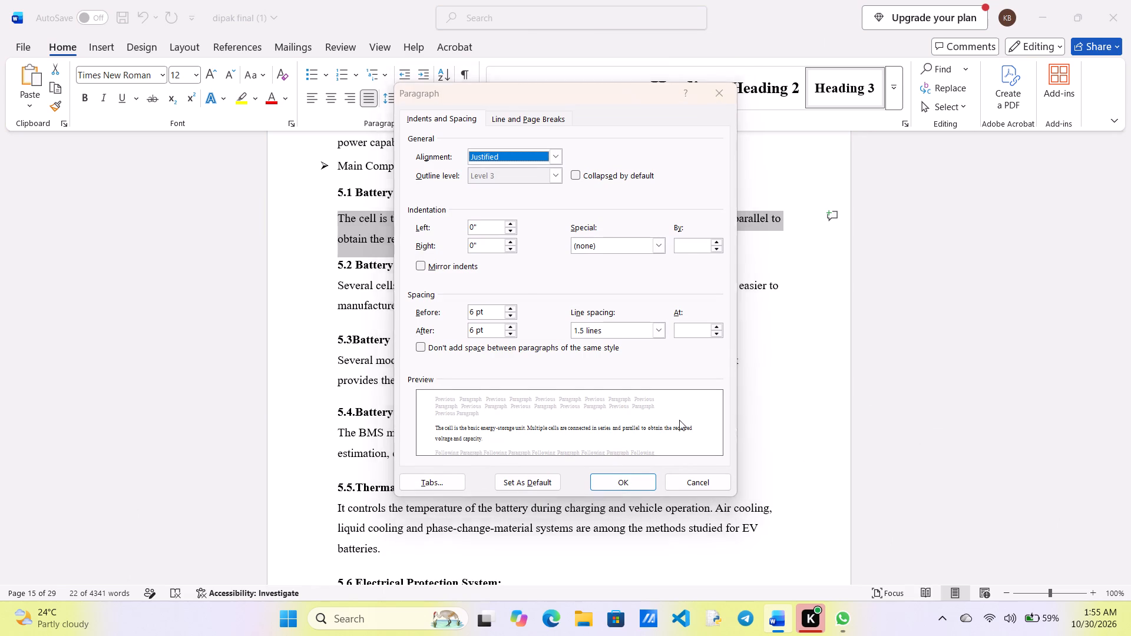
left_click(620, 482)
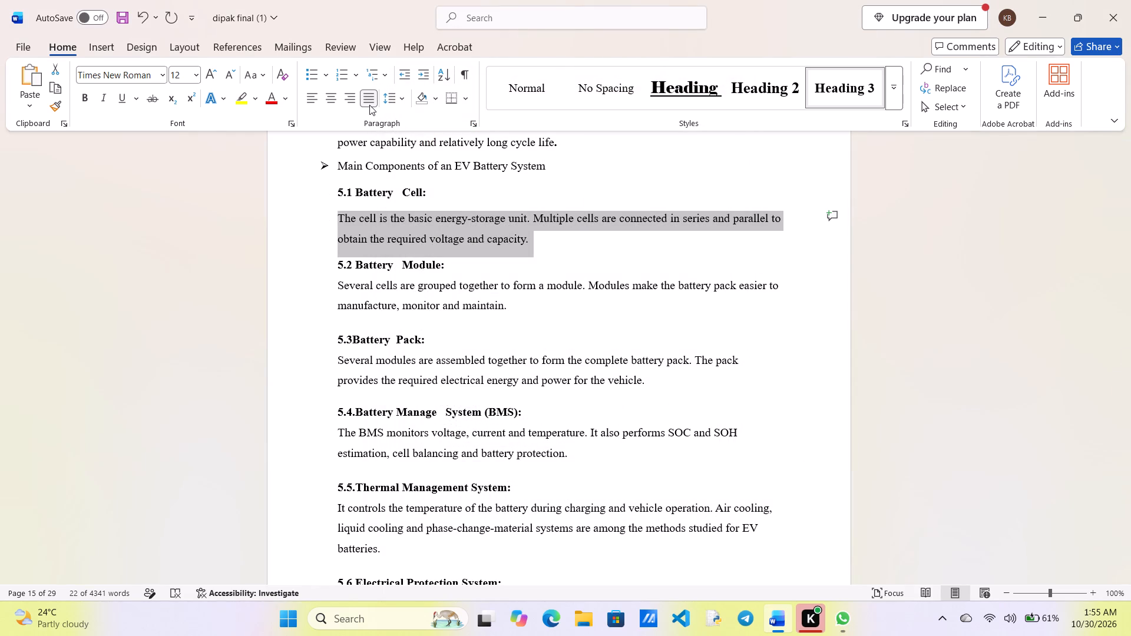
left_click(842, 349)
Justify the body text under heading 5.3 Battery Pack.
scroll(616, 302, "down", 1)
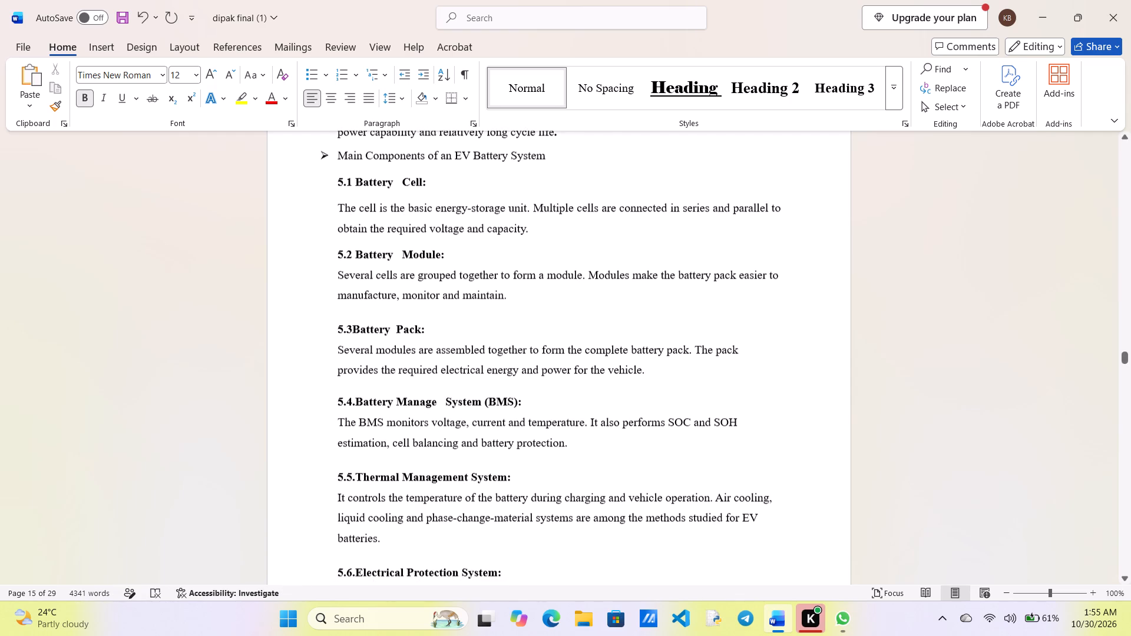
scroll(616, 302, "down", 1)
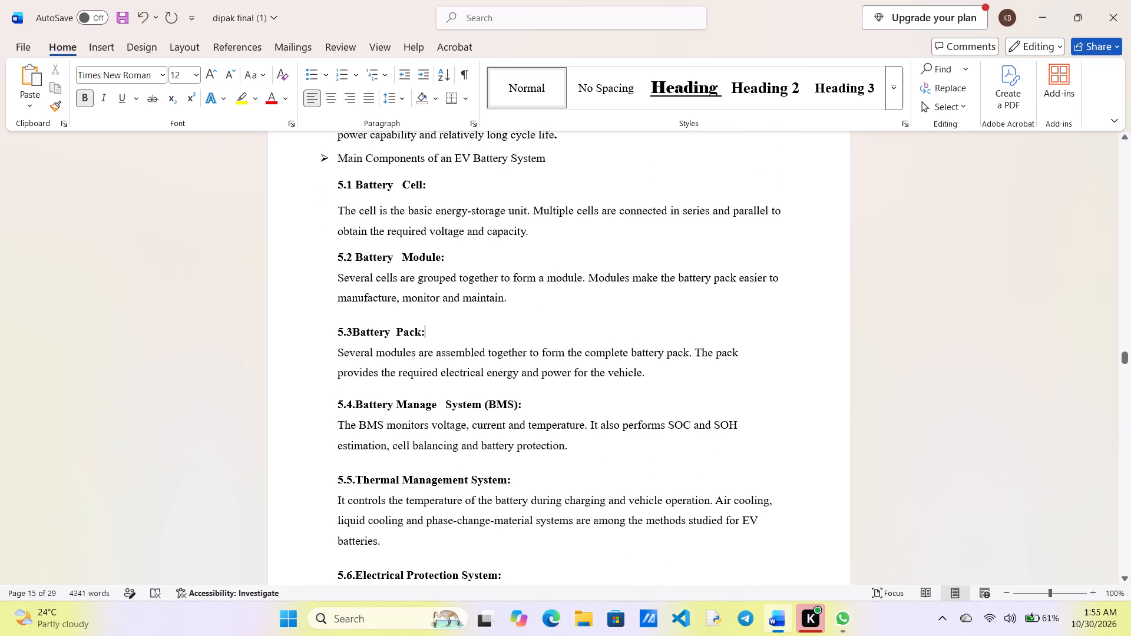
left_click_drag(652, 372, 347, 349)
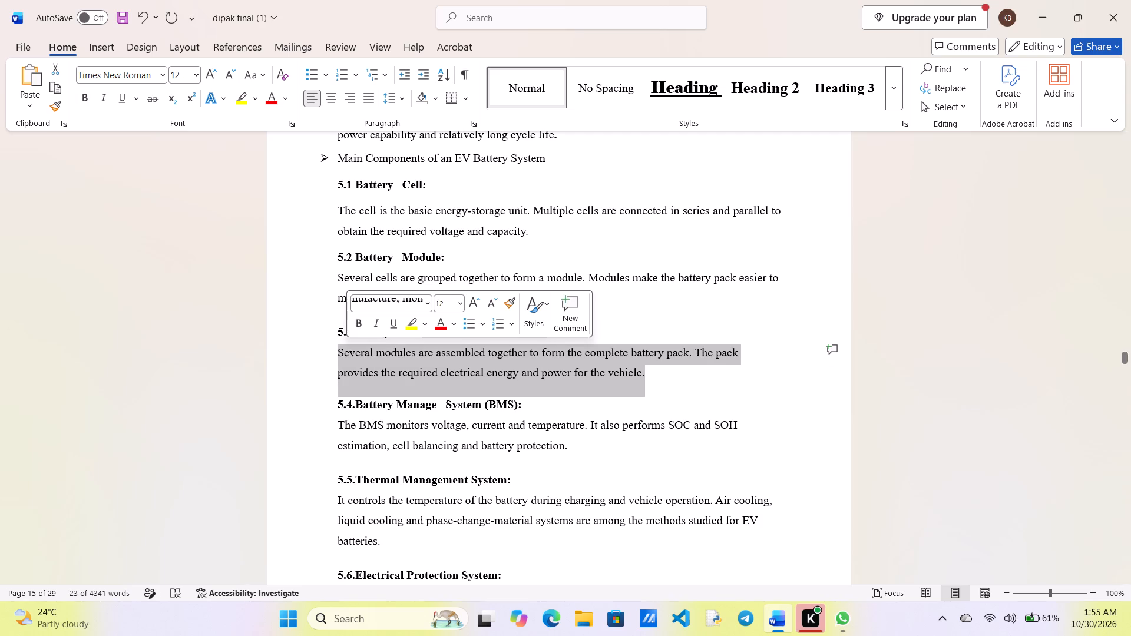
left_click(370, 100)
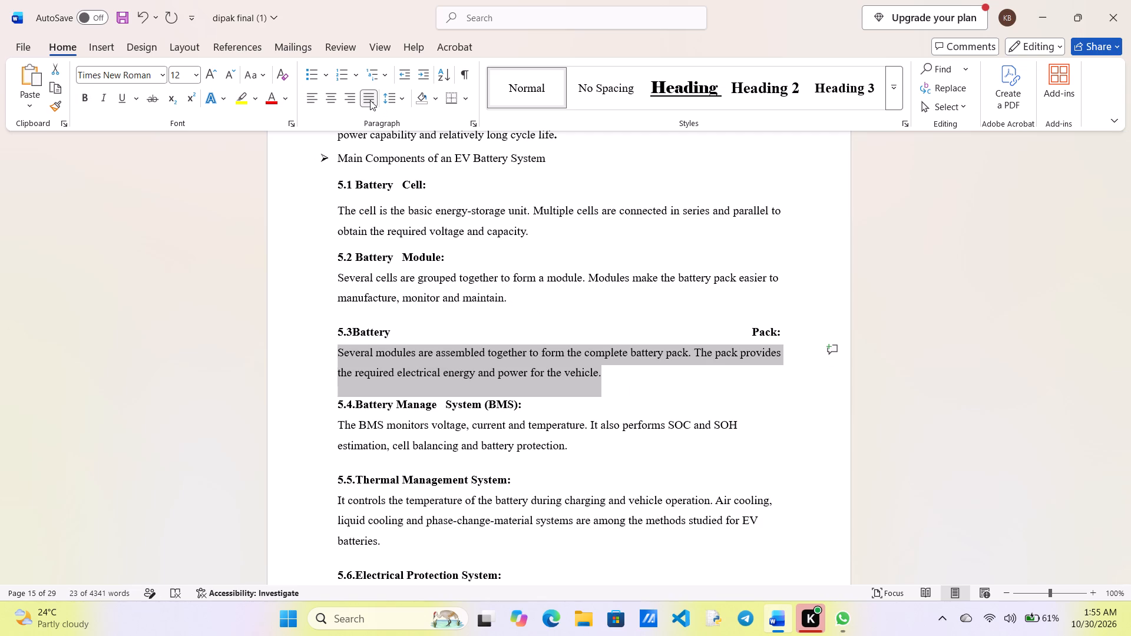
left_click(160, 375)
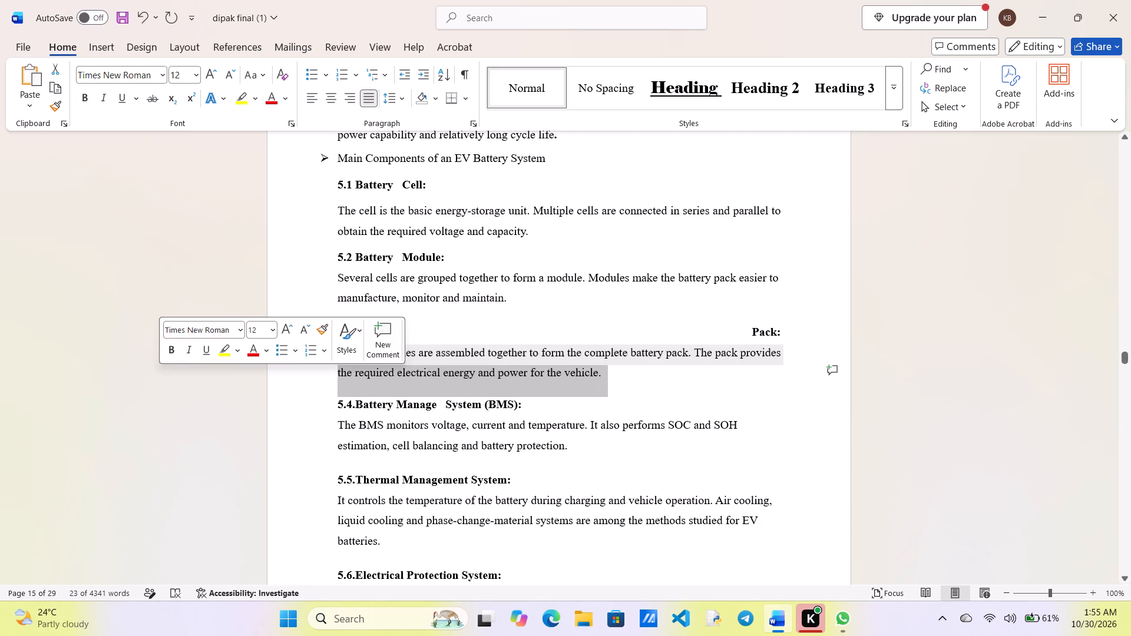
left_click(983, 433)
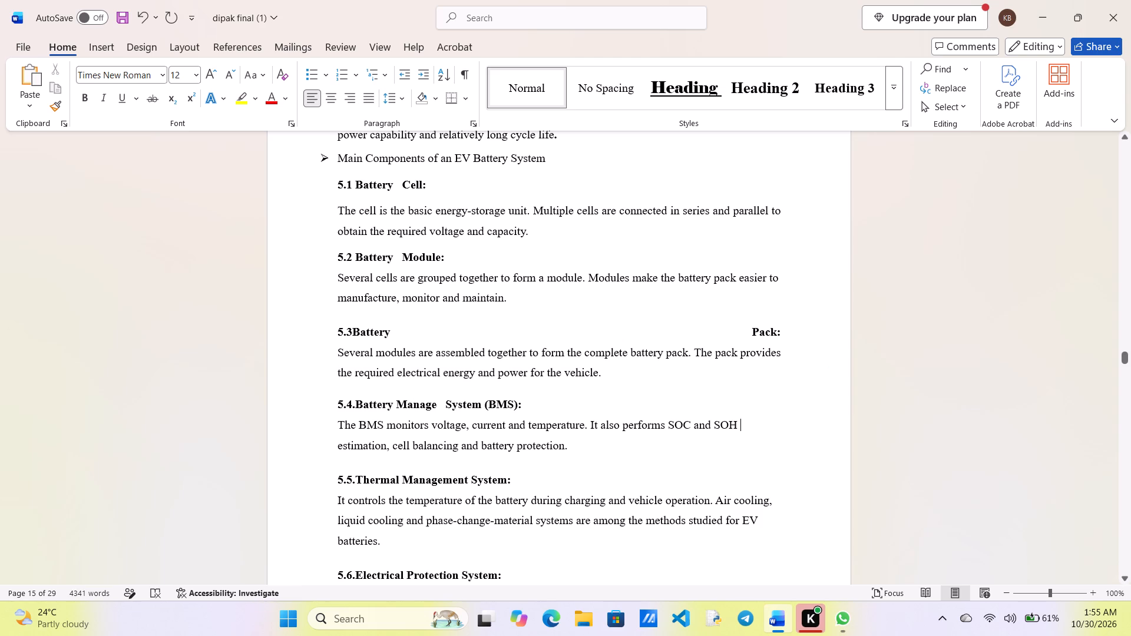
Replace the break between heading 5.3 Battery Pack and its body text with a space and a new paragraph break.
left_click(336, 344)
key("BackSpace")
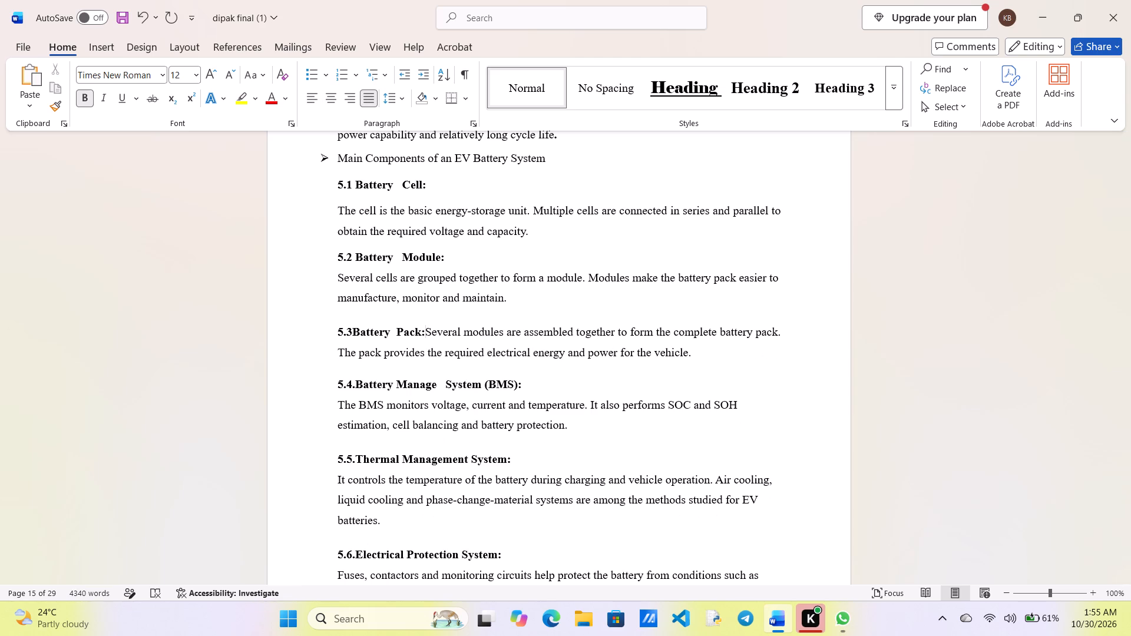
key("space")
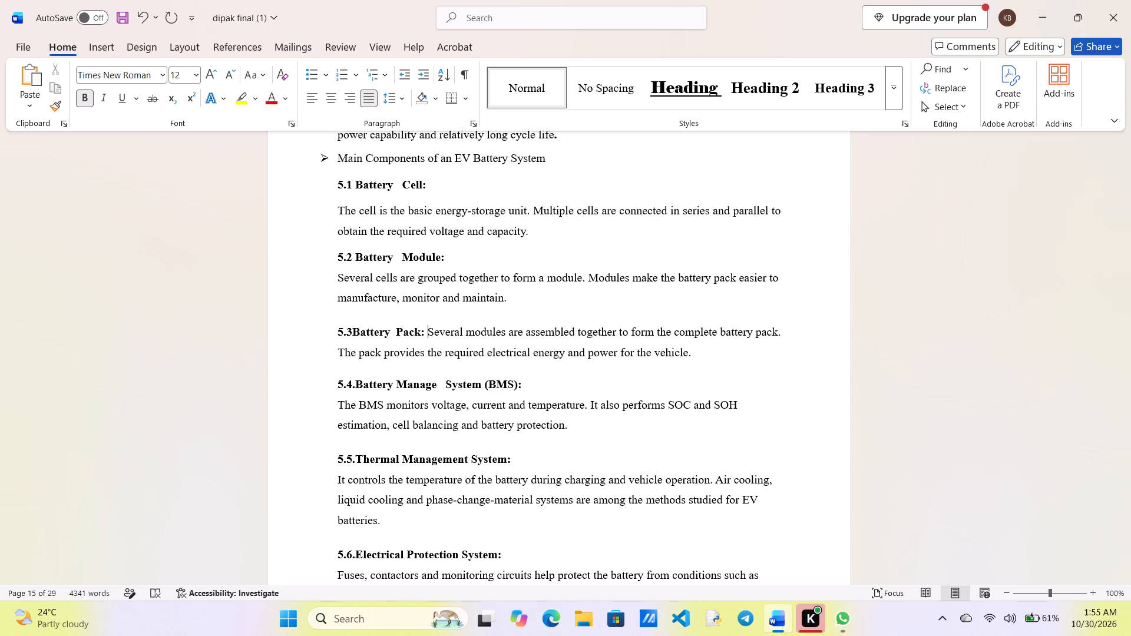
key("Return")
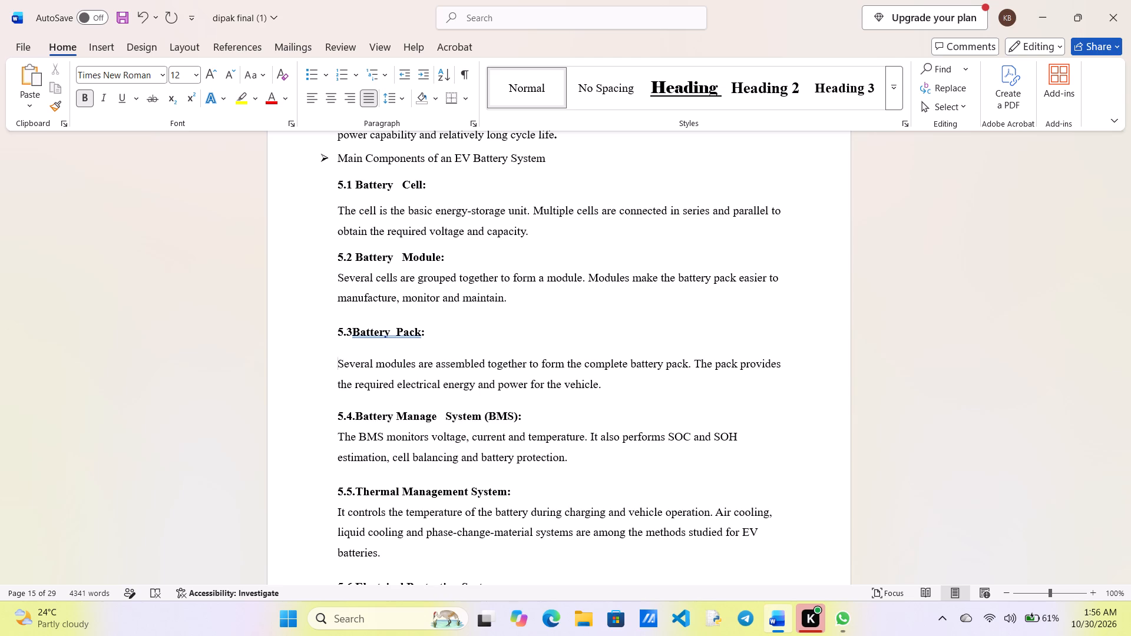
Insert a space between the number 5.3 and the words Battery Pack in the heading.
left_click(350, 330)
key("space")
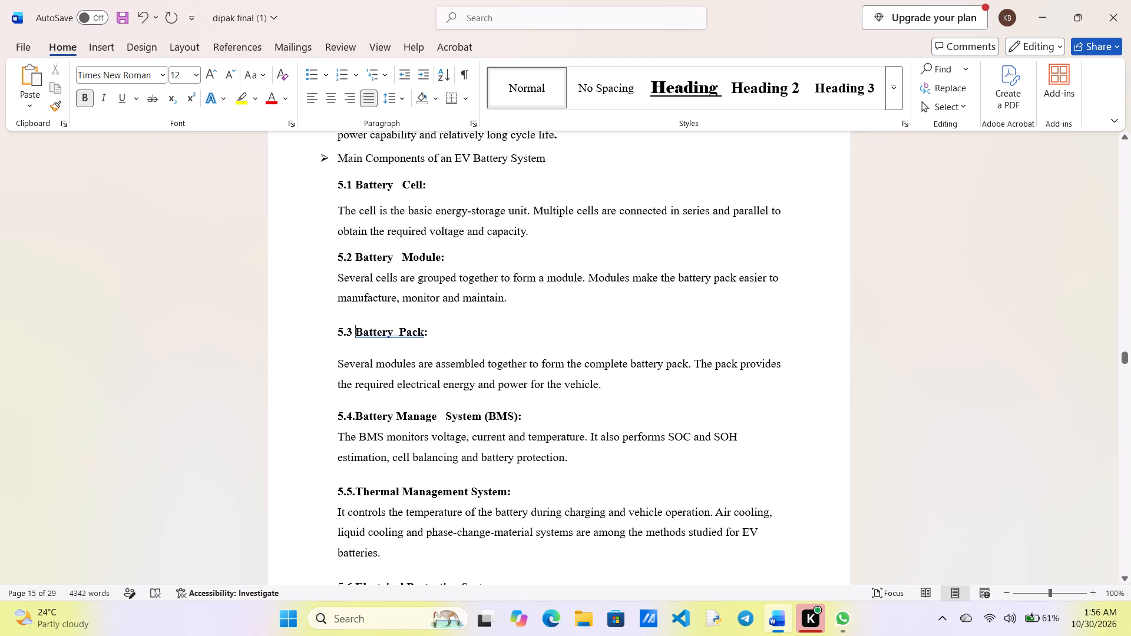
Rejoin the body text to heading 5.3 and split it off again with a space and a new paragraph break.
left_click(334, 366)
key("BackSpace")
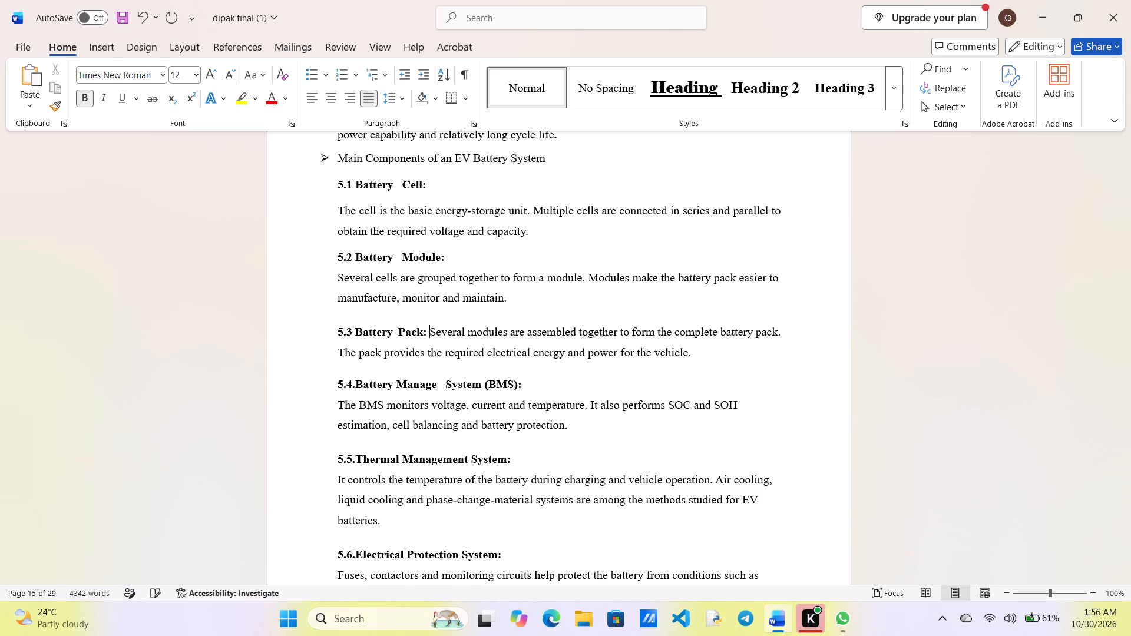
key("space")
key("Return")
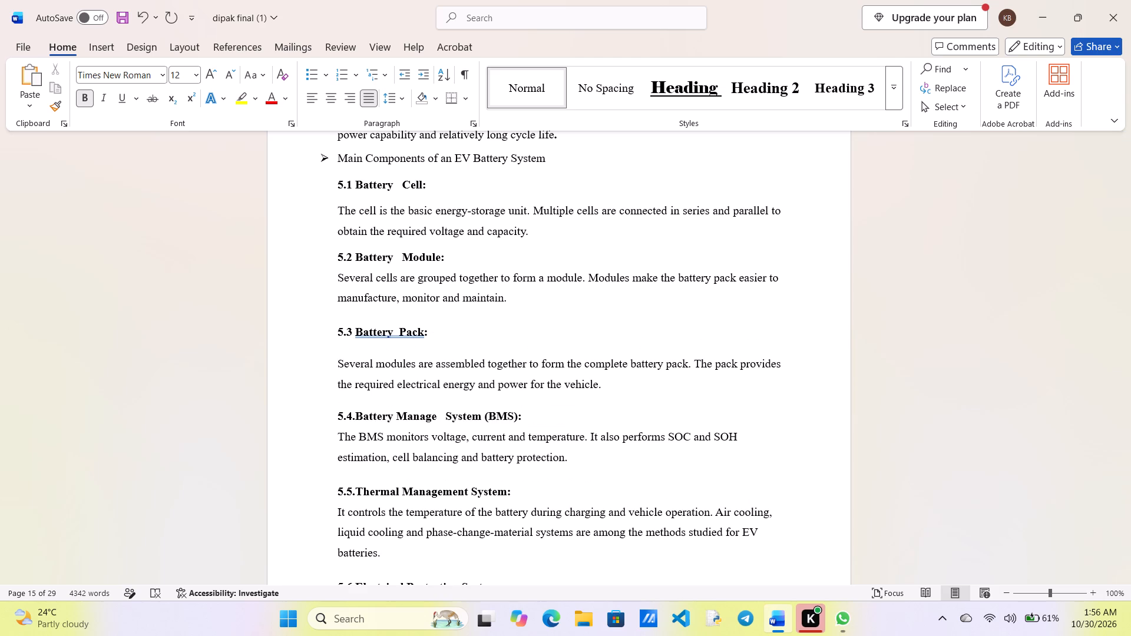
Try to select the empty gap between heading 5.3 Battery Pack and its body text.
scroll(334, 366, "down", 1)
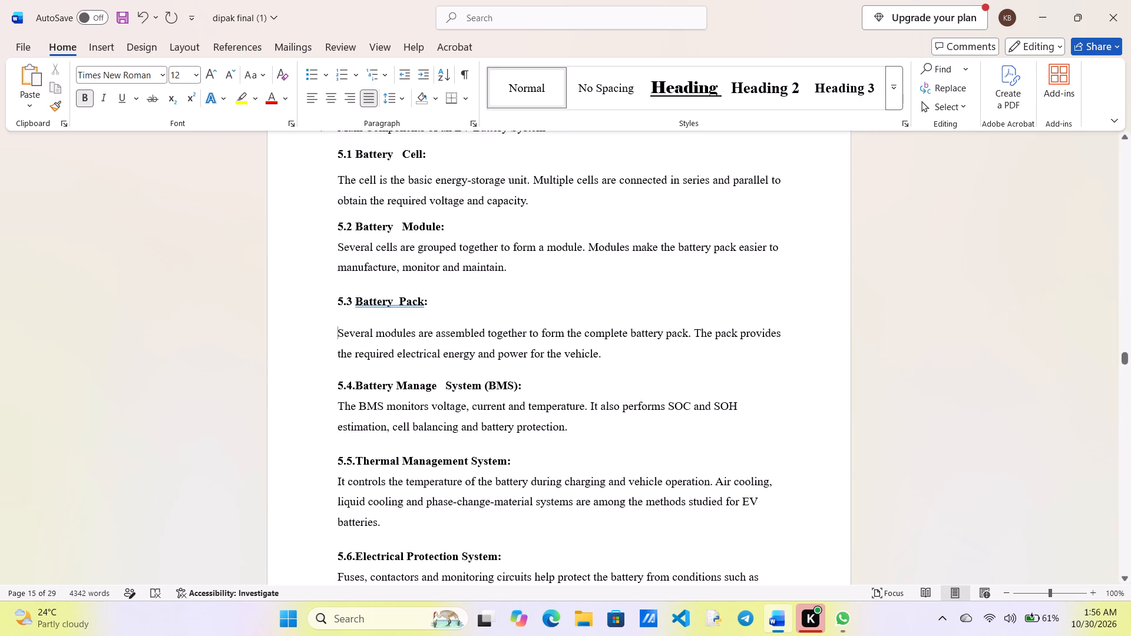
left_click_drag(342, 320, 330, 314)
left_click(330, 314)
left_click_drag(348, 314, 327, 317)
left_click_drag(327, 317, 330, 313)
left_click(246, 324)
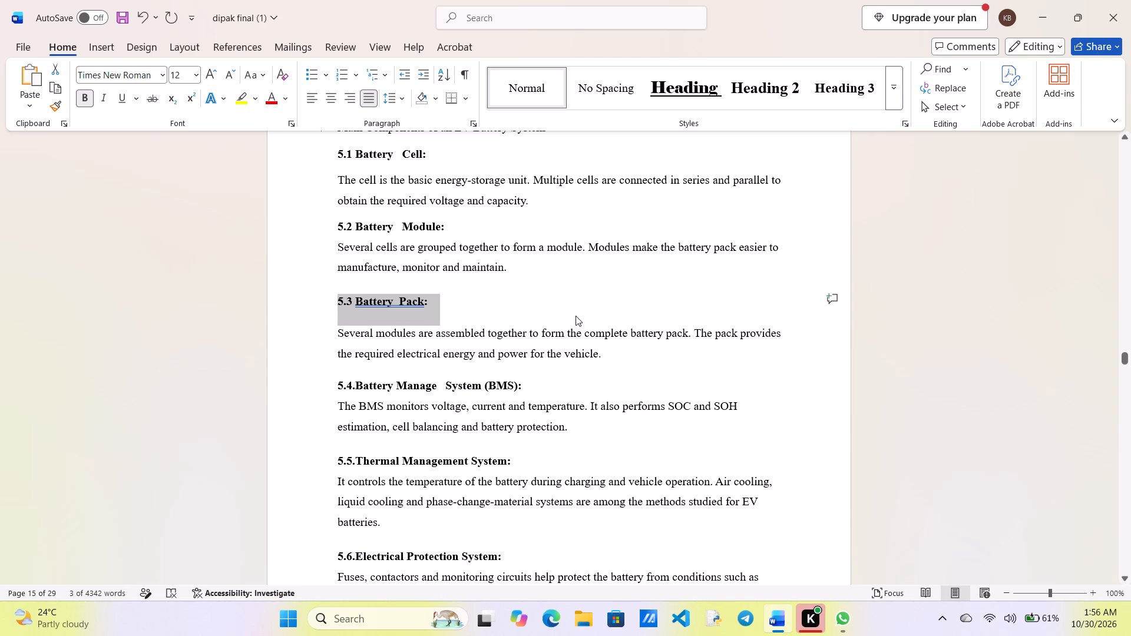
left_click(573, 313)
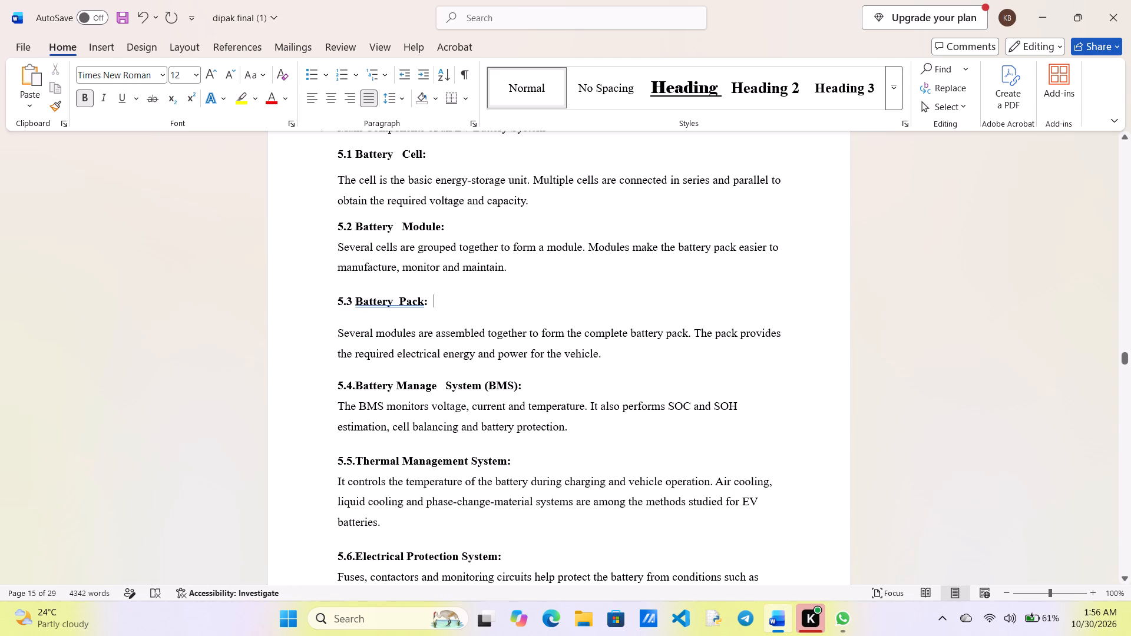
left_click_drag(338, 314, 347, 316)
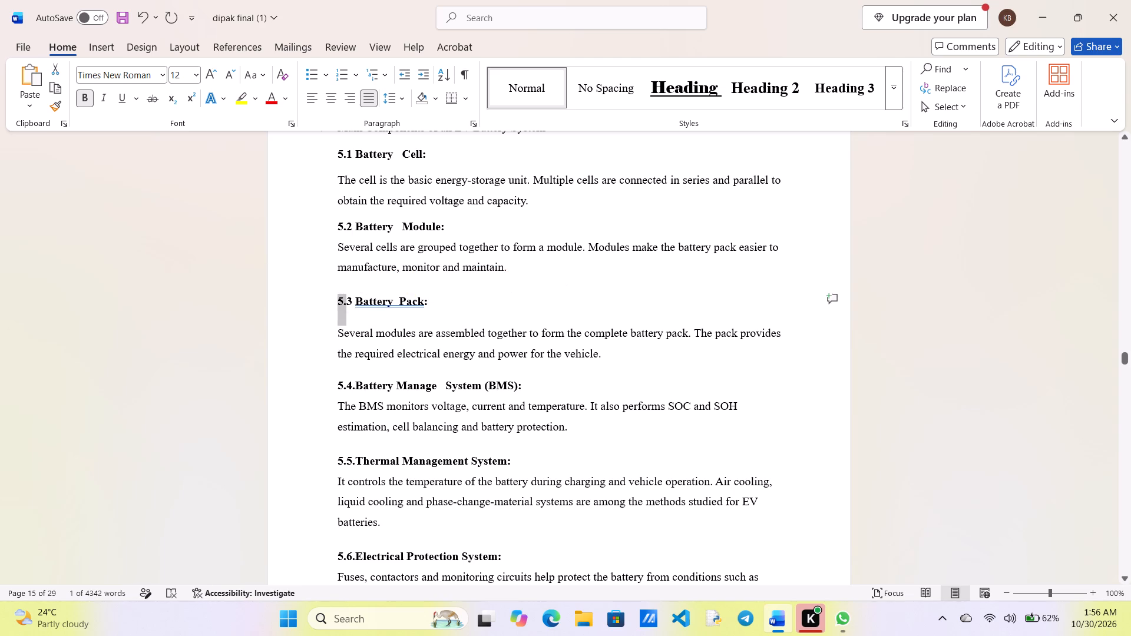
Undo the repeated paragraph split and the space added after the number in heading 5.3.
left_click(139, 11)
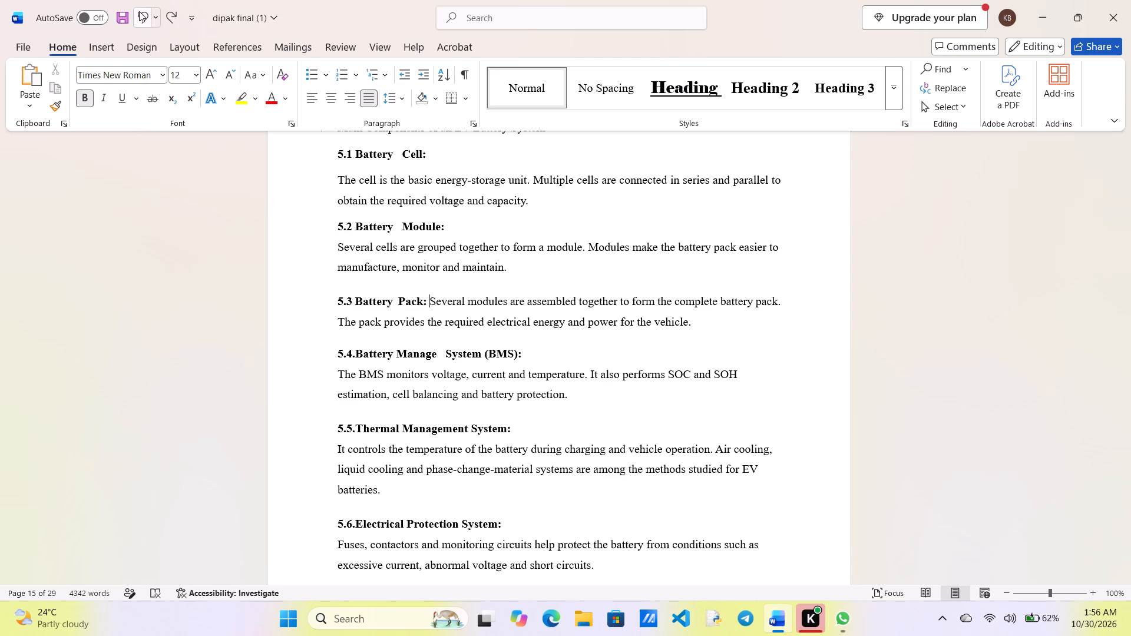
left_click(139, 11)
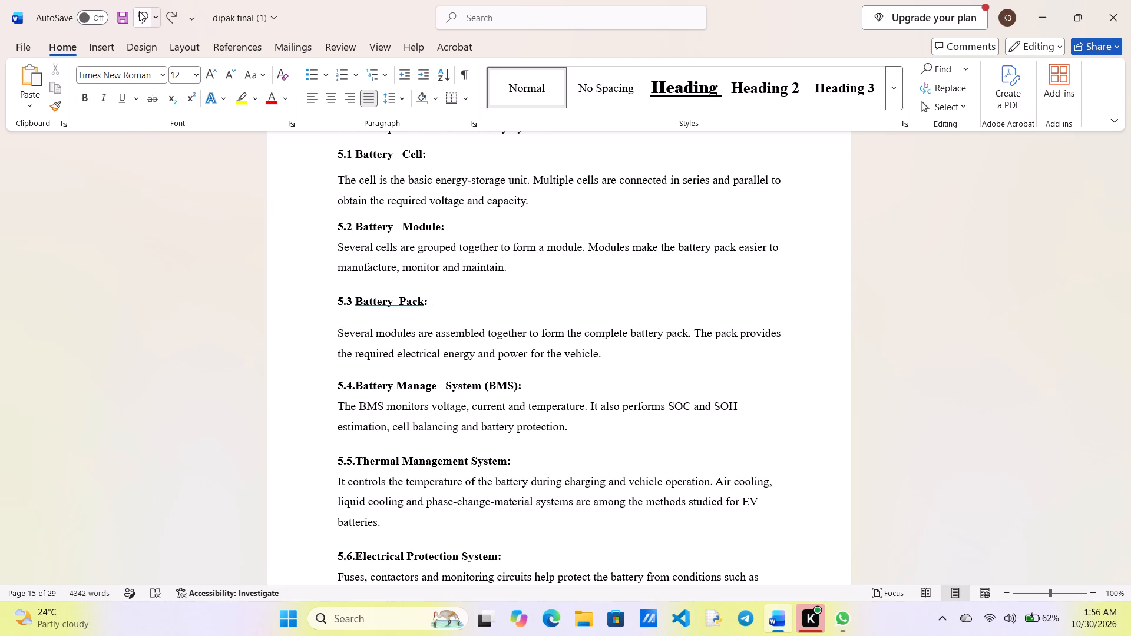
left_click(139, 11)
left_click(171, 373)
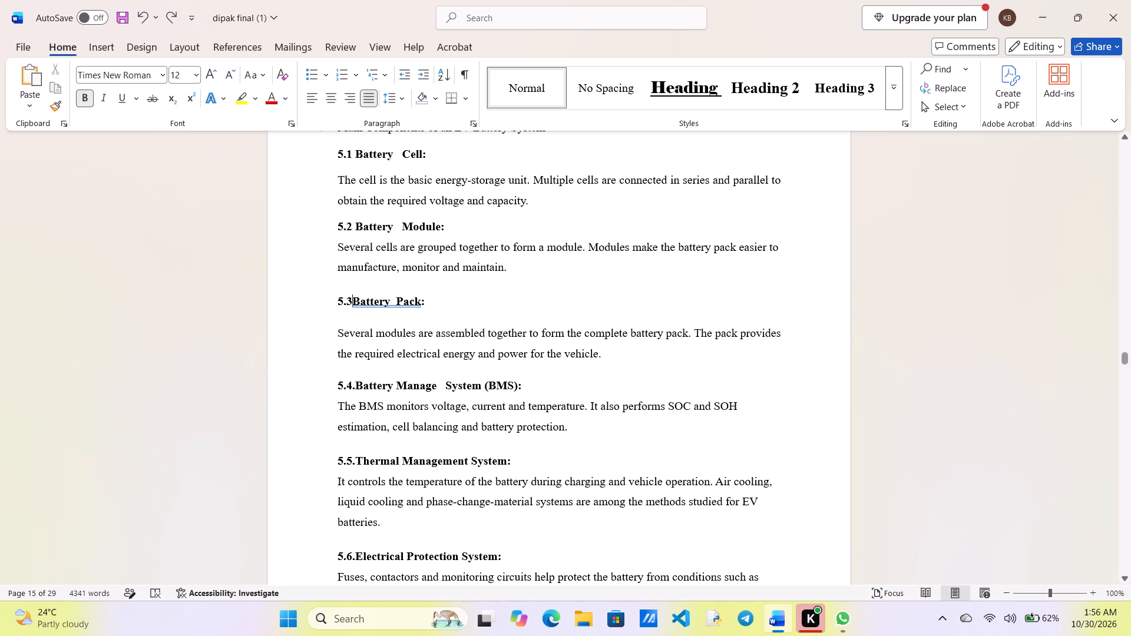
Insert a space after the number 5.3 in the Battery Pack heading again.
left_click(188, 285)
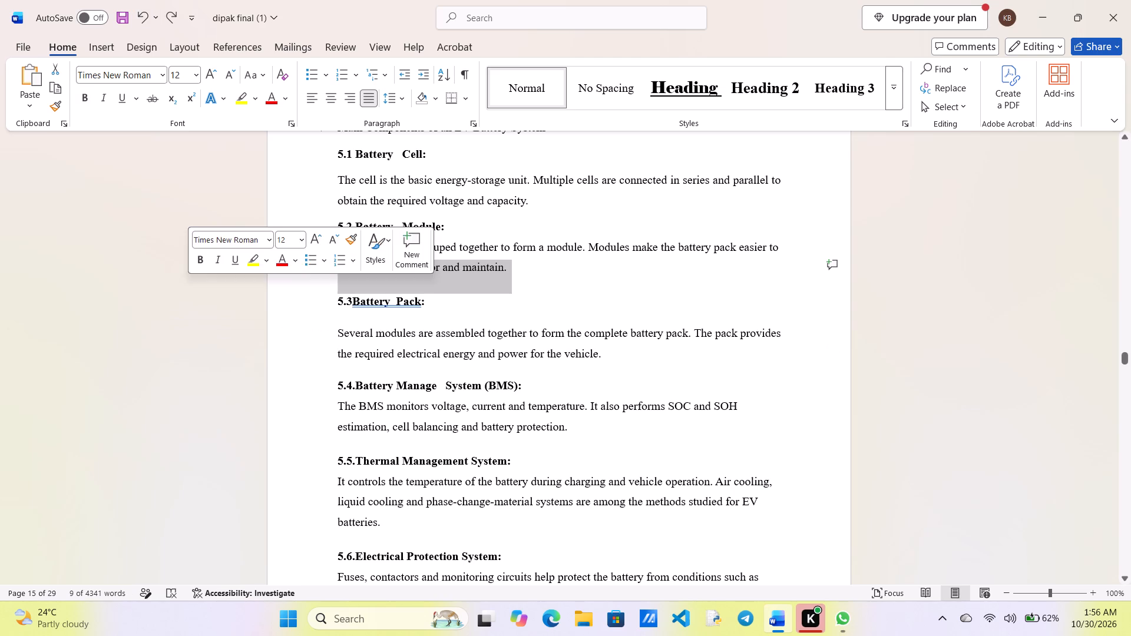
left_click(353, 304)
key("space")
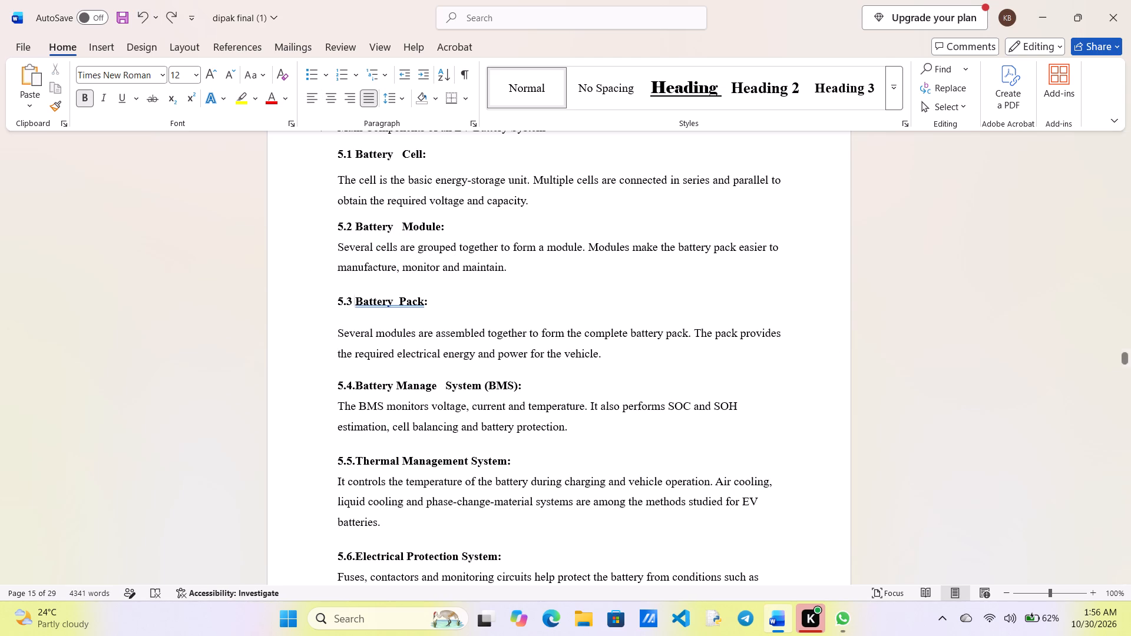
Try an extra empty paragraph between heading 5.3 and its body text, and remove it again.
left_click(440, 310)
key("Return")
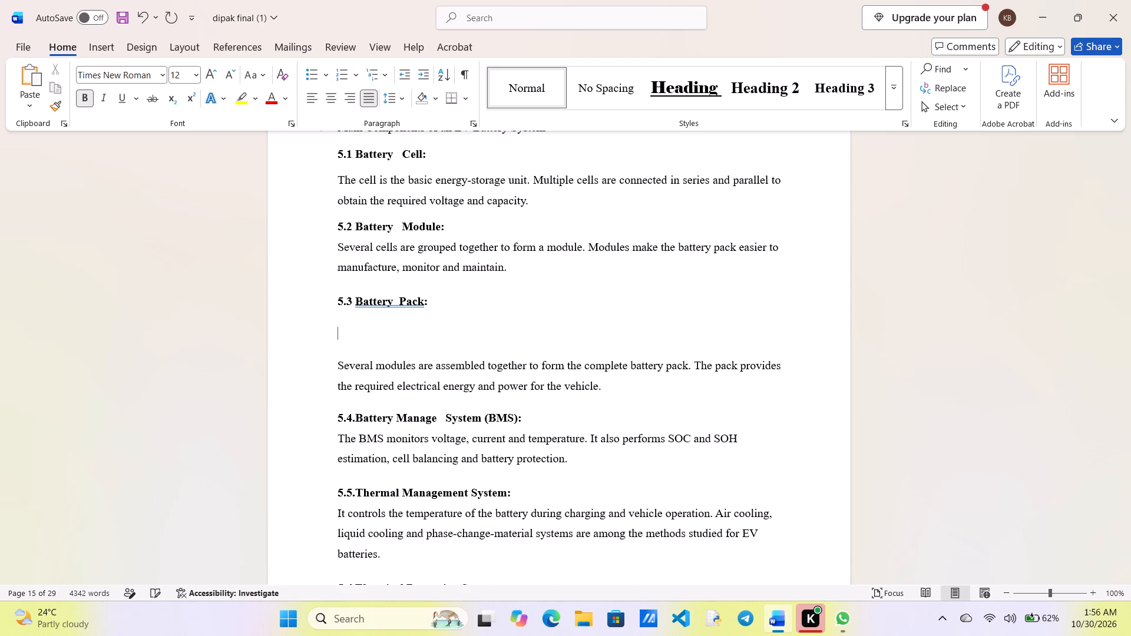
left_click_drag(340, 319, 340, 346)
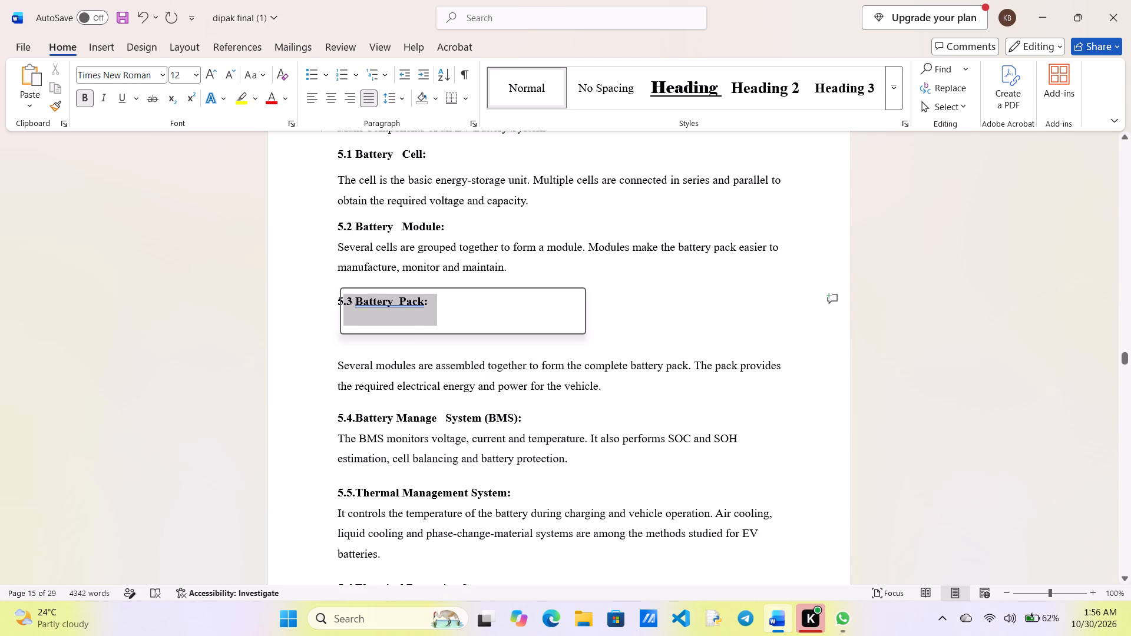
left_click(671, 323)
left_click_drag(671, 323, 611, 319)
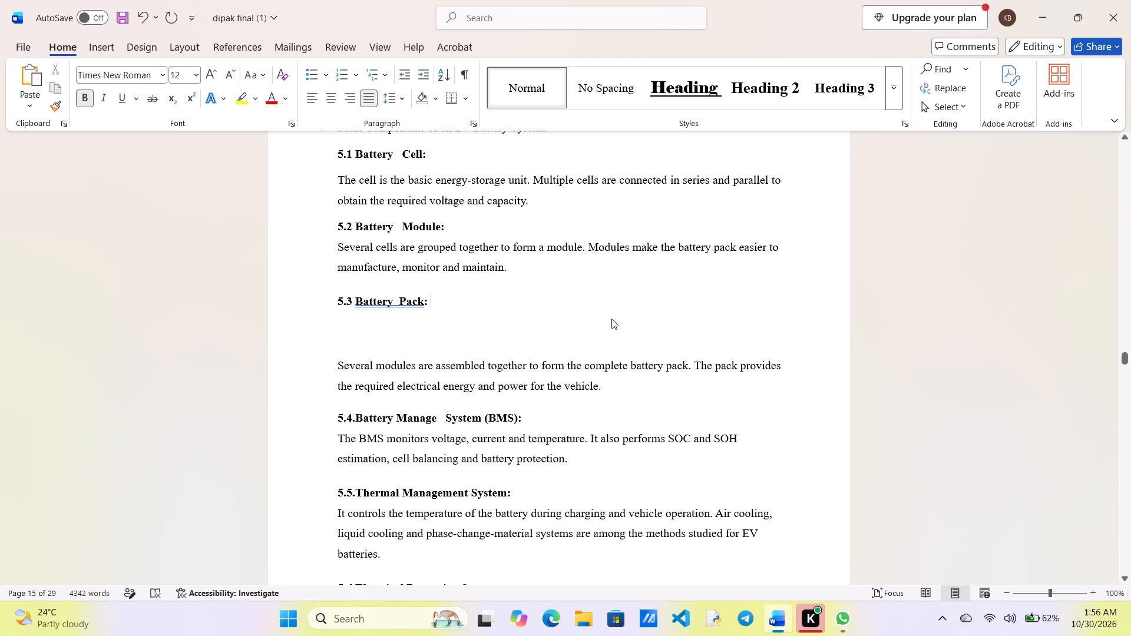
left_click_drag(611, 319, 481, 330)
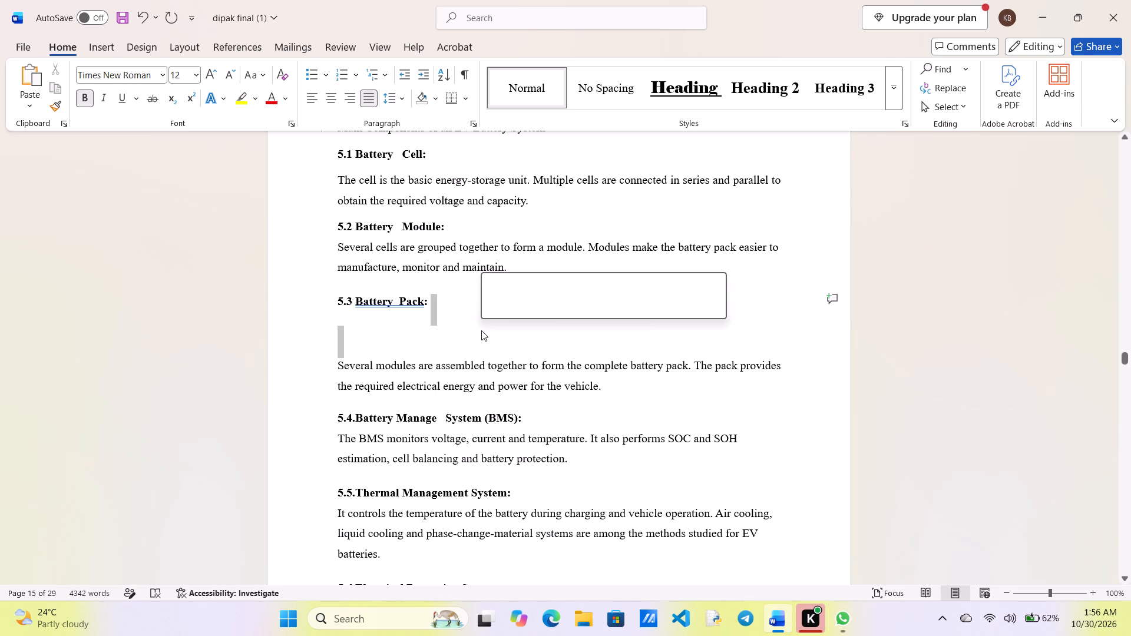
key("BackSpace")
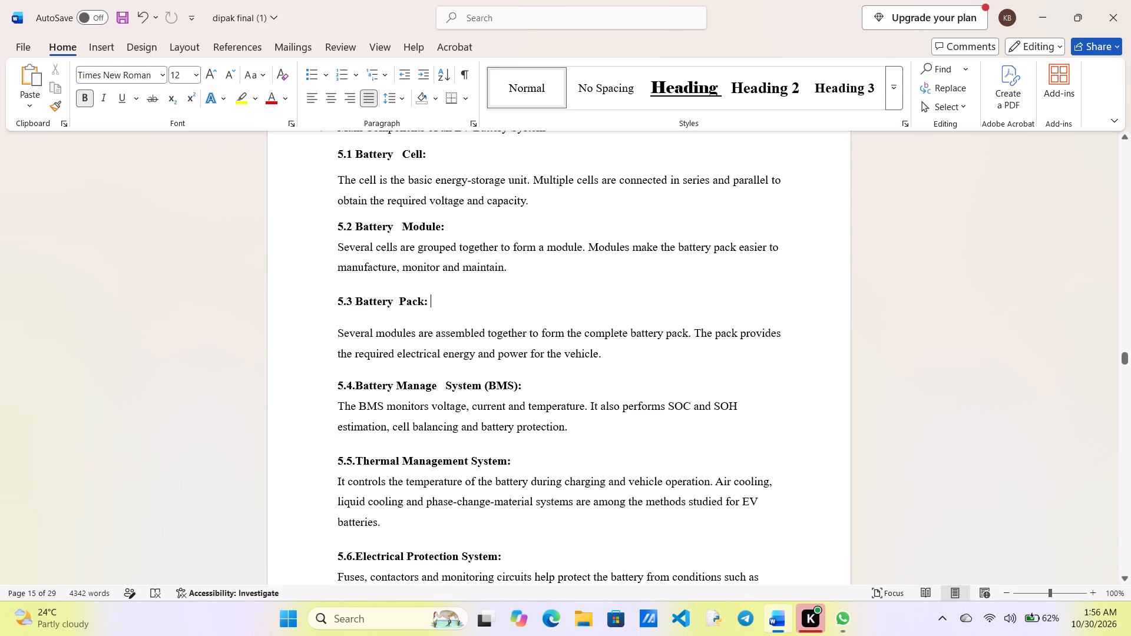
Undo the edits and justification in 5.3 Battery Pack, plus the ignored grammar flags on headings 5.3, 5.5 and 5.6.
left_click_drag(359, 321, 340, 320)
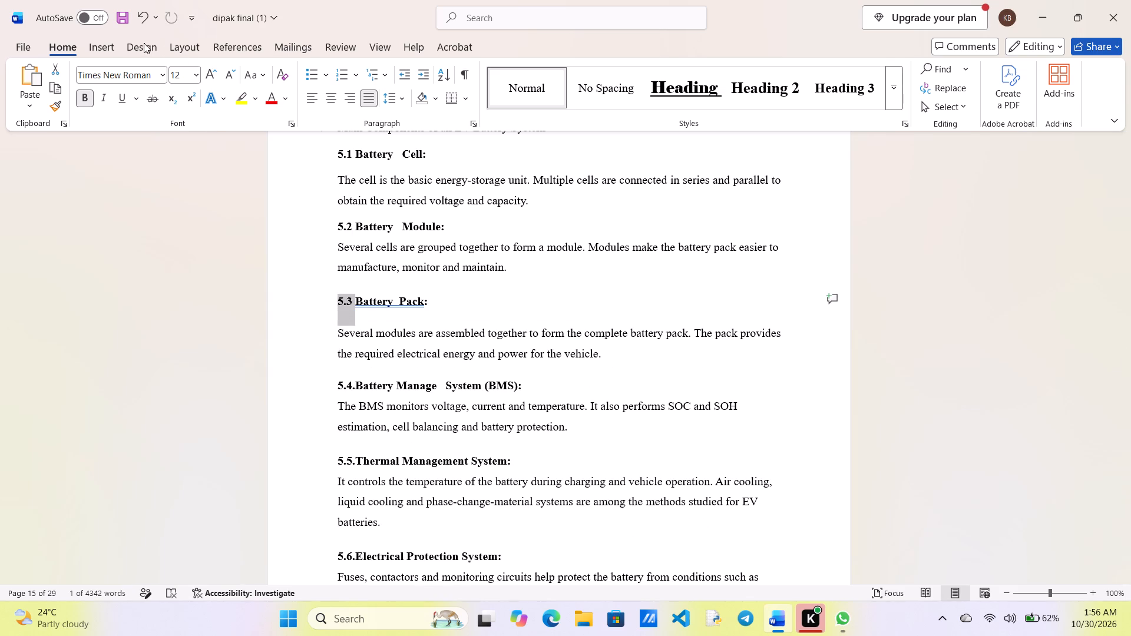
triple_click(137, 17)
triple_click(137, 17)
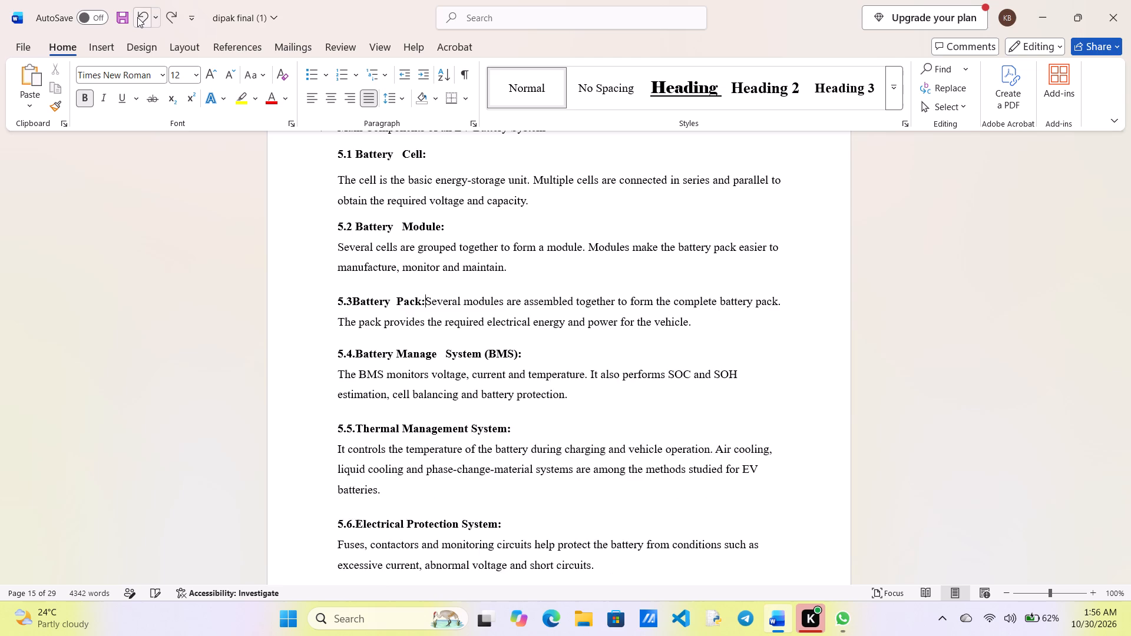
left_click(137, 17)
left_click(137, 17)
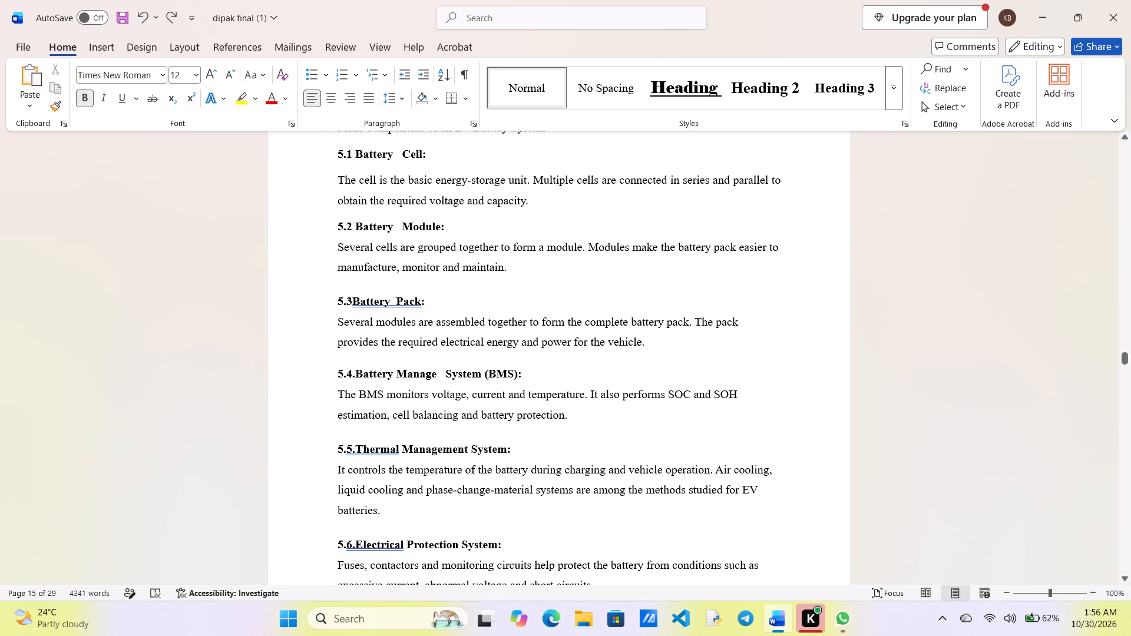
Run the 5.2 Battery Module body text onto its heading line, separated from the colon by one space.
left_click(336, 247)
key("space")
key("space")
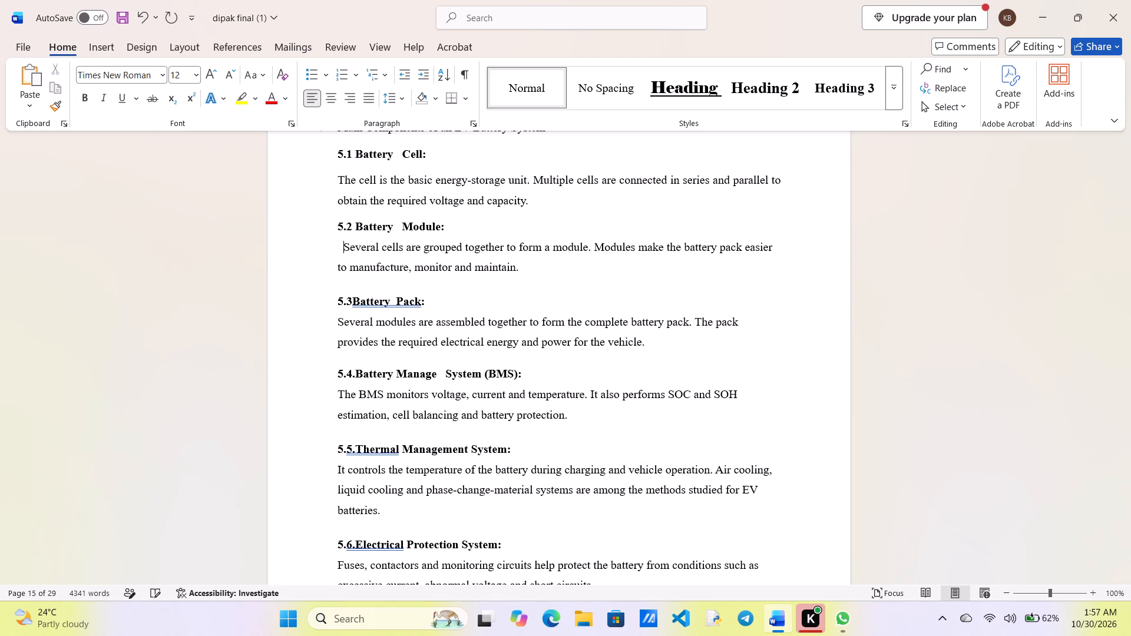
key("BackSpace")
key("BackSpace")
key("BackSpace")
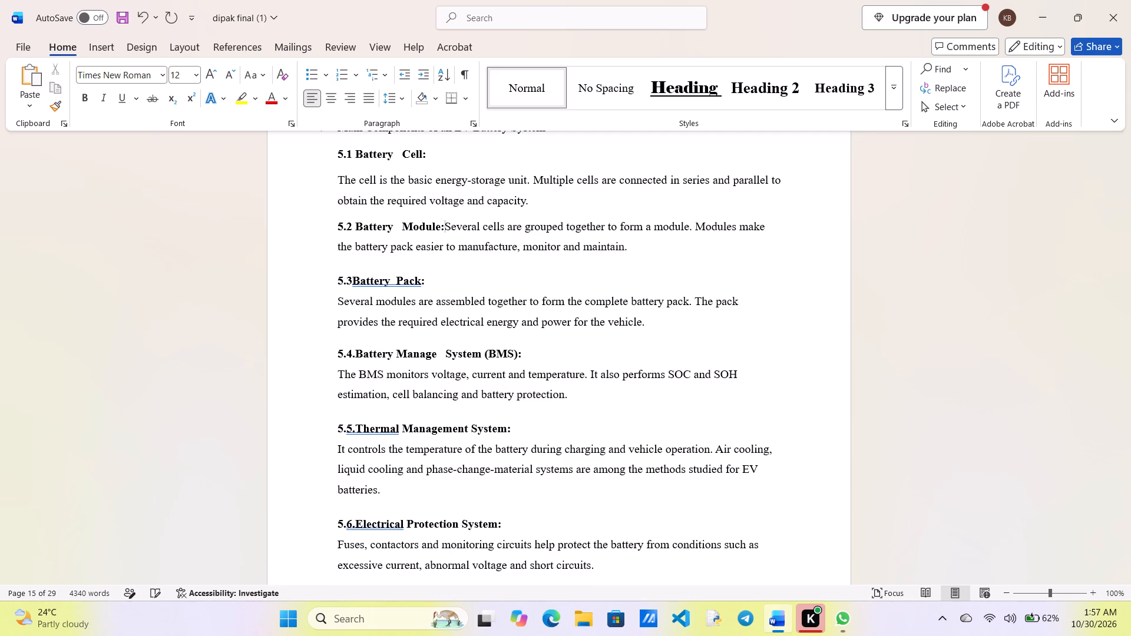
key("space")
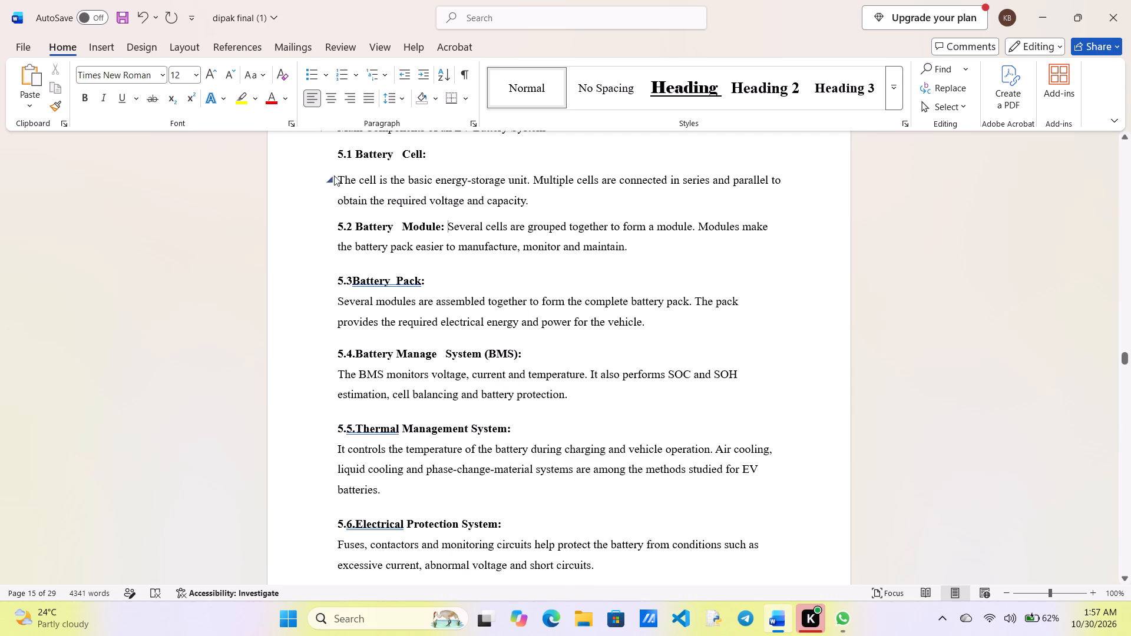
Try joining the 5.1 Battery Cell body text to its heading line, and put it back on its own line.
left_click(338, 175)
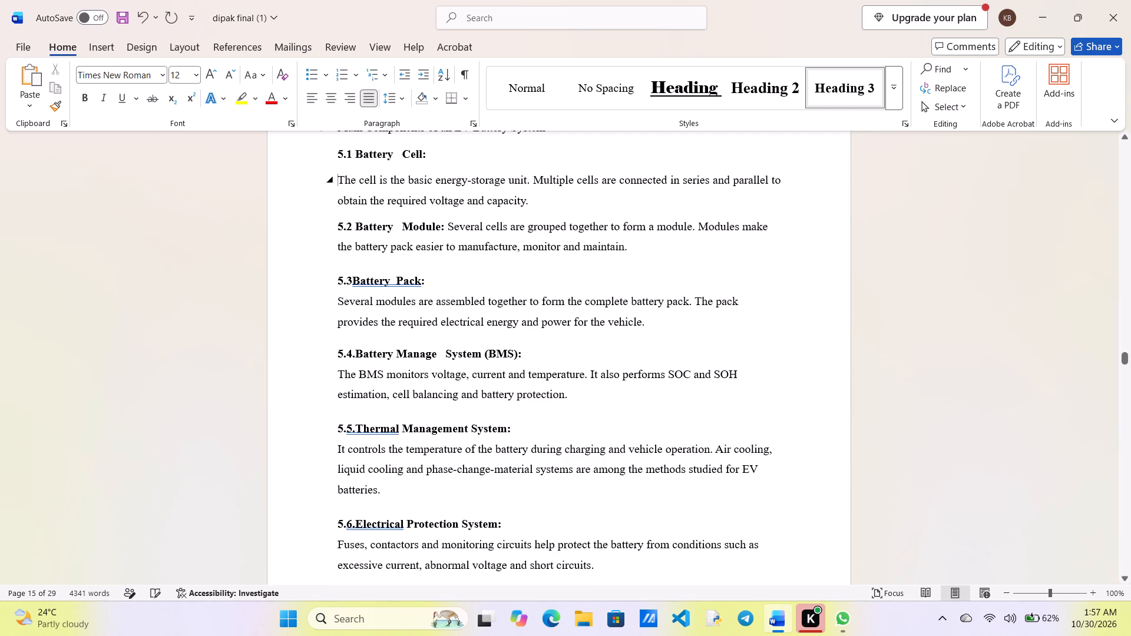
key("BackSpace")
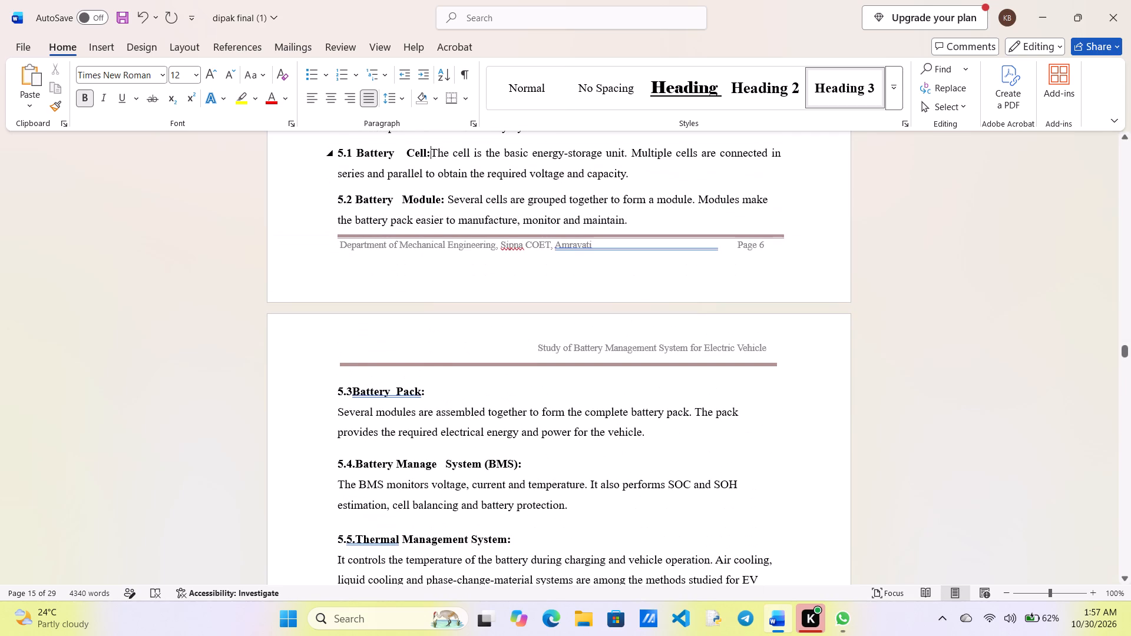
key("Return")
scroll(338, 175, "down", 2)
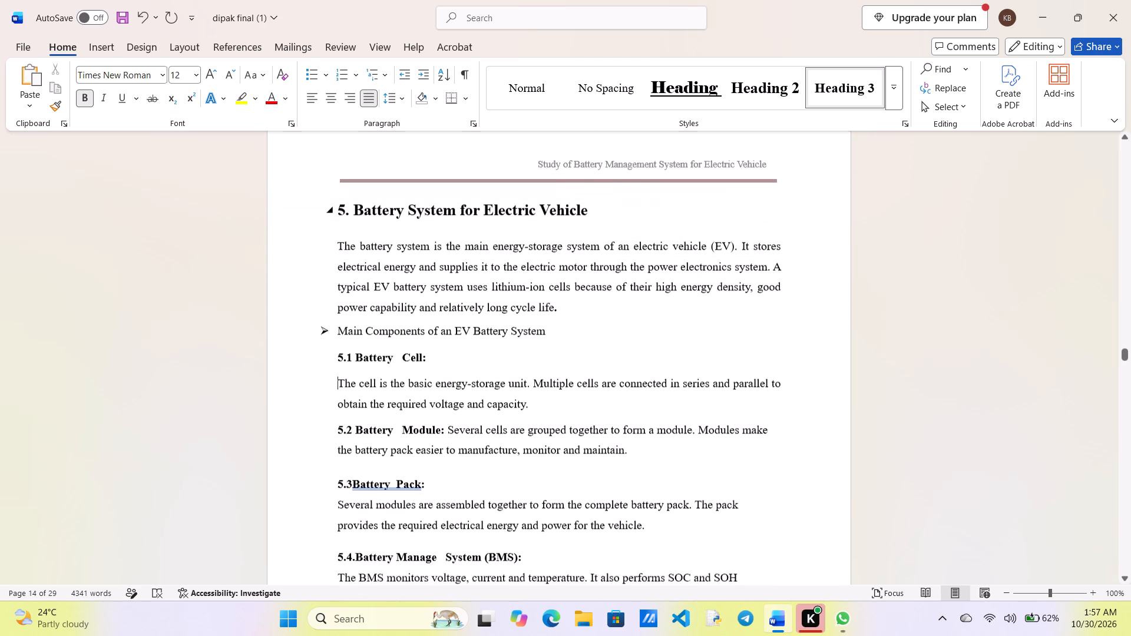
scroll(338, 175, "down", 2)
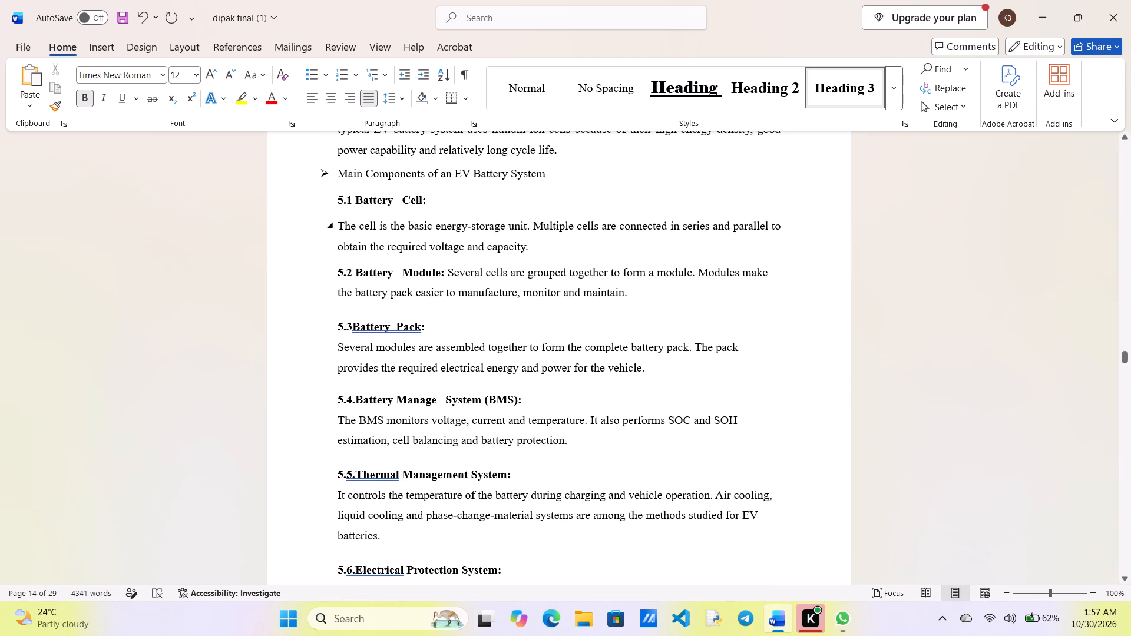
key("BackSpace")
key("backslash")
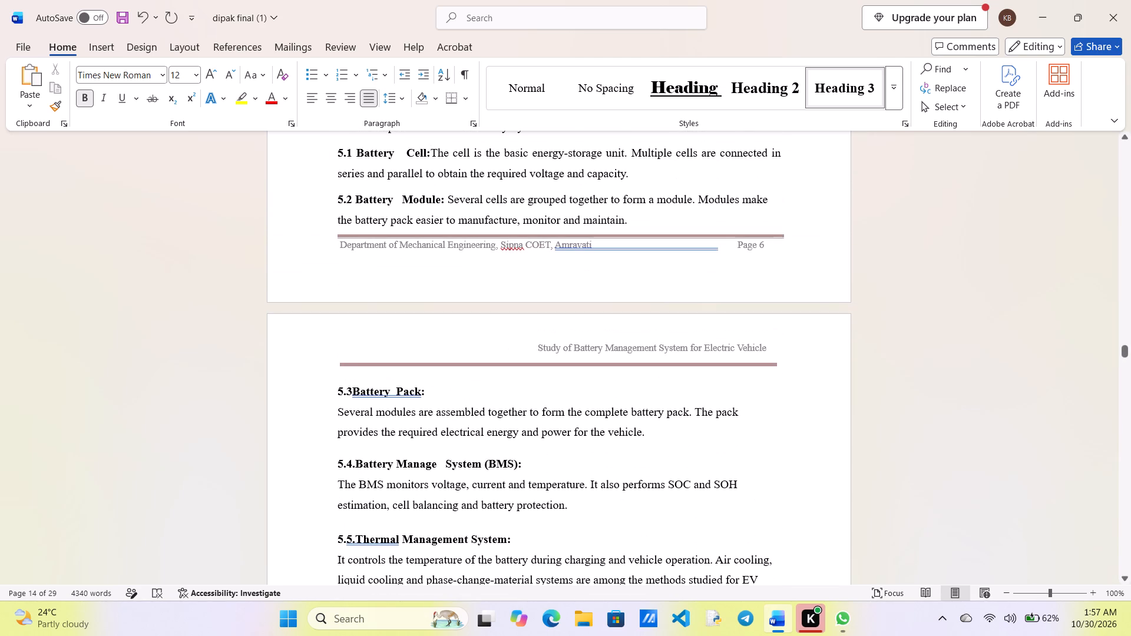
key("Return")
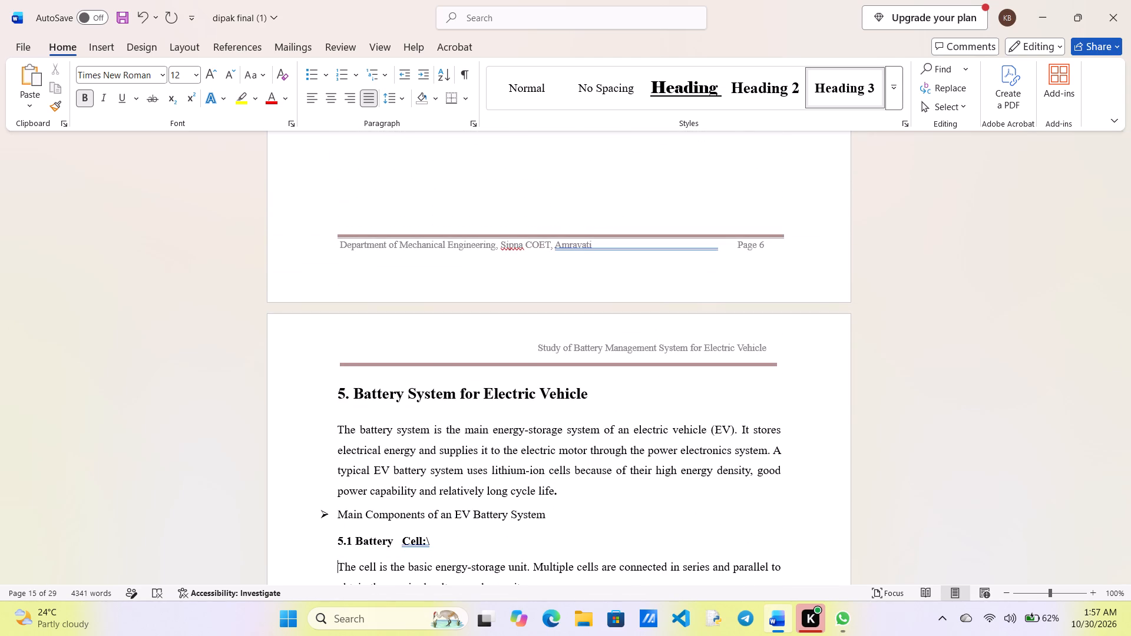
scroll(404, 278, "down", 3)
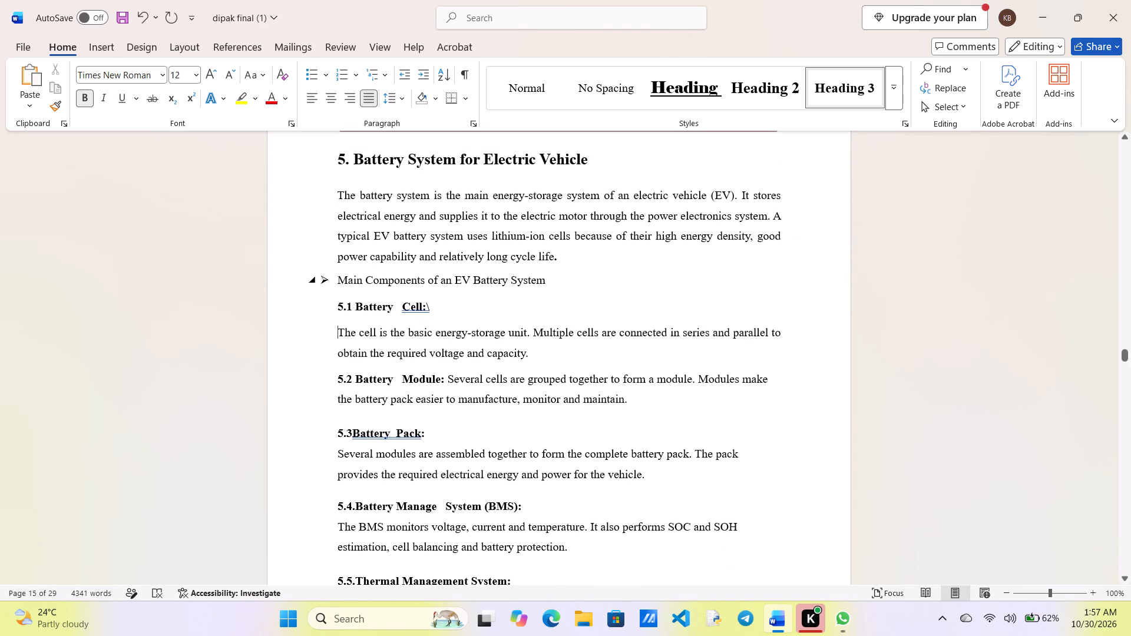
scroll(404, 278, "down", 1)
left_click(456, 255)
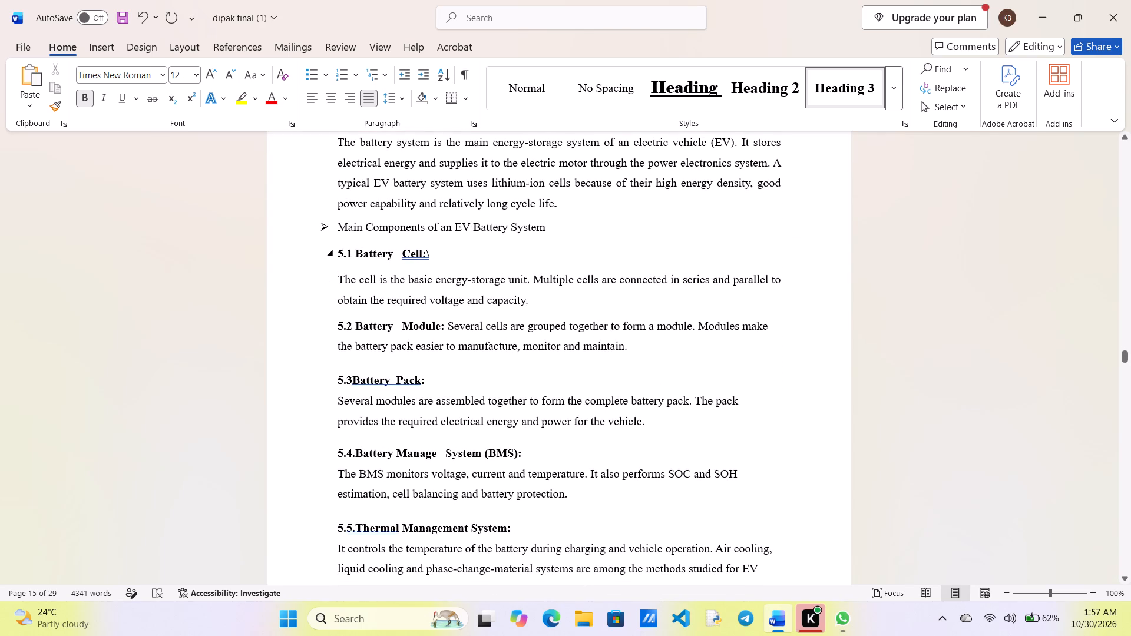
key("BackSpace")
Run the 5.3 Battery Pack and 5.4 BMS body texts onto their heading lines, with a space after each colon.
left_click(336, 403)
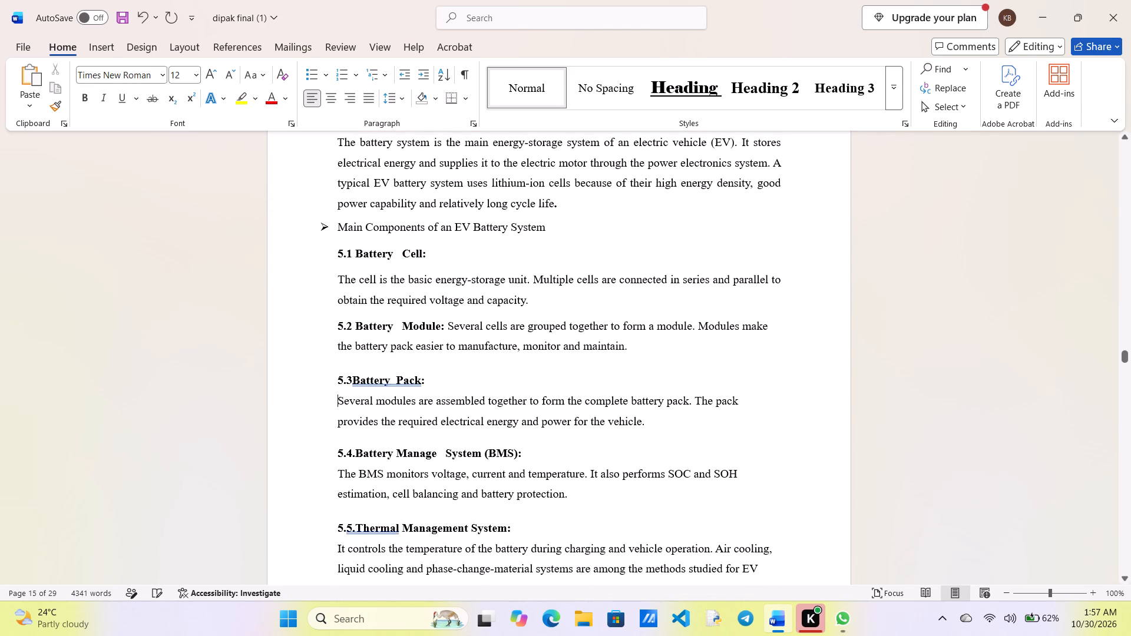
key("BackSpace")
scroll(336, 403, "down", 1)
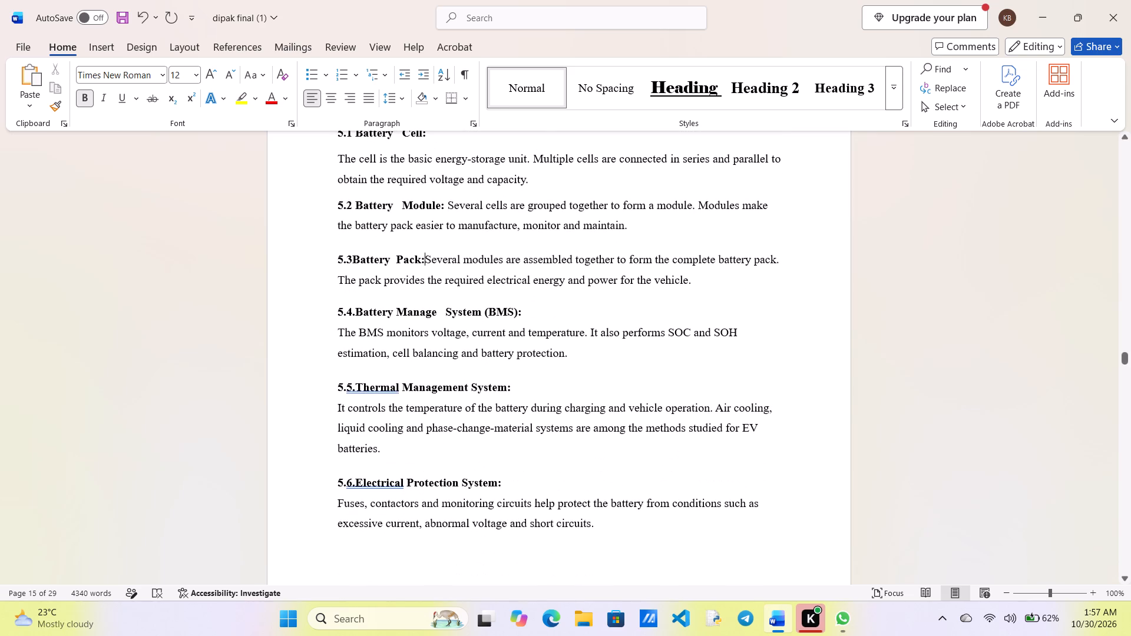
left_click(338, 333)
key("BackSpace")
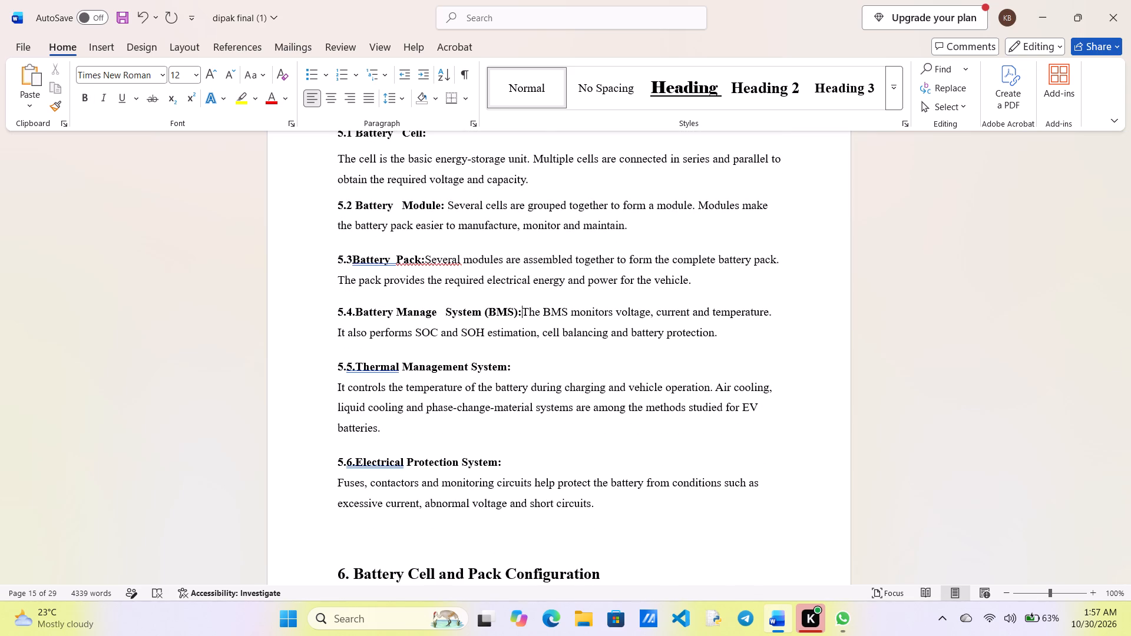
key("space")
left_click(424, 259)
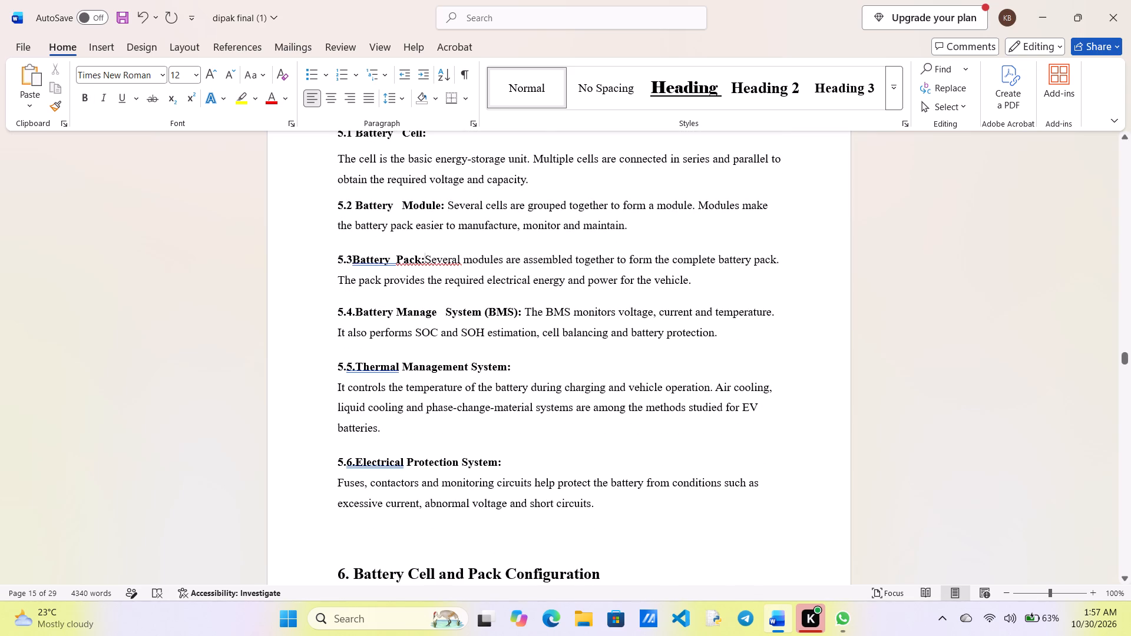
key("space")
Insert a space after the numbers 5.3 and 5.4 in the Battery Pack and BMS headings.
scroll(424, 259, "up", 1)
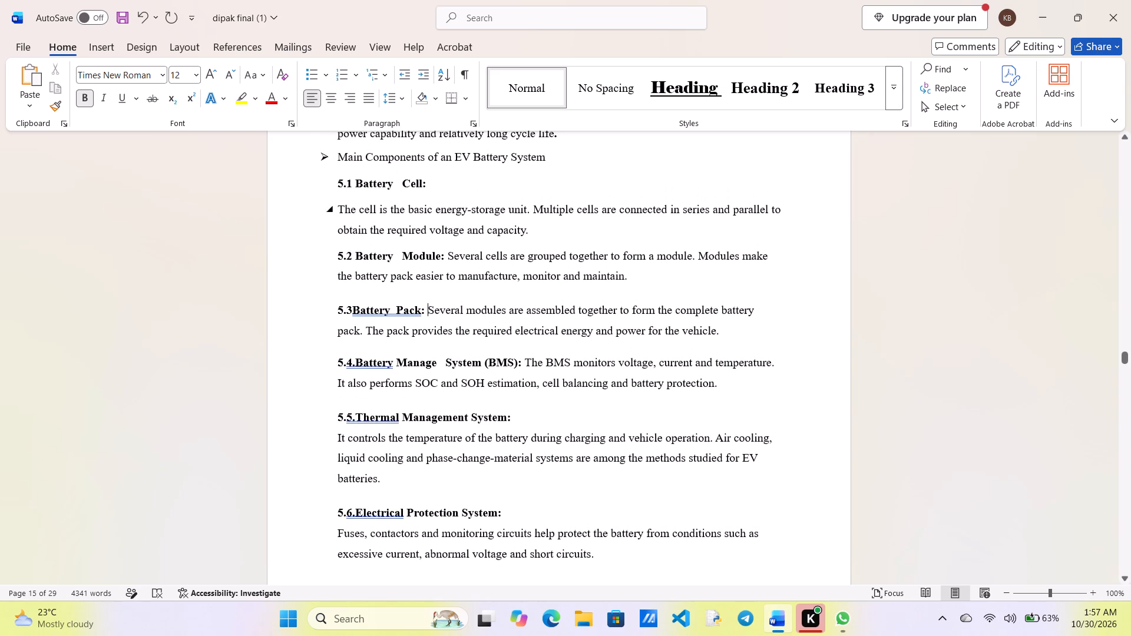
left_click(354, 309)
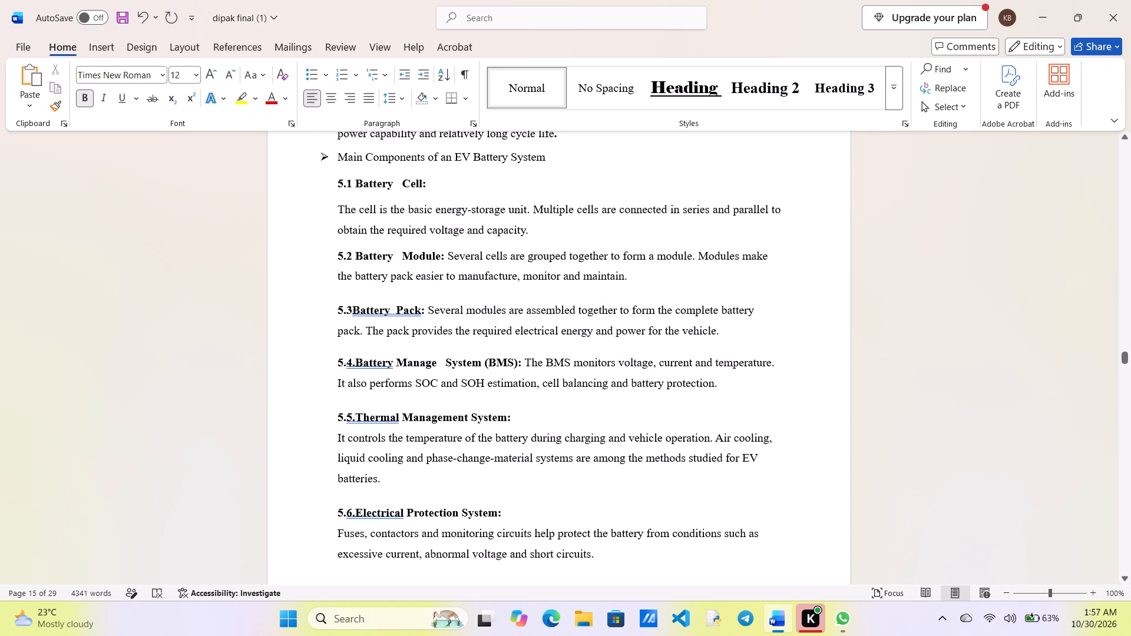
key("space")
scroll(354, 309, "down", 1)
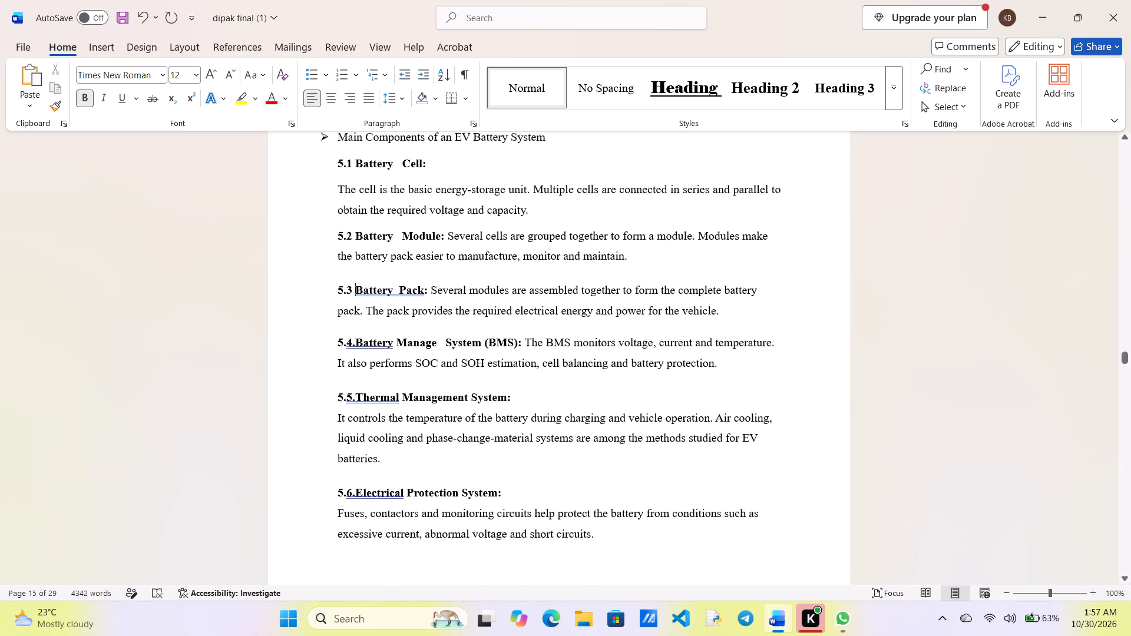
scroll(354, 309, "down", 1)
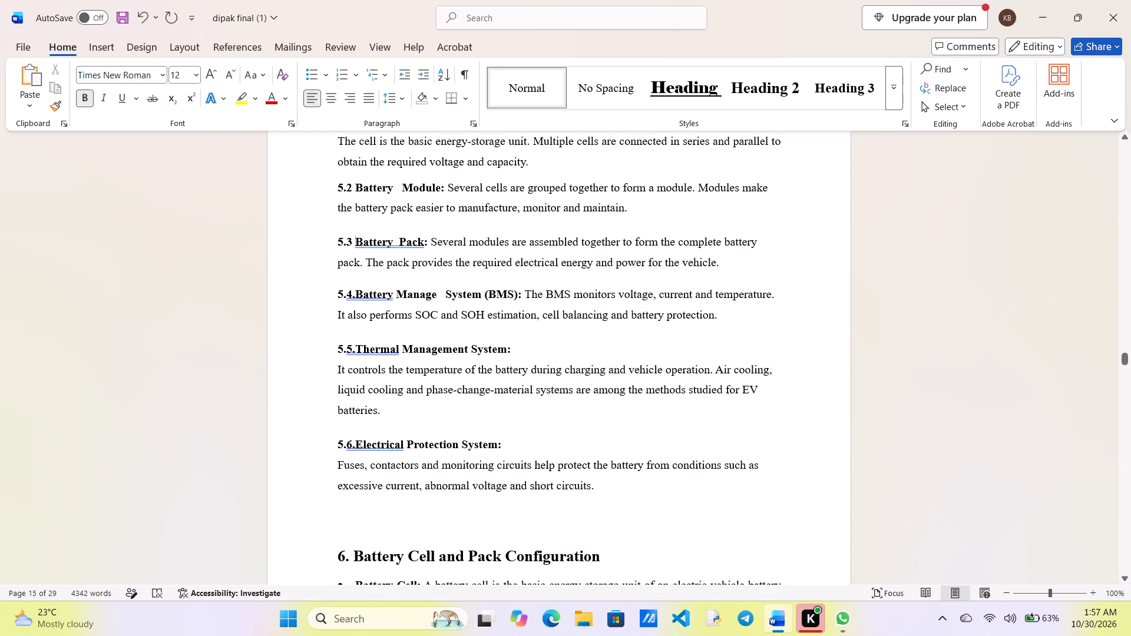
left_click(355, 295)
key("space")
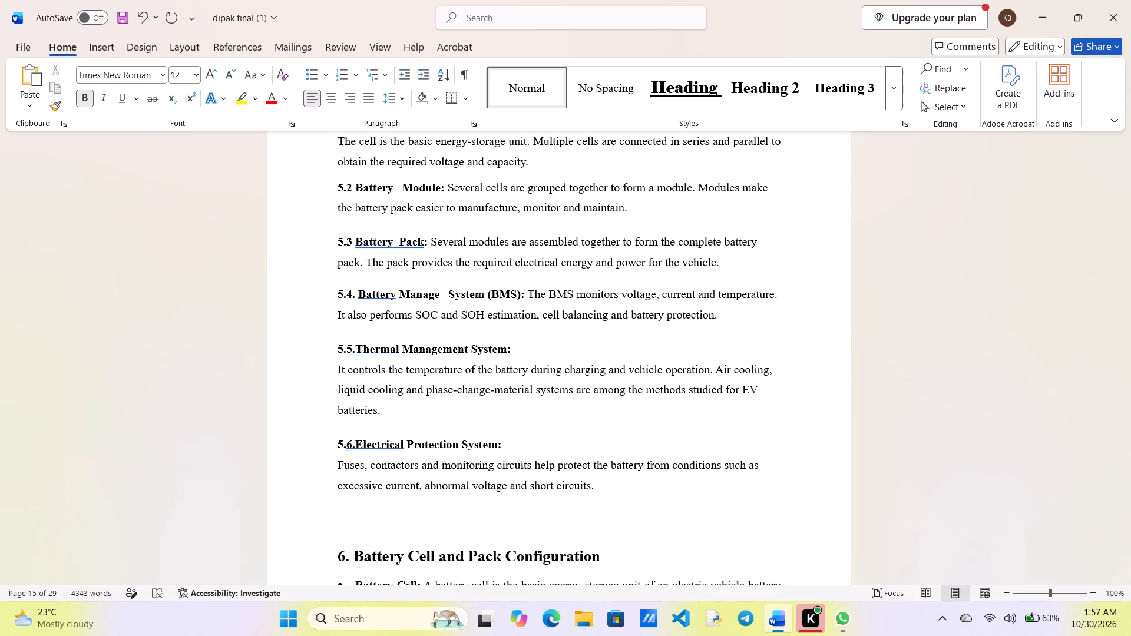
Run the 5.5 Thermal Management and 5.6 Electrical Protection body texts onto their heading lines, adding a space after each colon.
scroll(355, 295, "down", 1)
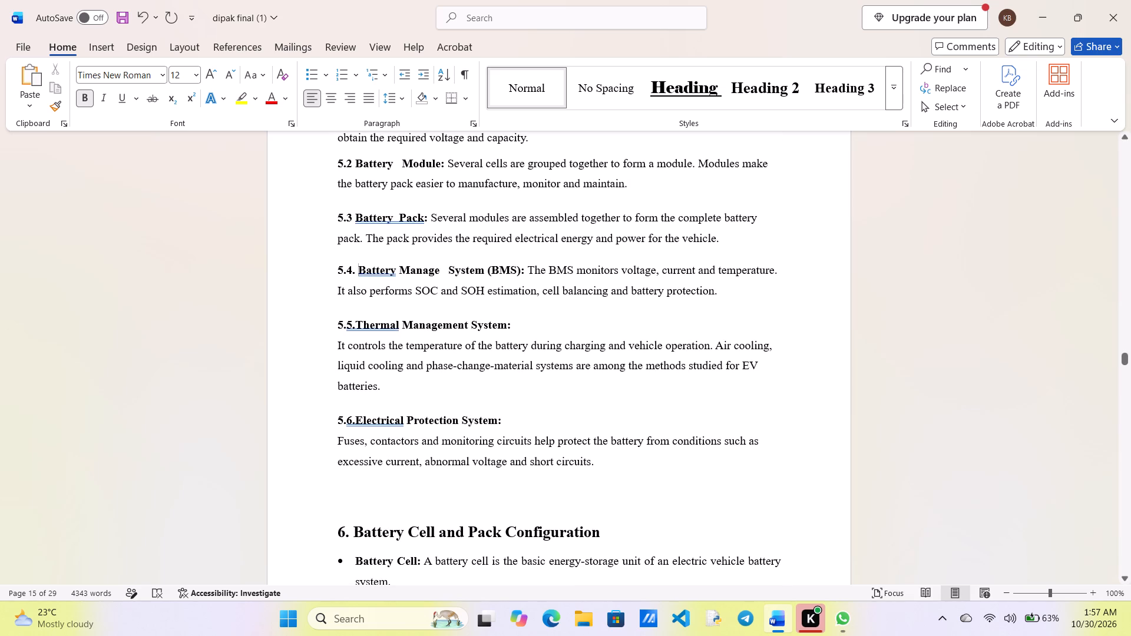
left_click(332, 342)
key("BackSpace")
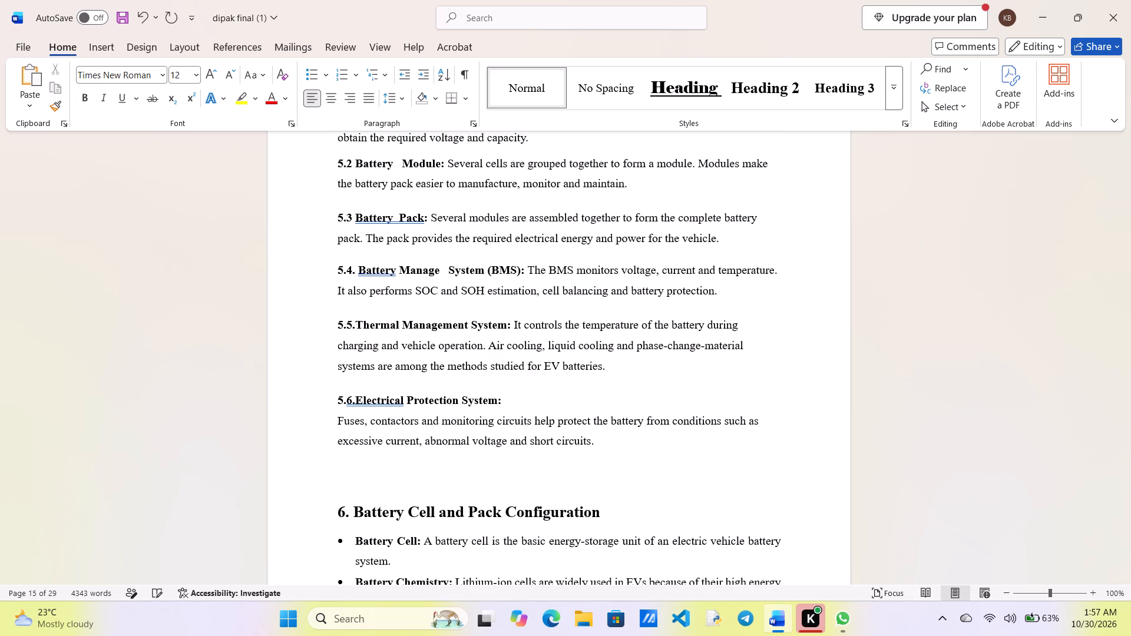
key("space")
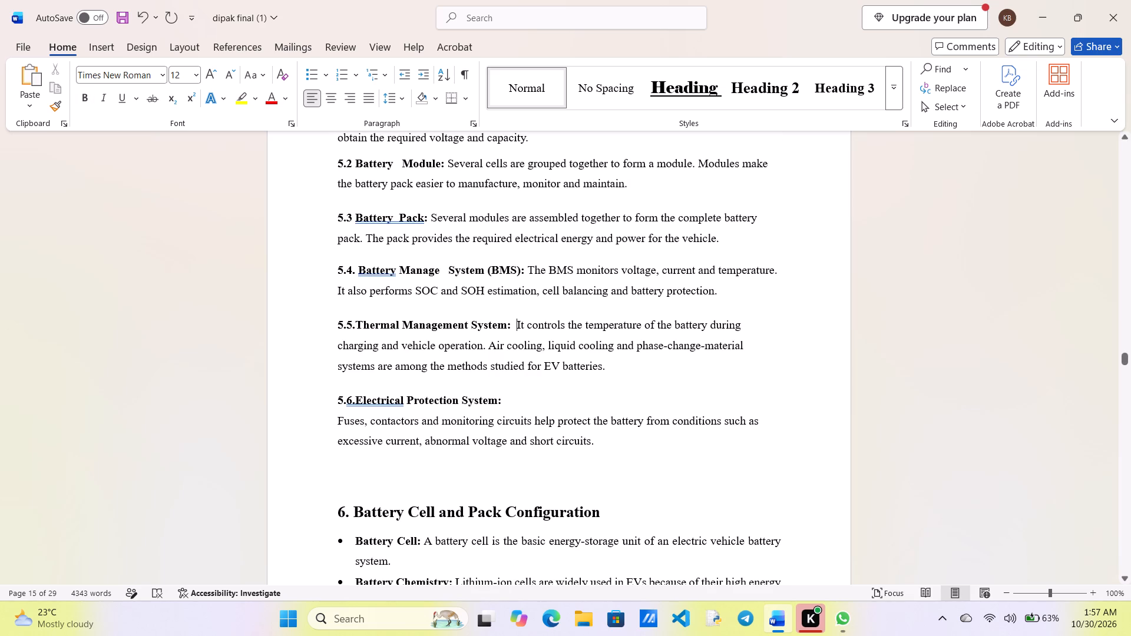
left_click(334, 426)
key("BackSpace")
key("space")
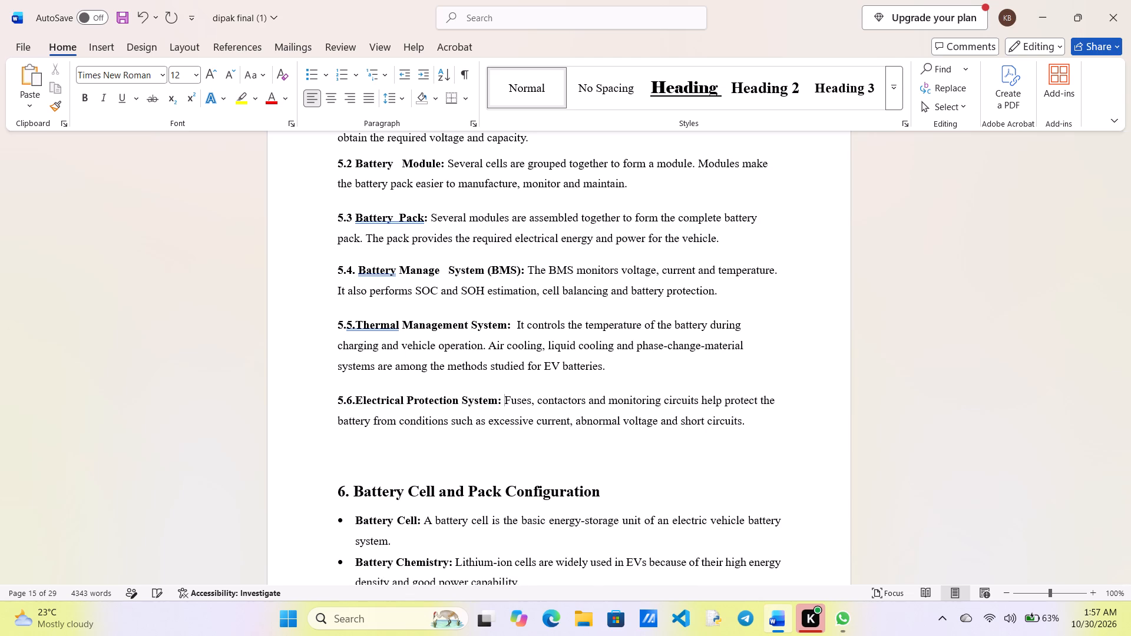
Insert four empty paragraphs before heading 6, Battery Cell and Pack Configuration, to push it onto the next page.
scroll(334, 426, "down", 1)
left_click(338, 420)
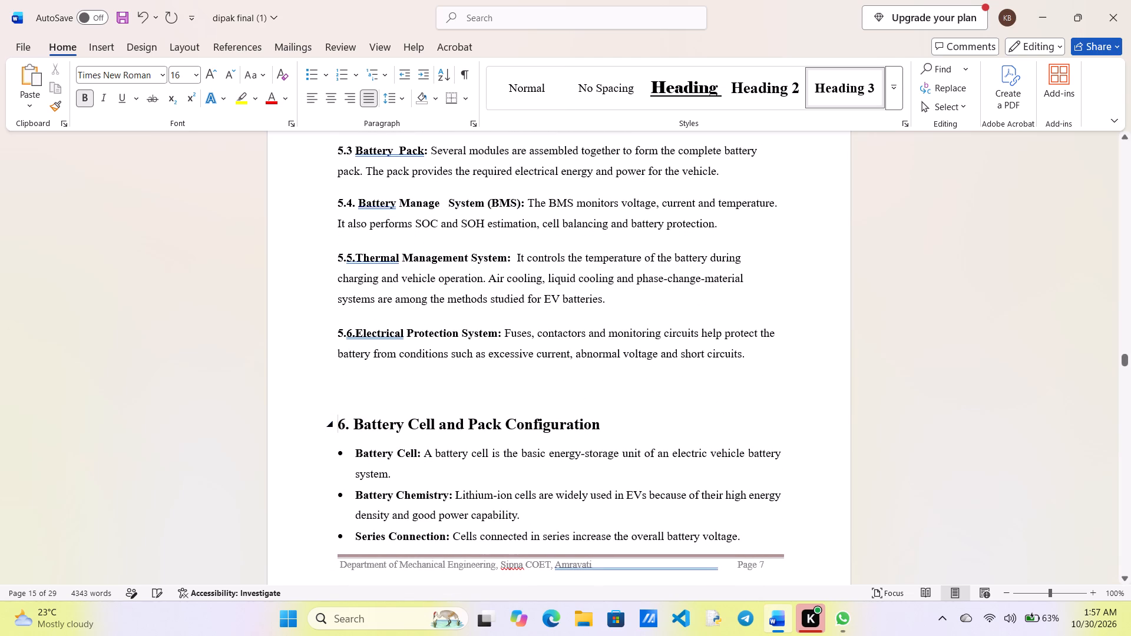
key("Return")
key("Return")
key("Return")
key("Return")
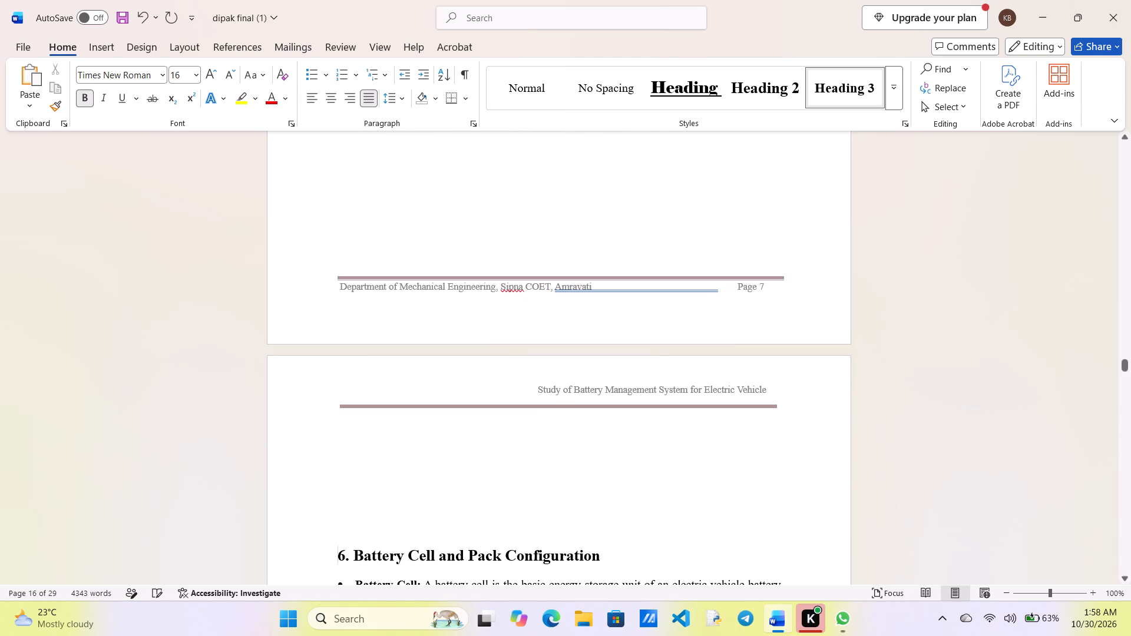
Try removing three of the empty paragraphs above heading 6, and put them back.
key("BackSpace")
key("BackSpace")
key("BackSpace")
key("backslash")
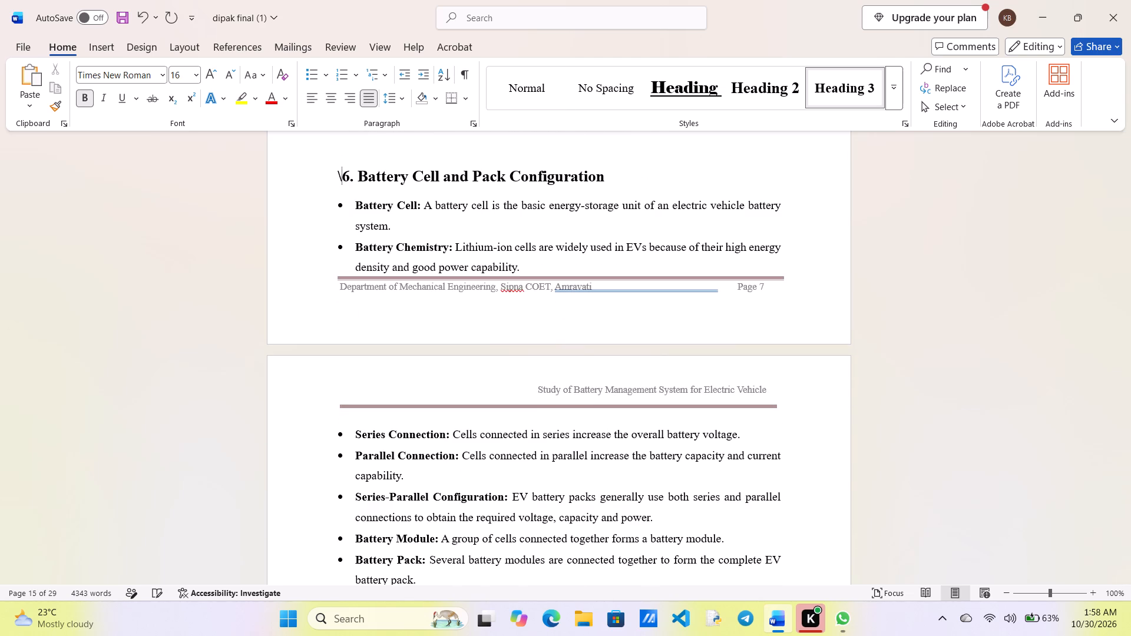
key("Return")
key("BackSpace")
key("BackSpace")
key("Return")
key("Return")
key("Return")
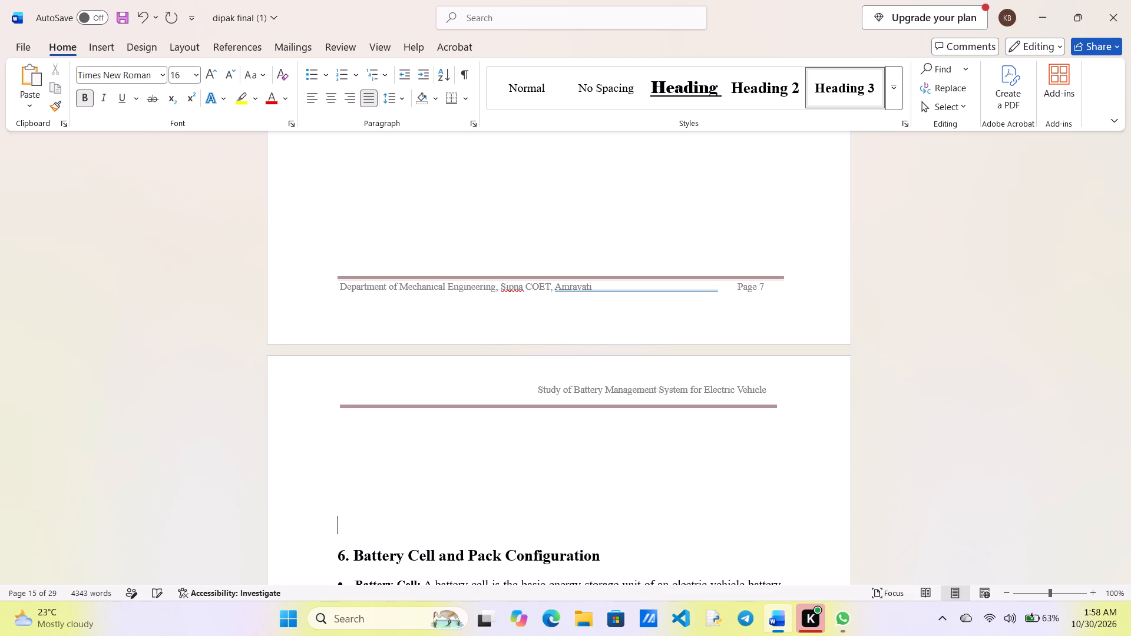
Reduce the empty paragraphs inserted before heading 6 to three, keeping the heading on the new page.
key("BackSpace")
key("BackSpace")
key("Return")
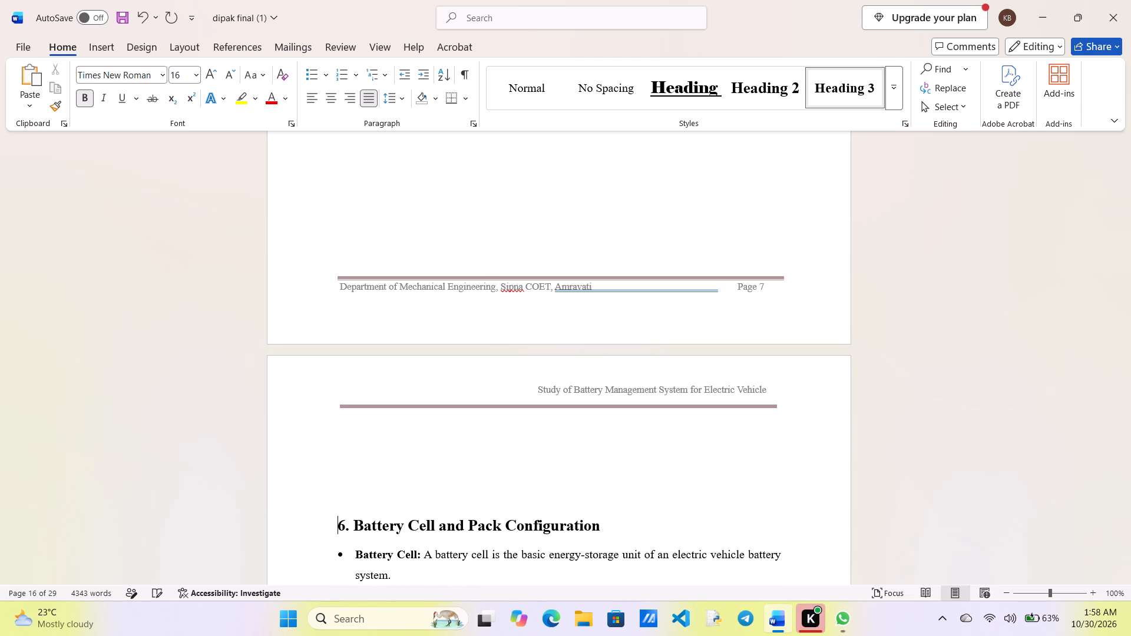
key("BackSpace")
key("Return")
key("BackSpace")
key("Return")
key("BackSpace")
key("Return")
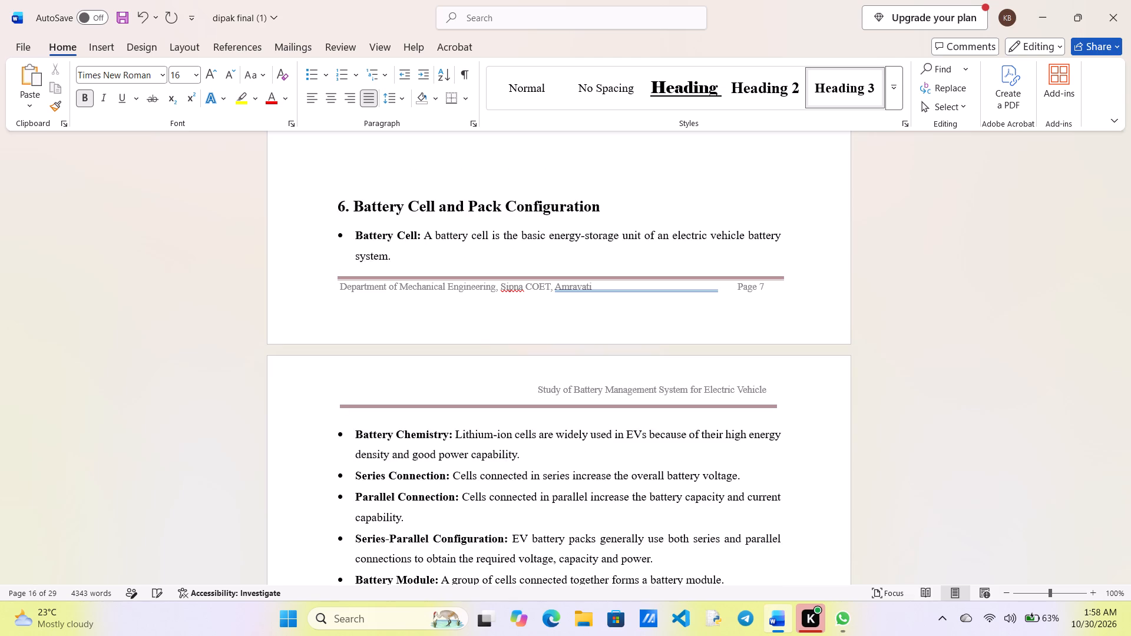
key("BackSpace")
key("Return")
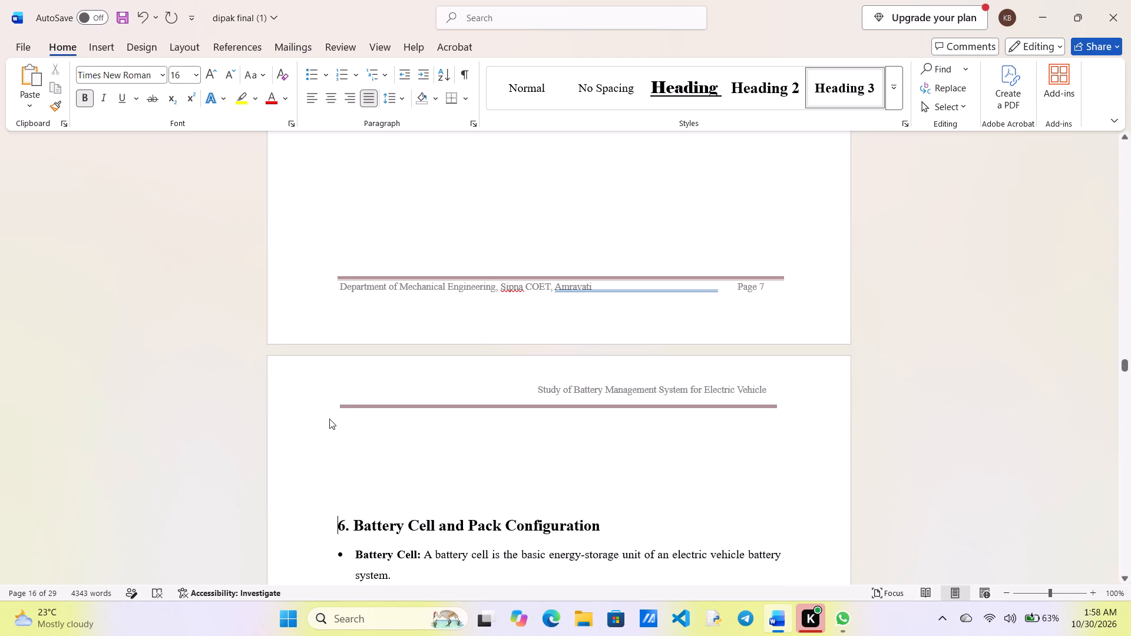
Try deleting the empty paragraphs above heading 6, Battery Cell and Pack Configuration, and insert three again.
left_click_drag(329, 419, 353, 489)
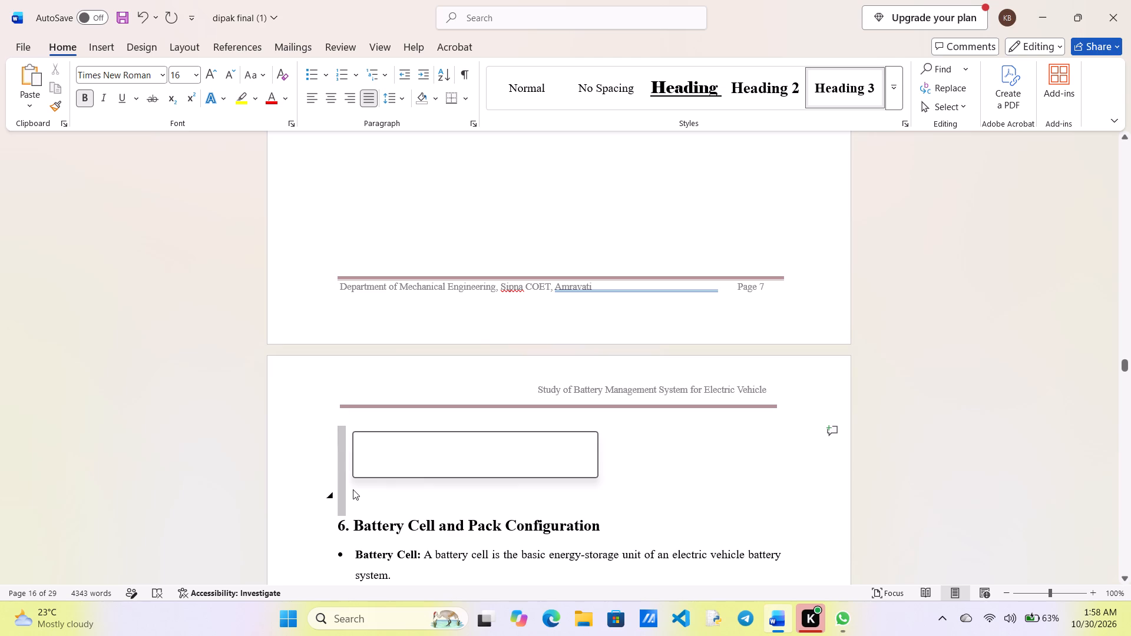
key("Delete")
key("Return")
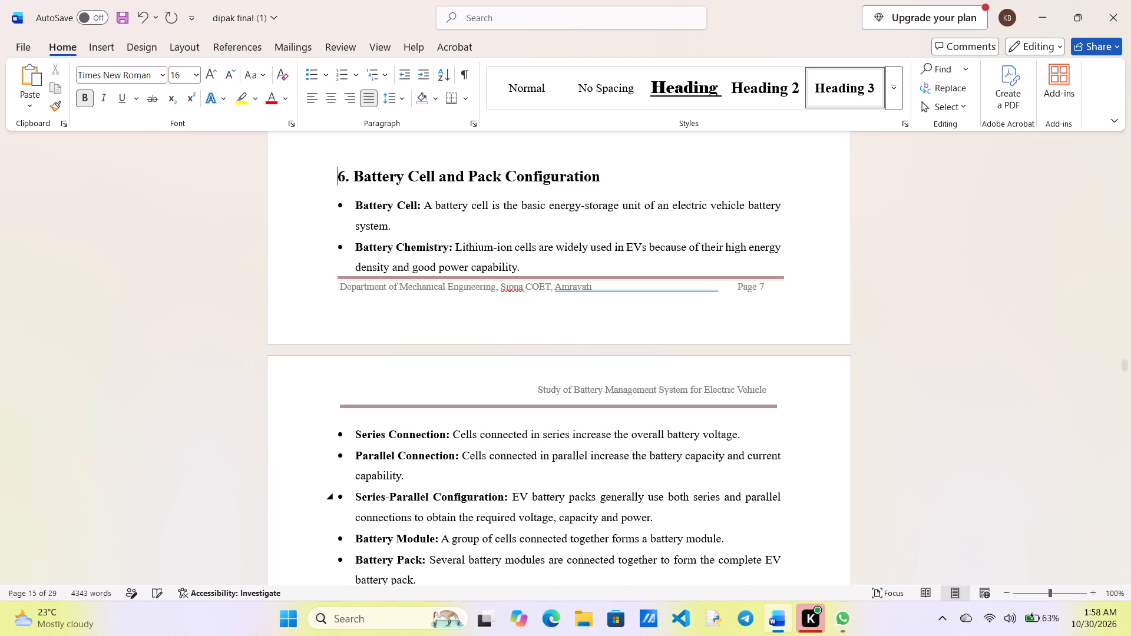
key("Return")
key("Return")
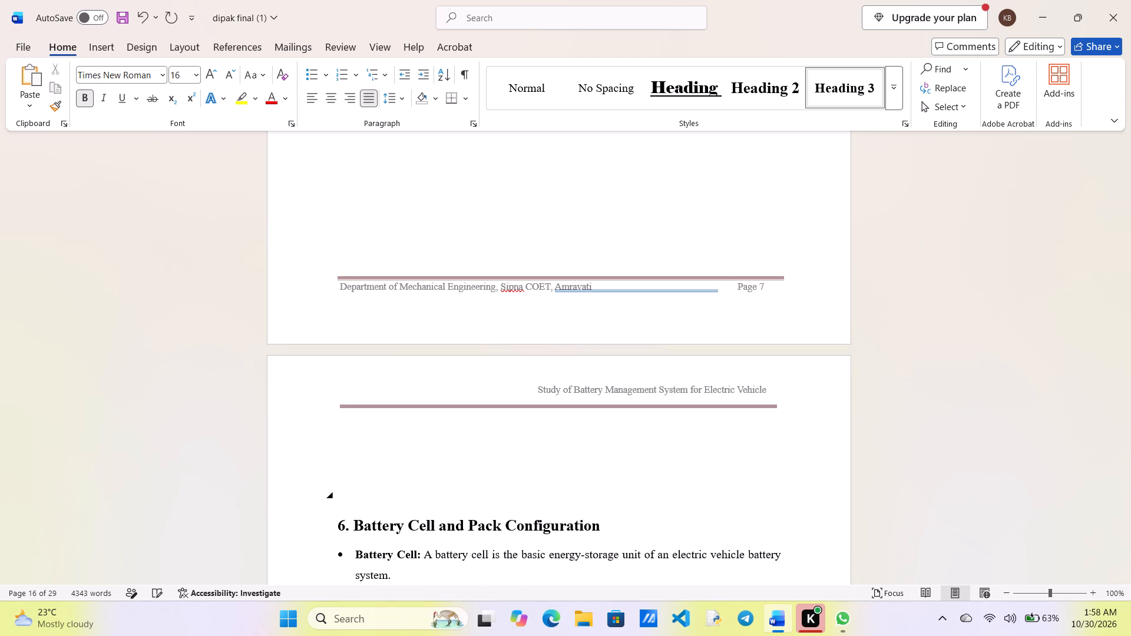
Remove the surplus empty paragraphs above heading 6 so that it starts on the first line of its new page.
left_click_drag(366, 474, 355, 421)
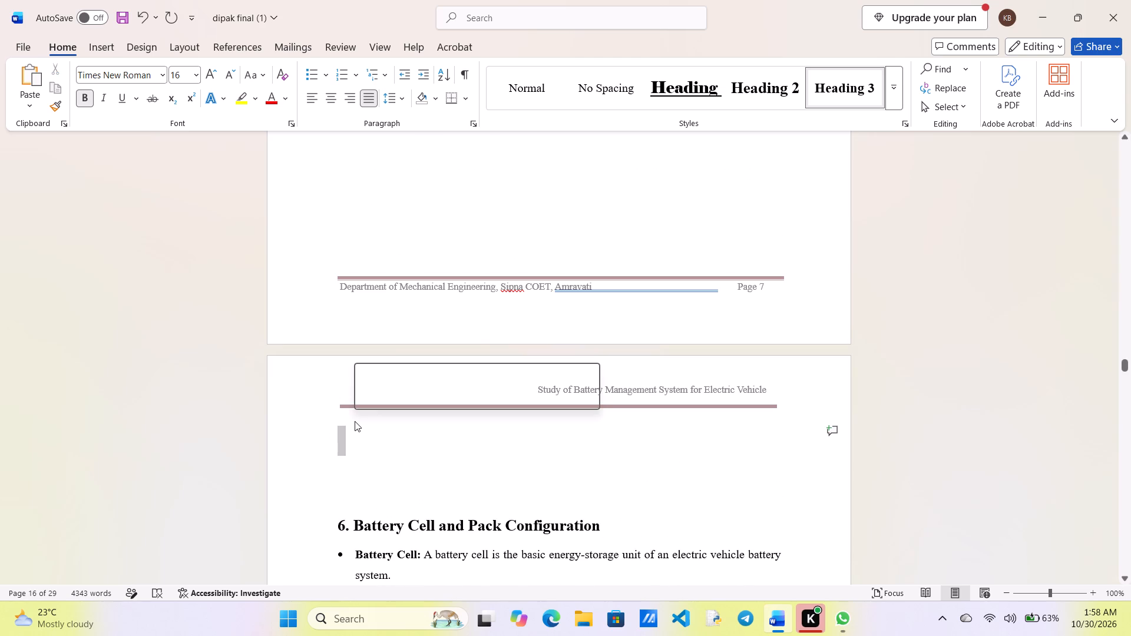
key("Delete")
key("Return")
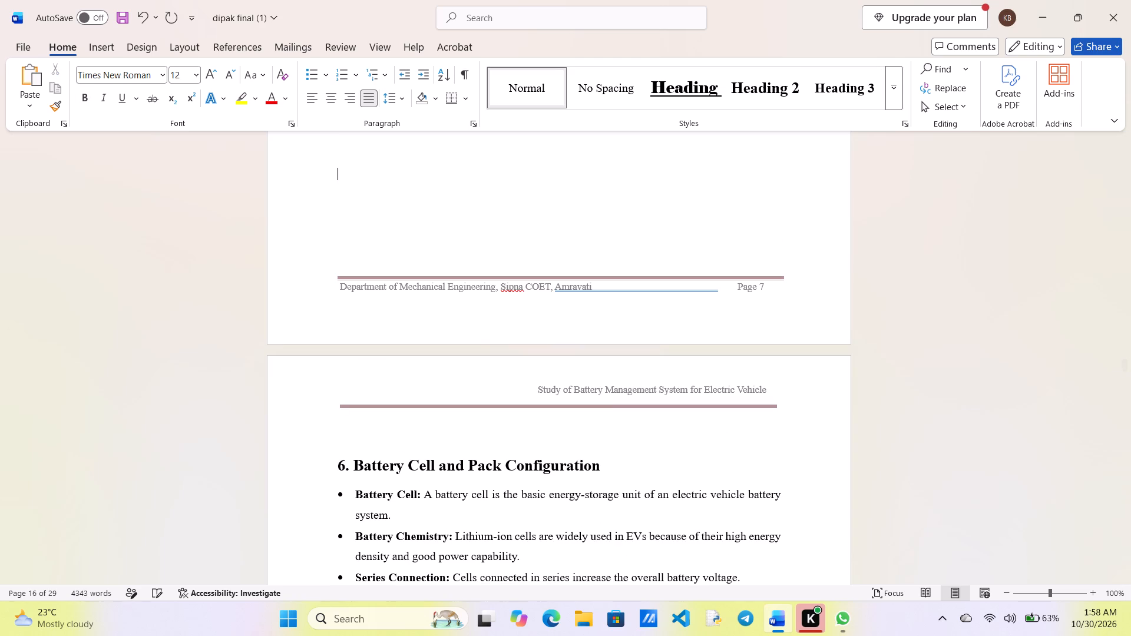
left_click_drag(378, 435, 352, 428)
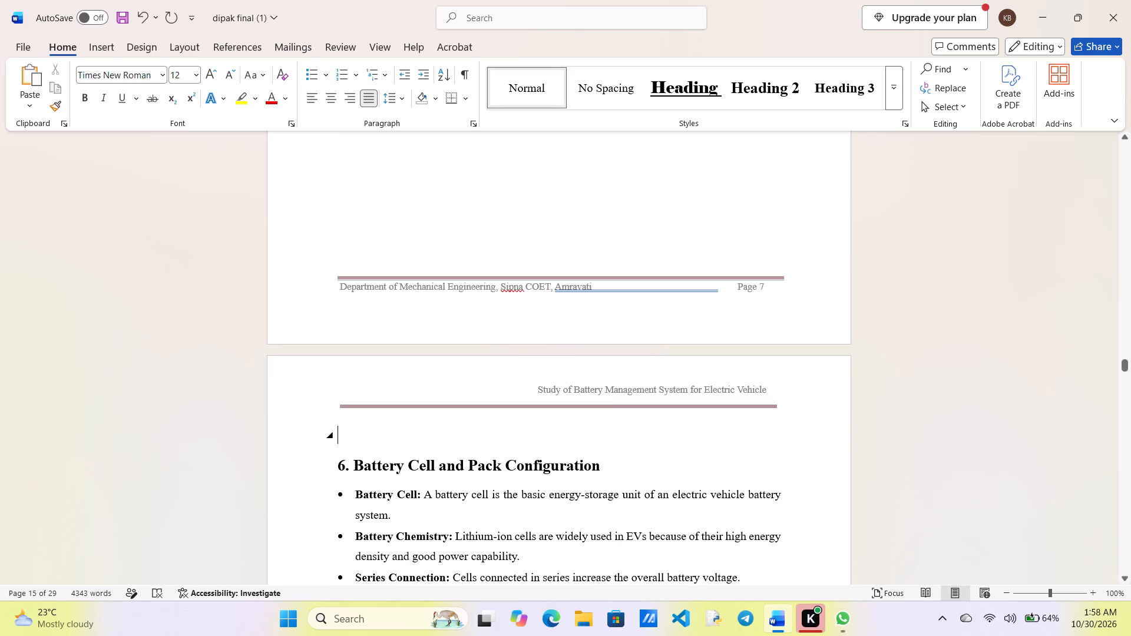
left_click_drag(352, 428, 364, 426)
left_click(364, 426)
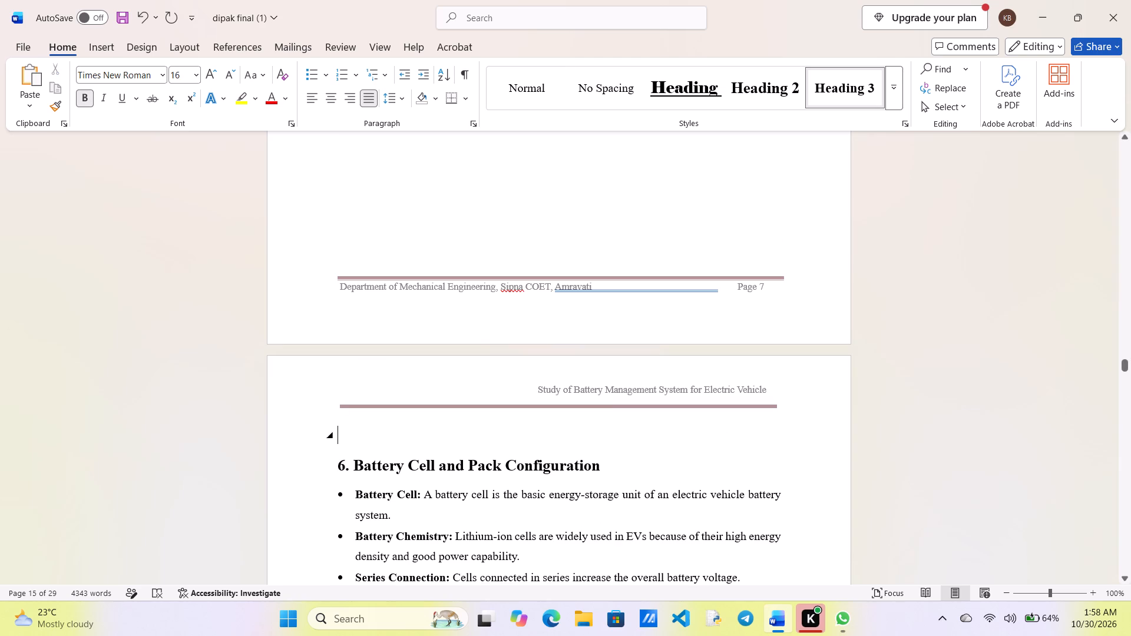
left_click_drag(359, 428, 381, 438)
left_click(381, 438)
key("BackSpace")
key("Return")
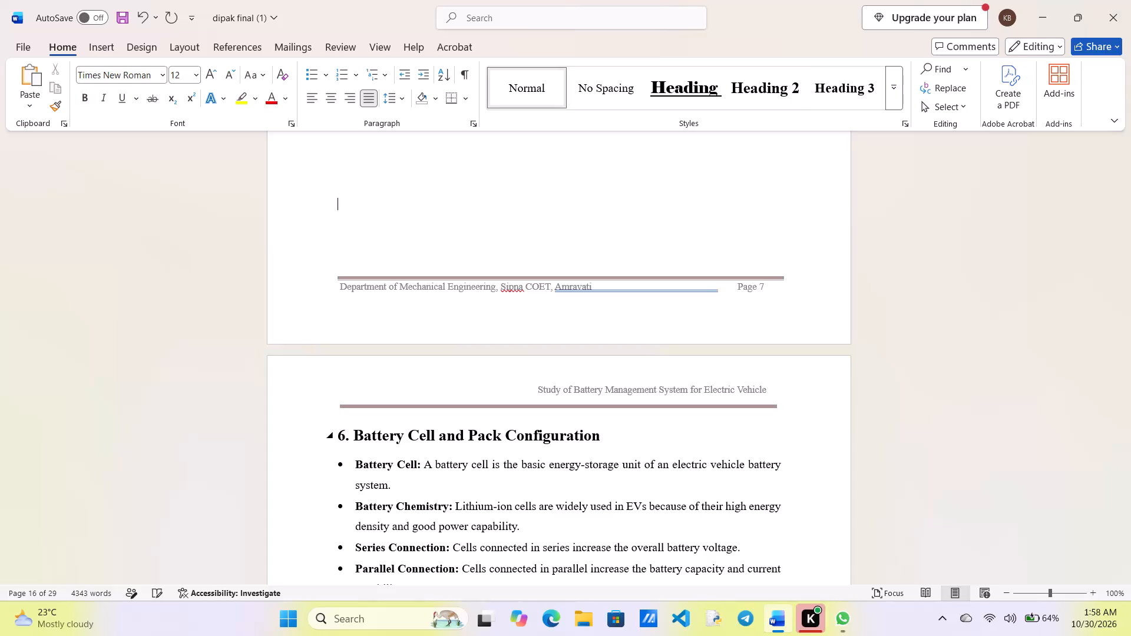
Justify the section 5 text from the 5.1 Battery Cell body text through 5.6 Electrical Protection System.
scroll(403, 434, "up", 3)
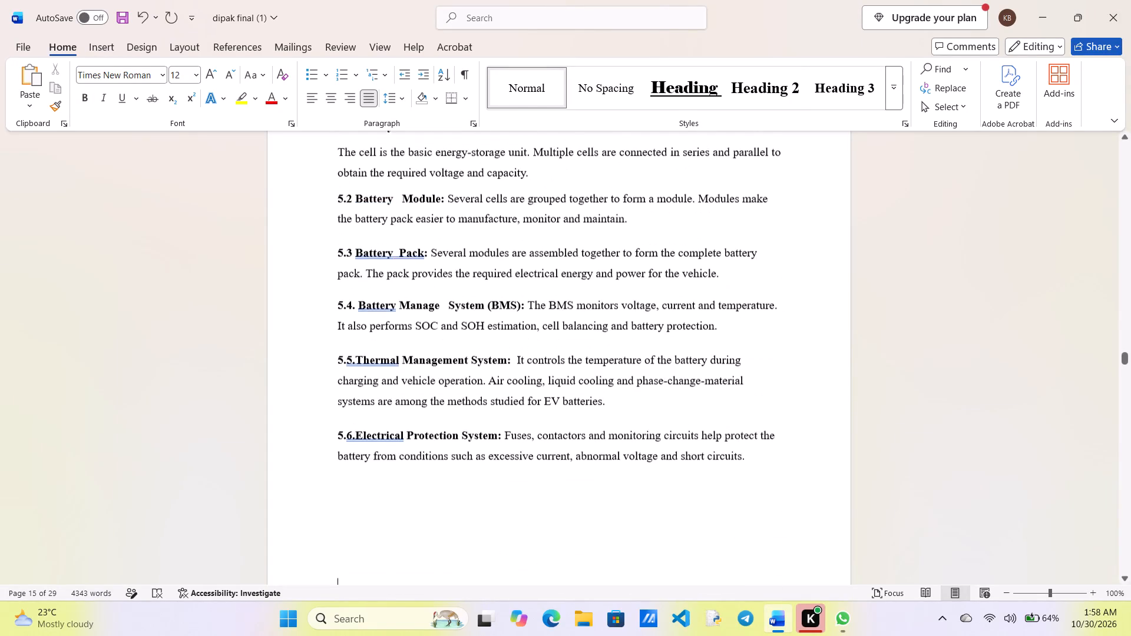
scroll(403, 434, "up", 2)
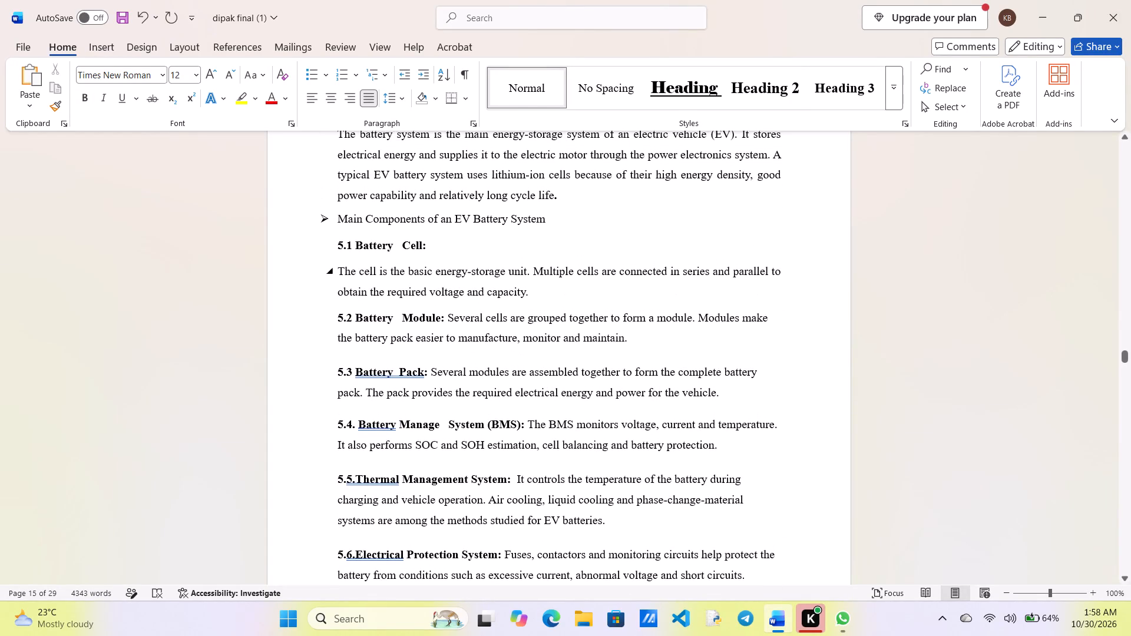
left_click_drag(340, 269, 668, 564)
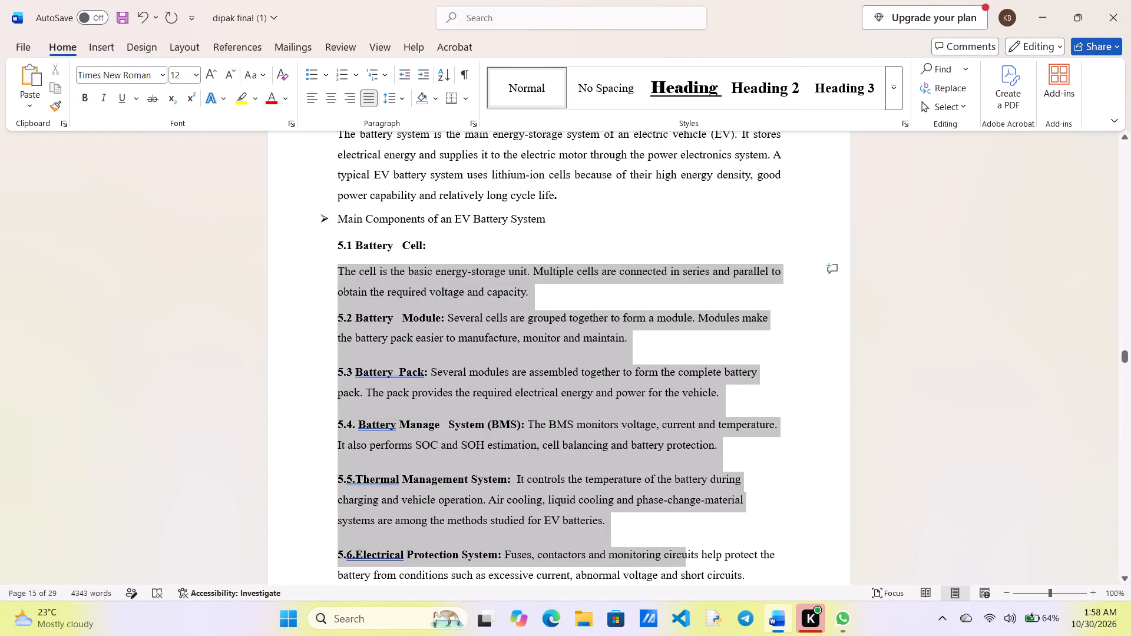
left_click_drag(668, 564, 793, 594)
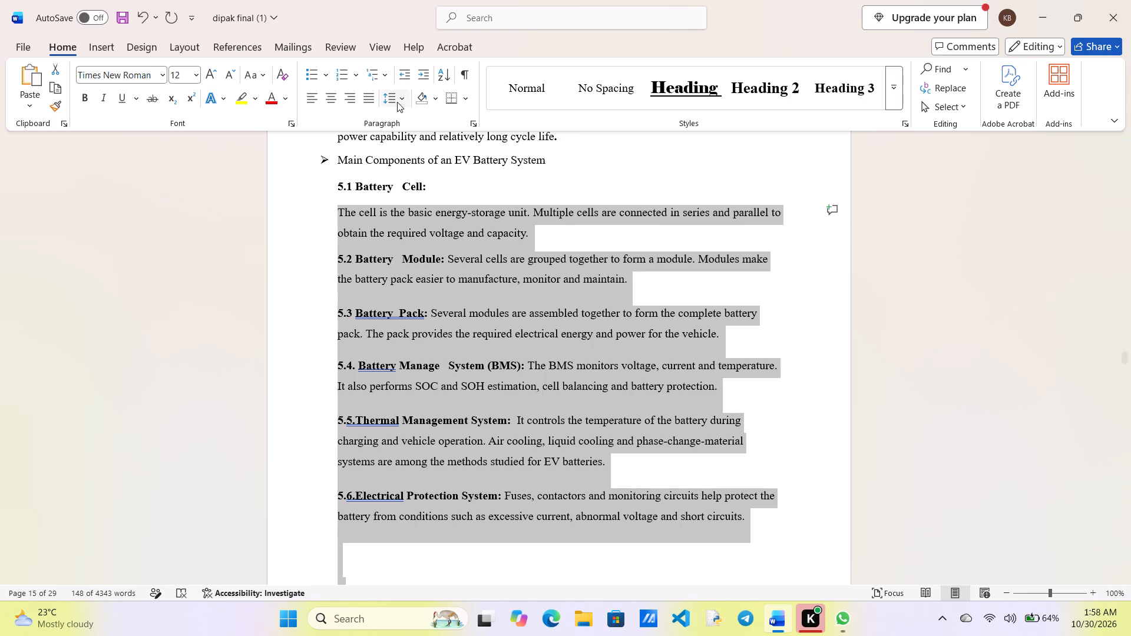
left_click(363, 99)
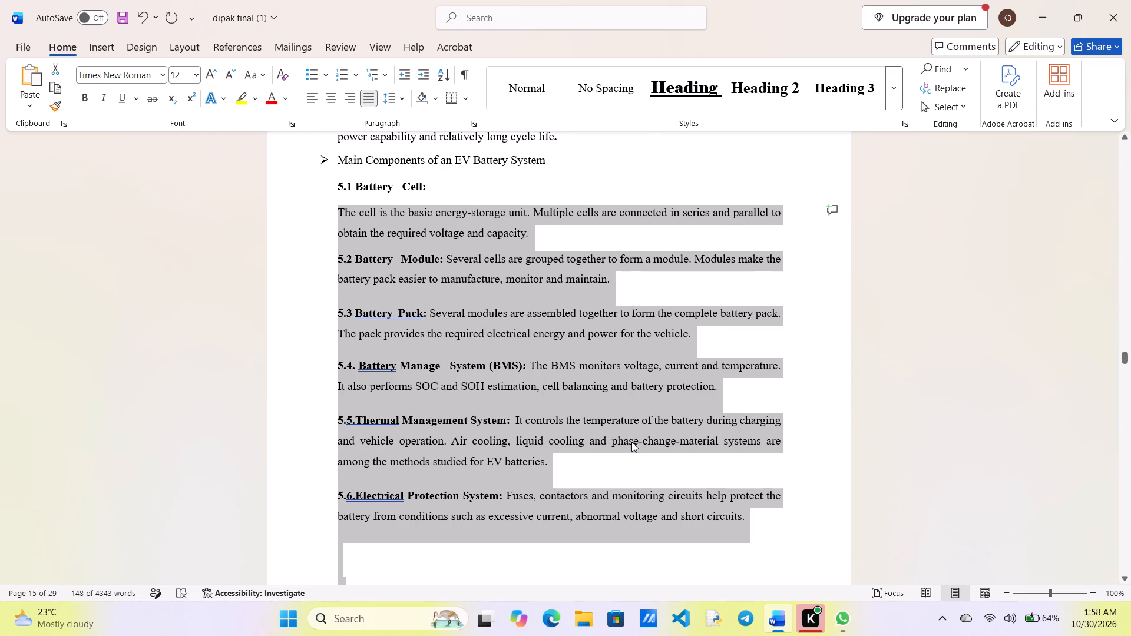
scroll(631, 442, "up", 1)
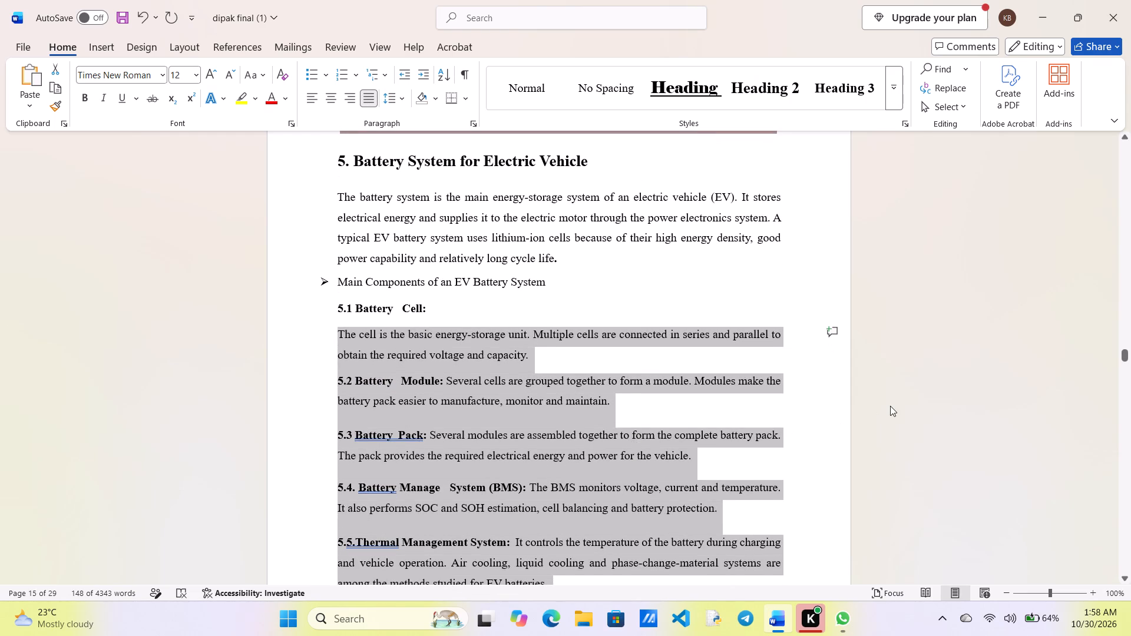
left_click(890, 406)
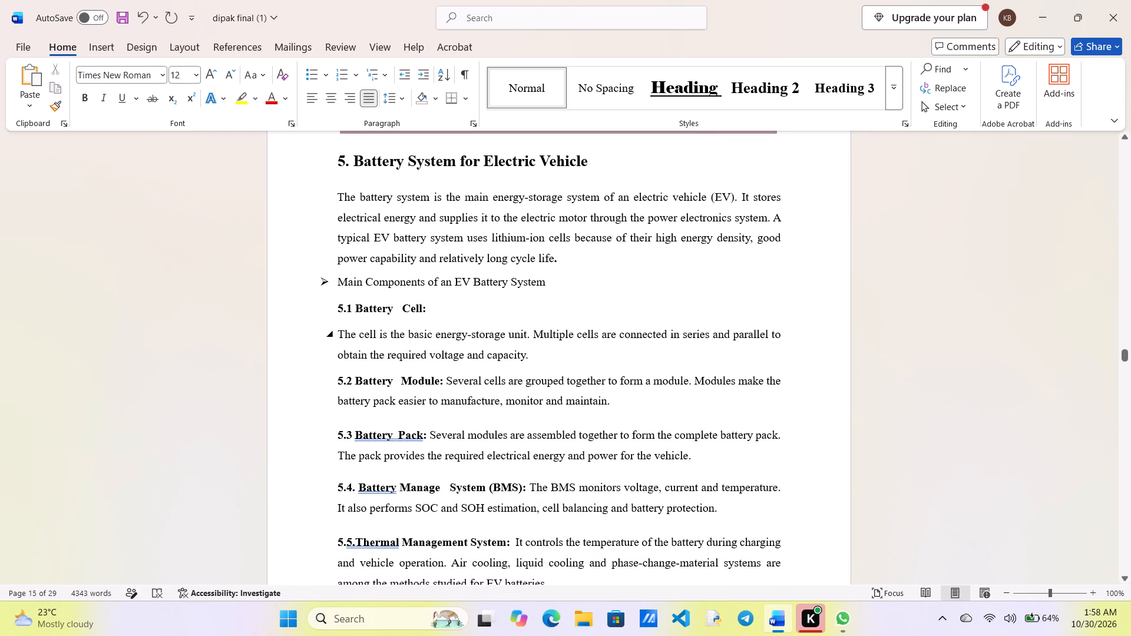
Run the 5.1 Battery Cell body text onto its heading line.
left_click(336, 334)
key("BackSpace")
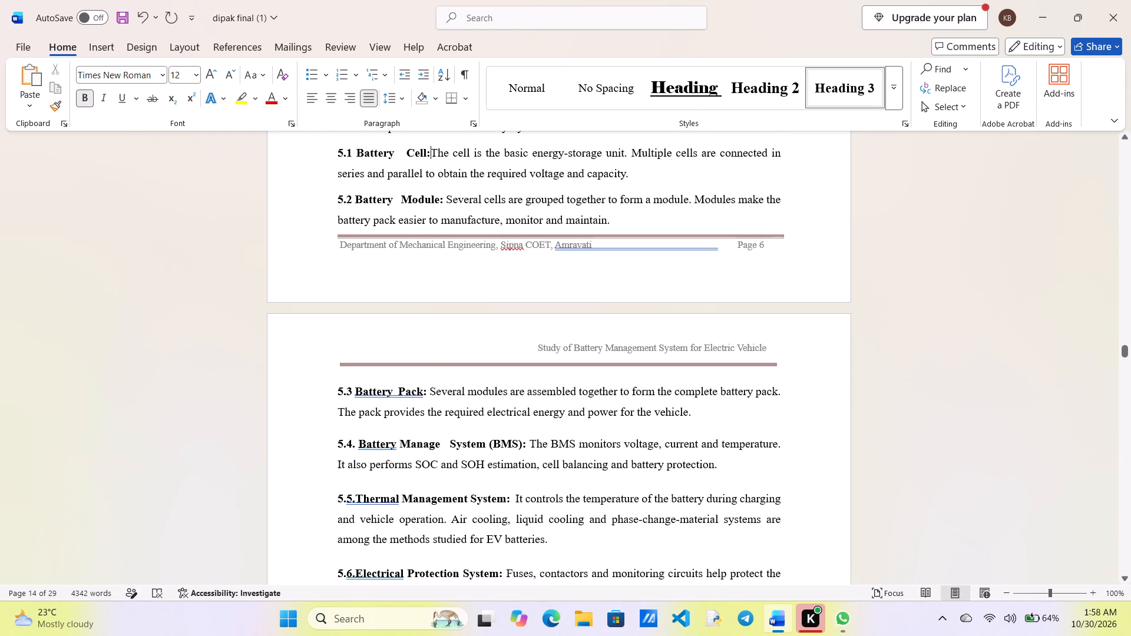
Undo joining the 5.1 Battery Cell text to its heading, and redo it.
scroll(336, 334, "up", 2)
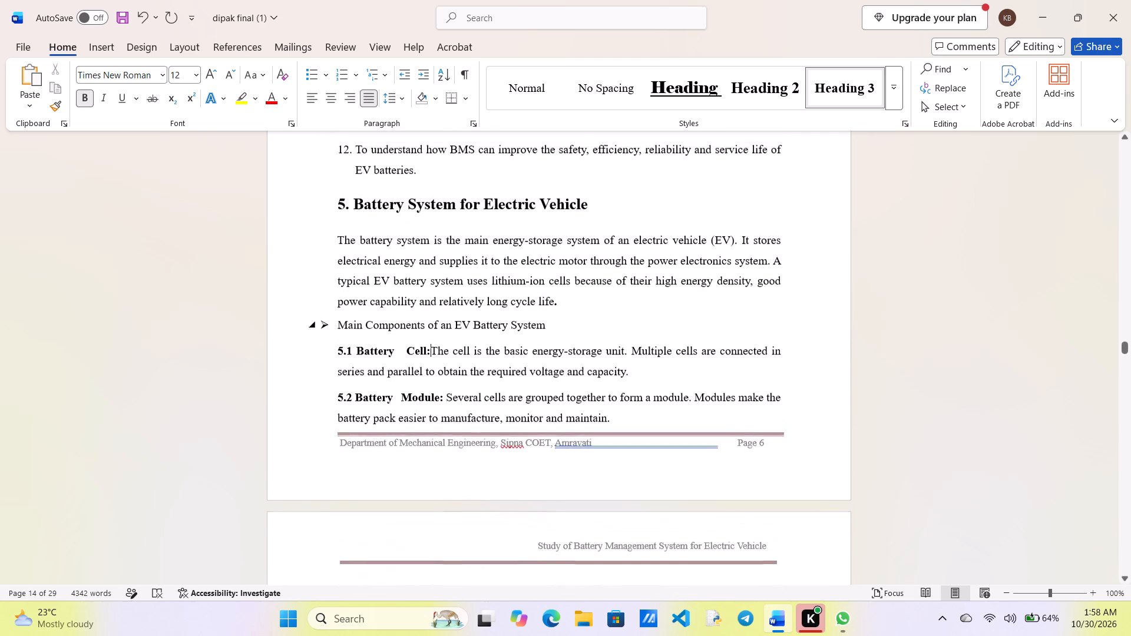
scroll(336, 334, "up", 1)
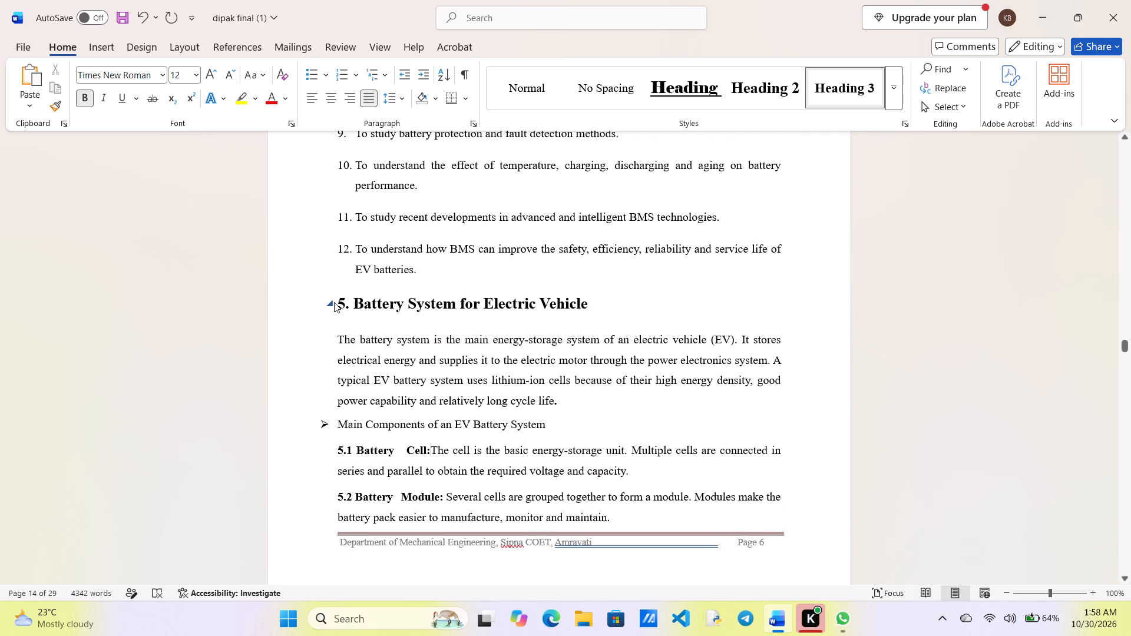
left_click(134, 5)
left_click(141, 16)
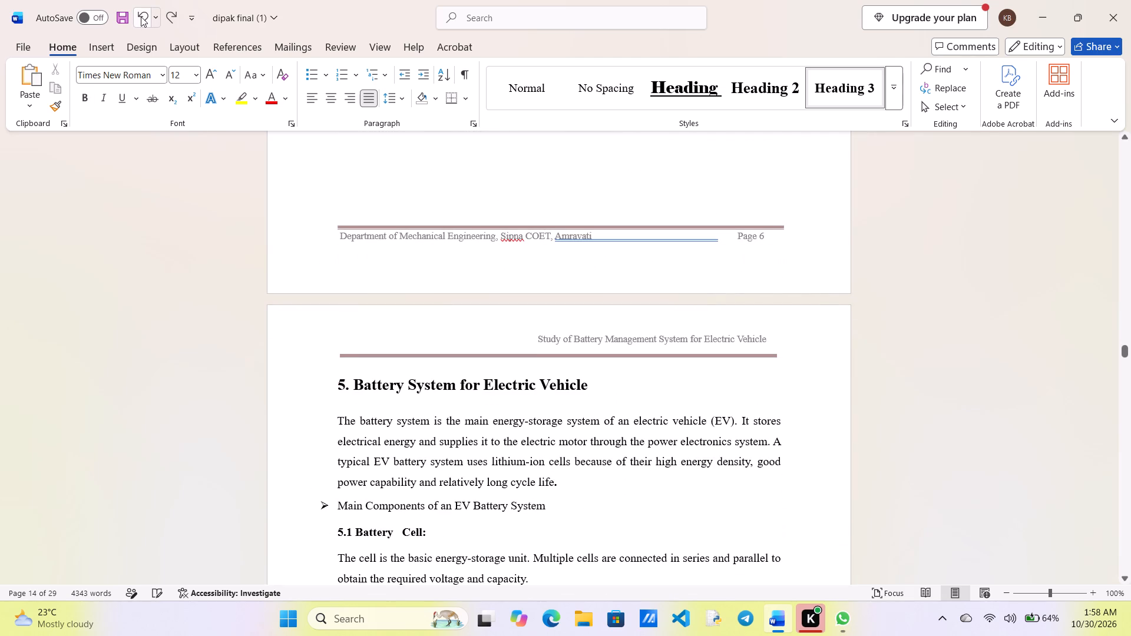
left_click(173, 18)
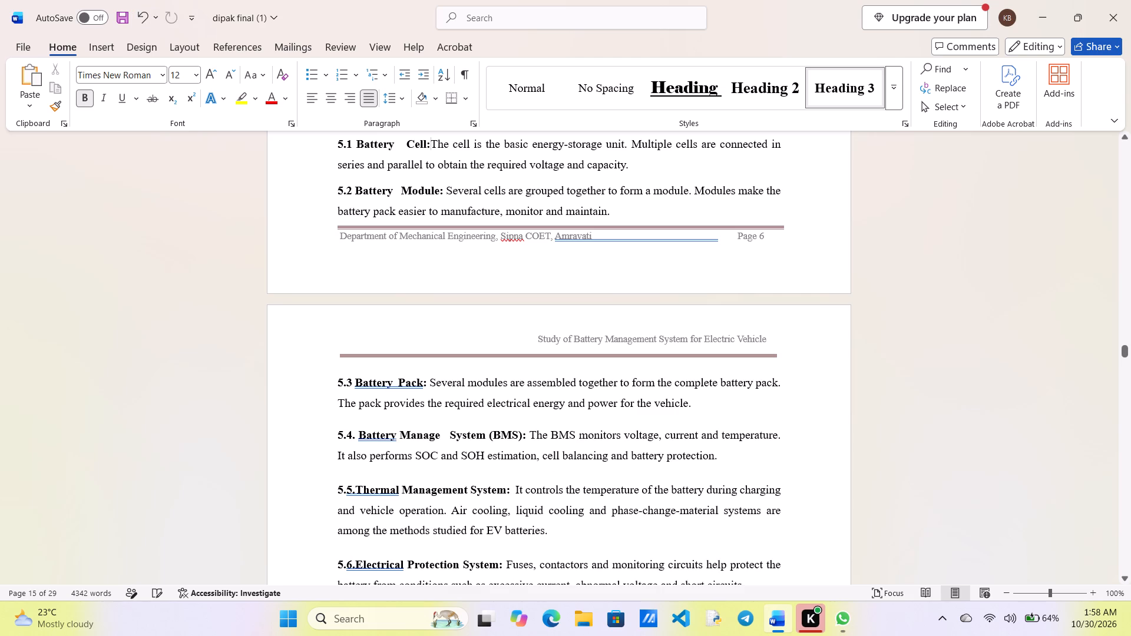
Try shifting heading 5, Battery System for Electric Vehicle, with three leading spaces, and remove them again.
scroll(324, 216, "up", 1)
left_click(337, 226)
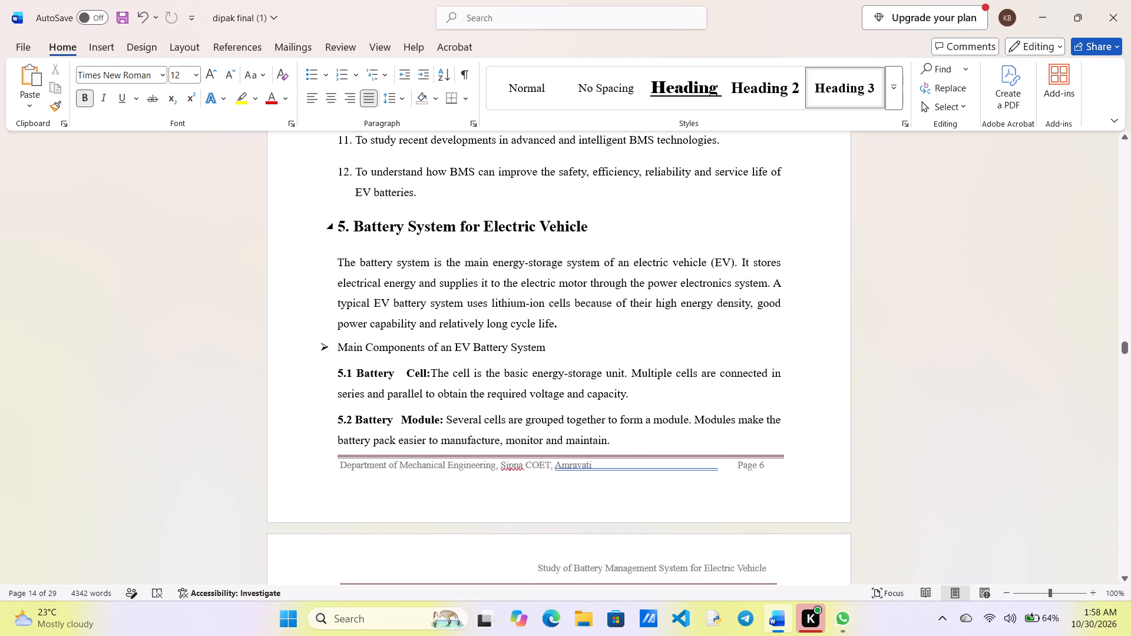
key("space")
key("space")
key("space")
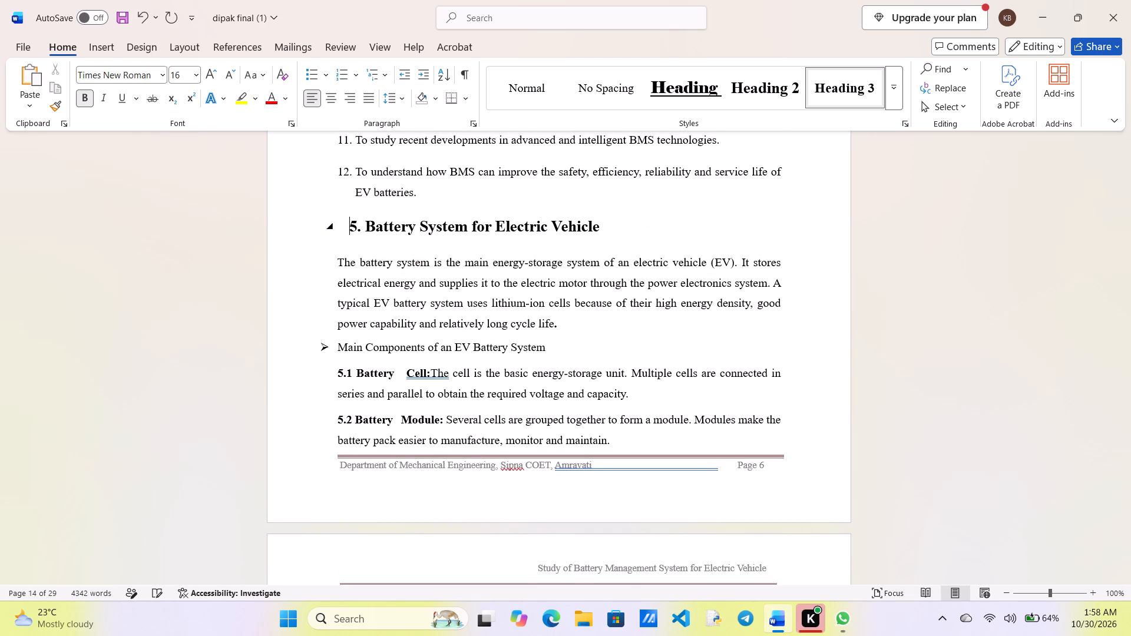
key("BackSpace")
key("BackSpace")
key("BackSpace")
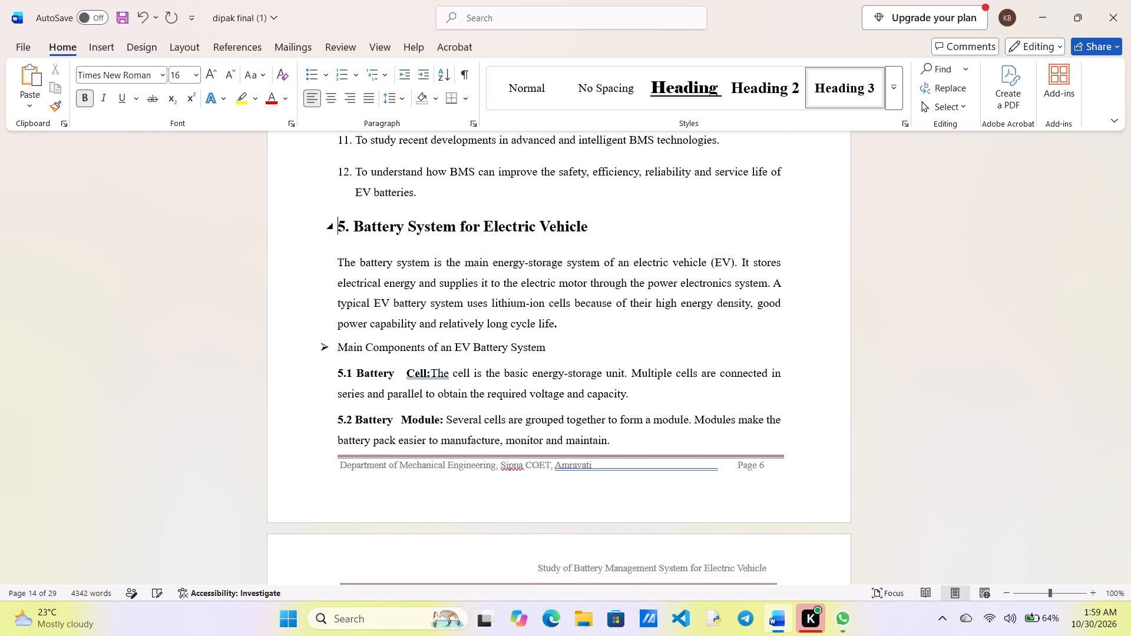
Move heading 5 to the first line of a new page using an unnumbered empty paragraph after objective 12.
key("Return")
key("BackSpace")
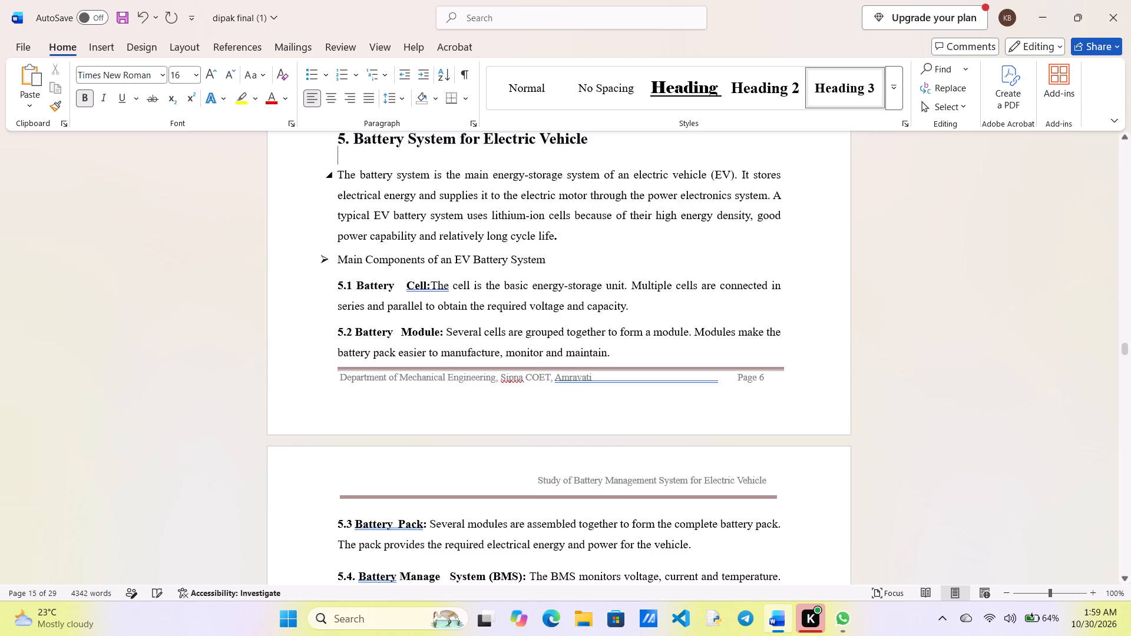
key("Return")
scroll(362, 404, "down", 1)
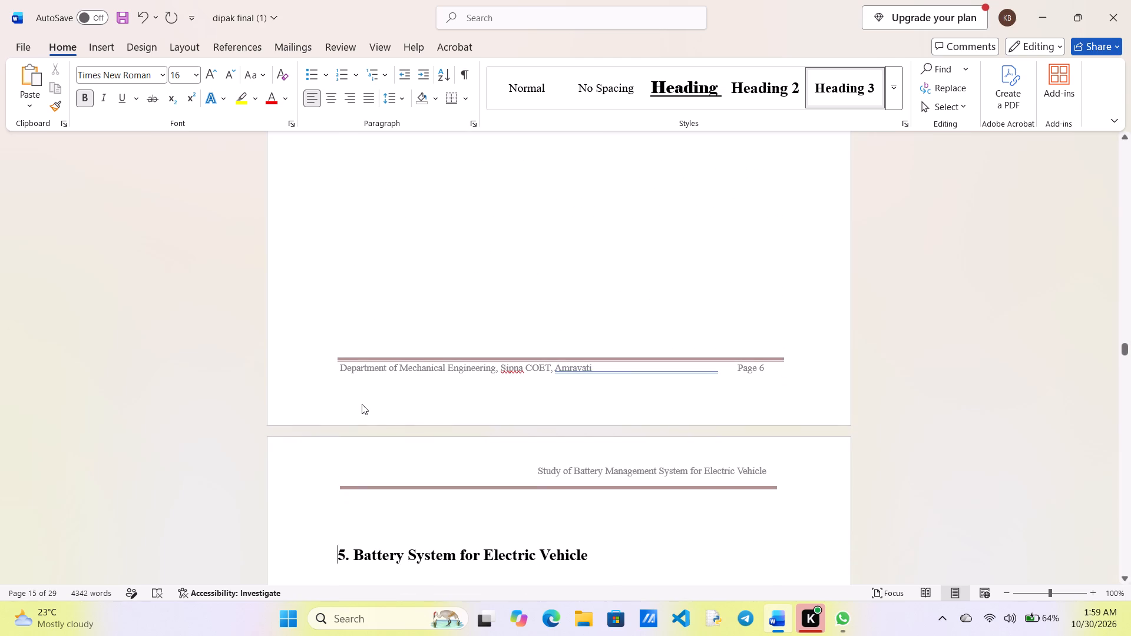
scroll(362, 404, "down", 1)
left_click_drag(371, 330, 303, 308)
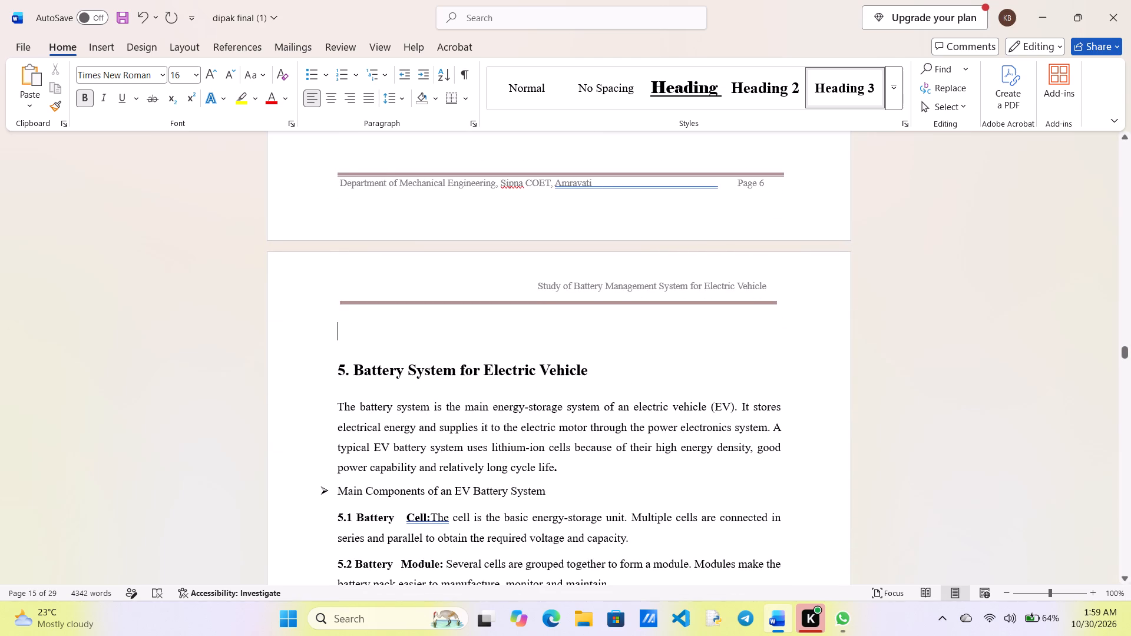
left_click_drag(303, 308, 355, 339)
left_click_drag(355, 339, 348, 330)
key("BackSpace")
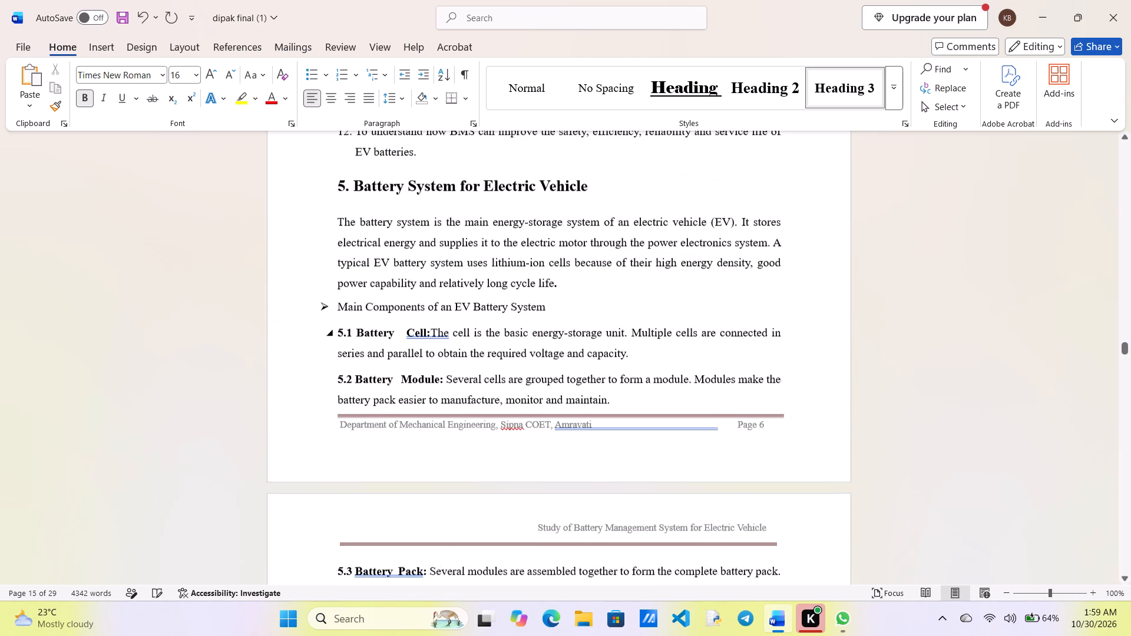
key("Return")
scroll(348, 330, "up", 1)
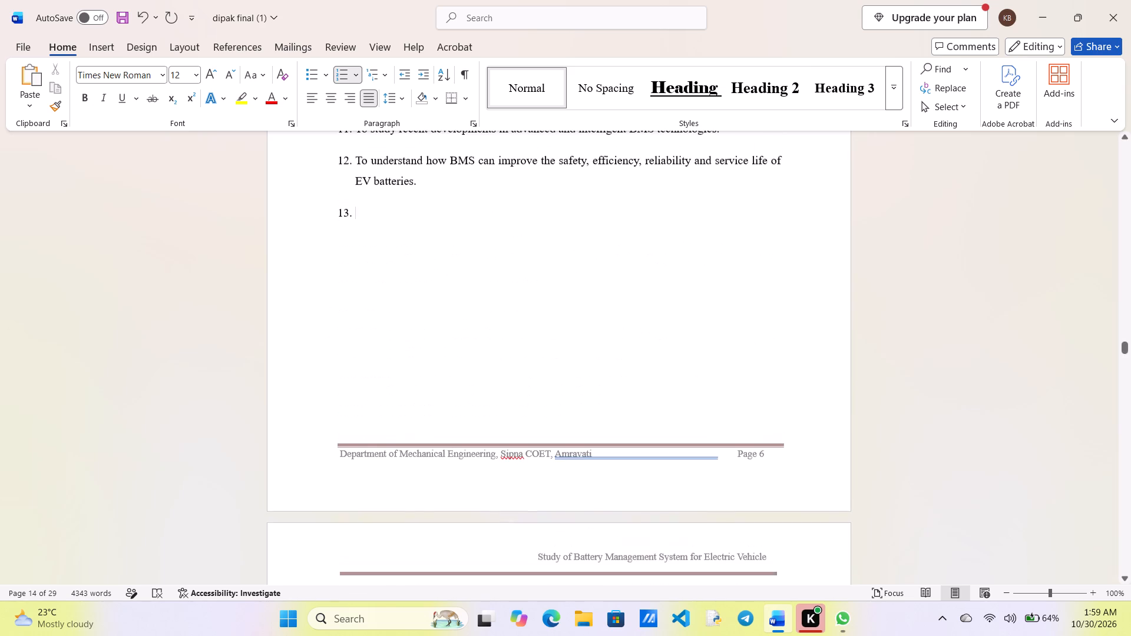
scroll(348, 330, "up", 1)
key("BackSpace")
Add a space after the colon in the 5.1 Battery Cell heading.
scroll(348, 330, "down", 1)
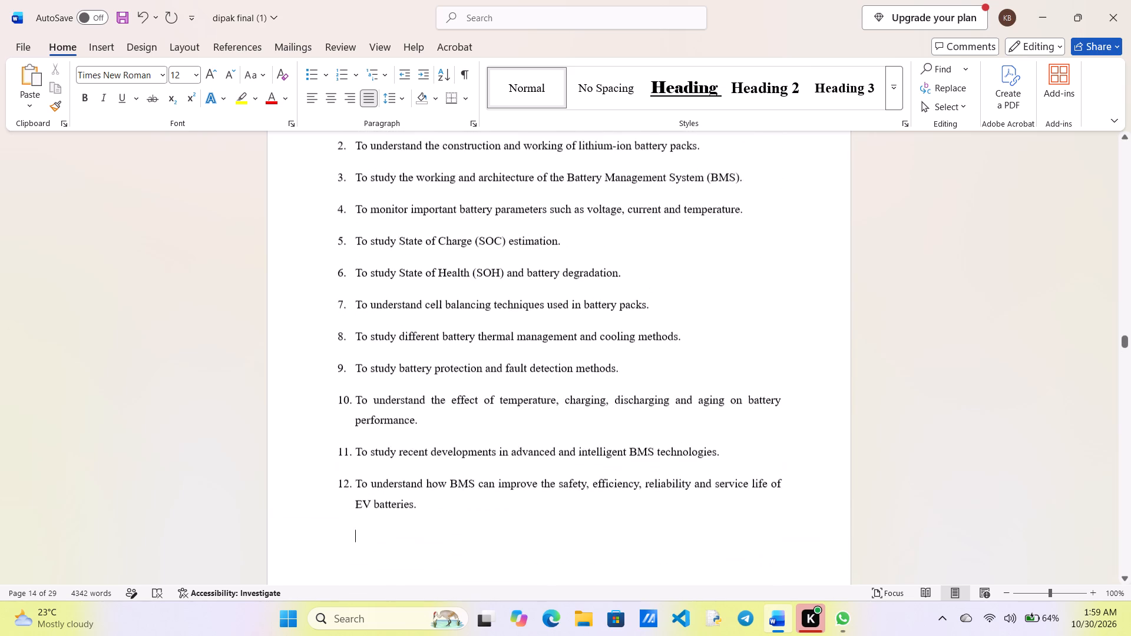
scroll(348, 330, "down", 2)
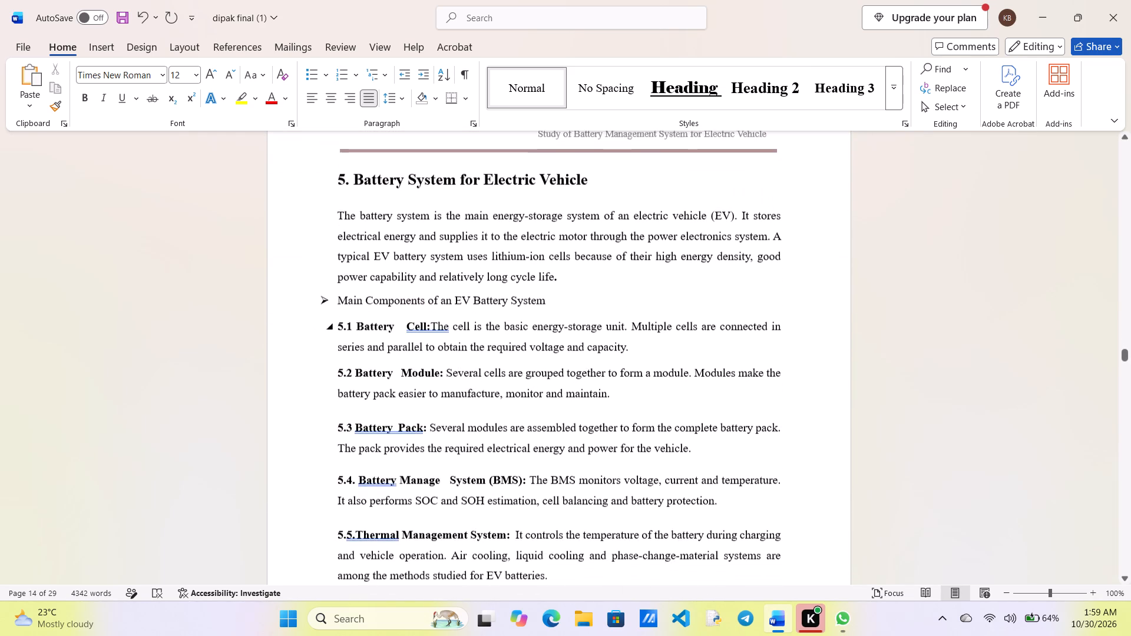
scroll(348, 330, "down", 1)
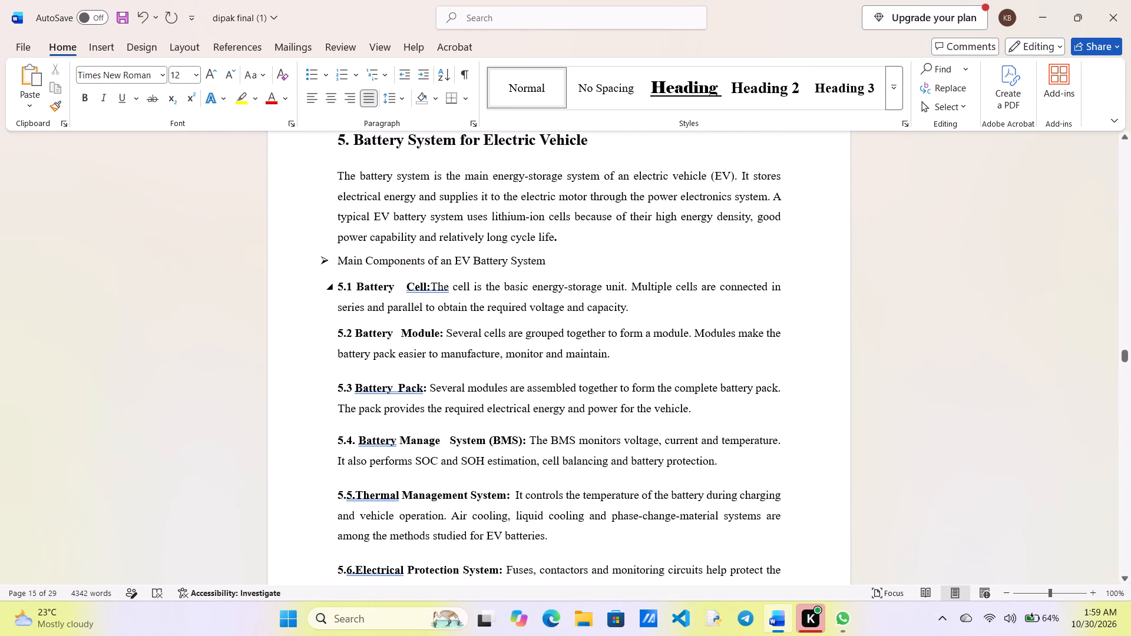
left_click(430, 284)
key("space")
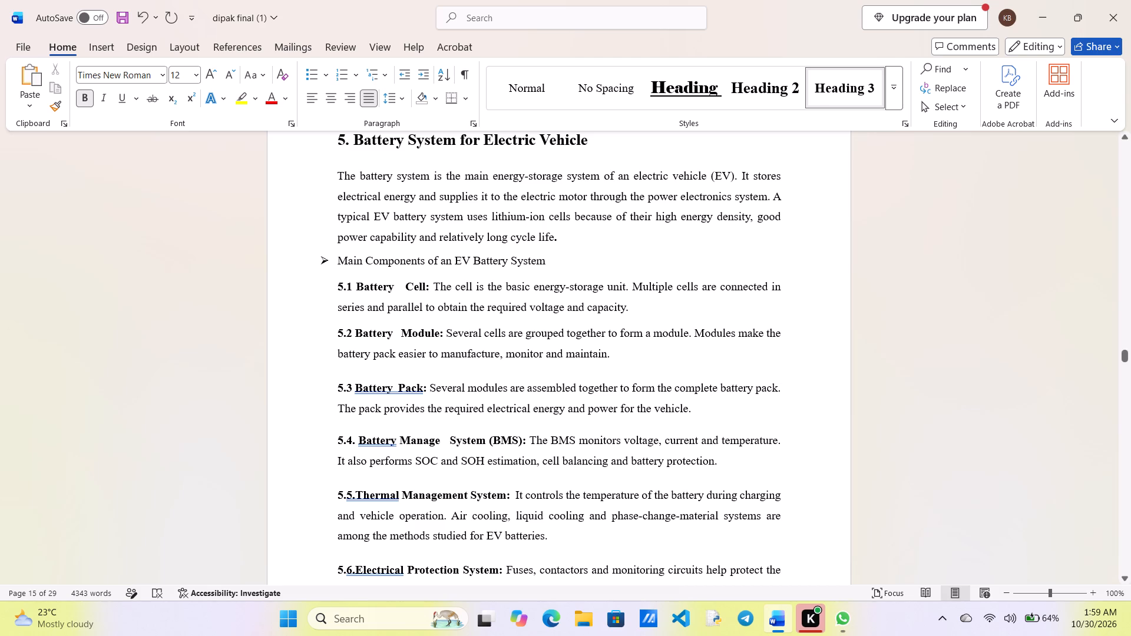
Move heading 6, Battery Cell and Pack Configuration, to the first line of a new page using empty paragraphs before it.
scroll(420, 426, "down", 2)
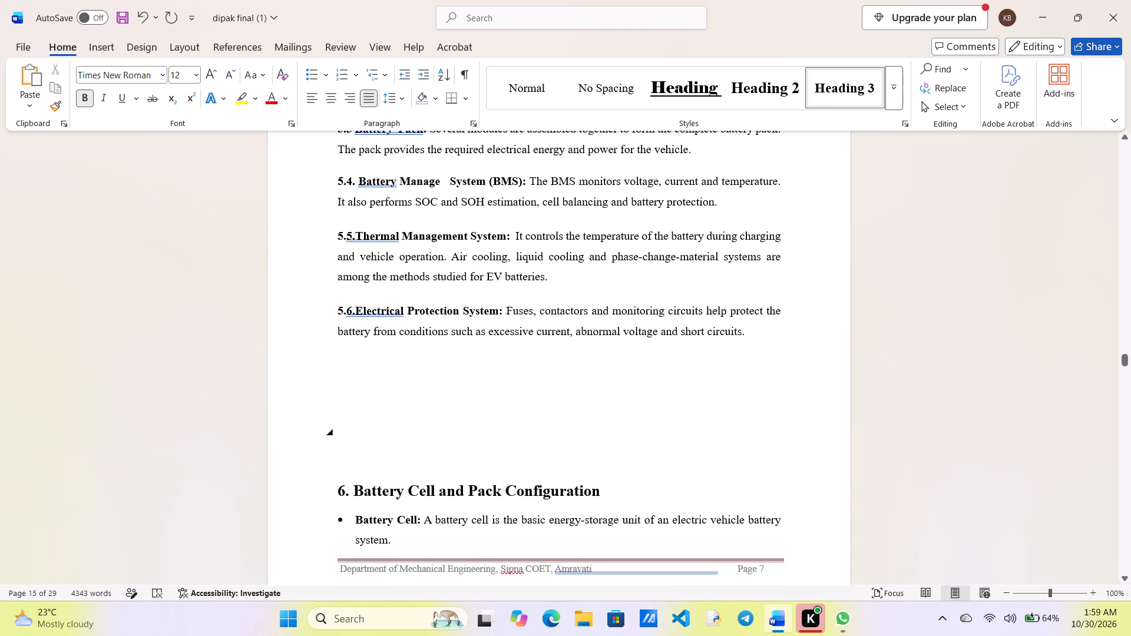
scroll(420, 426, "down", 1)
left_click(338, 479)
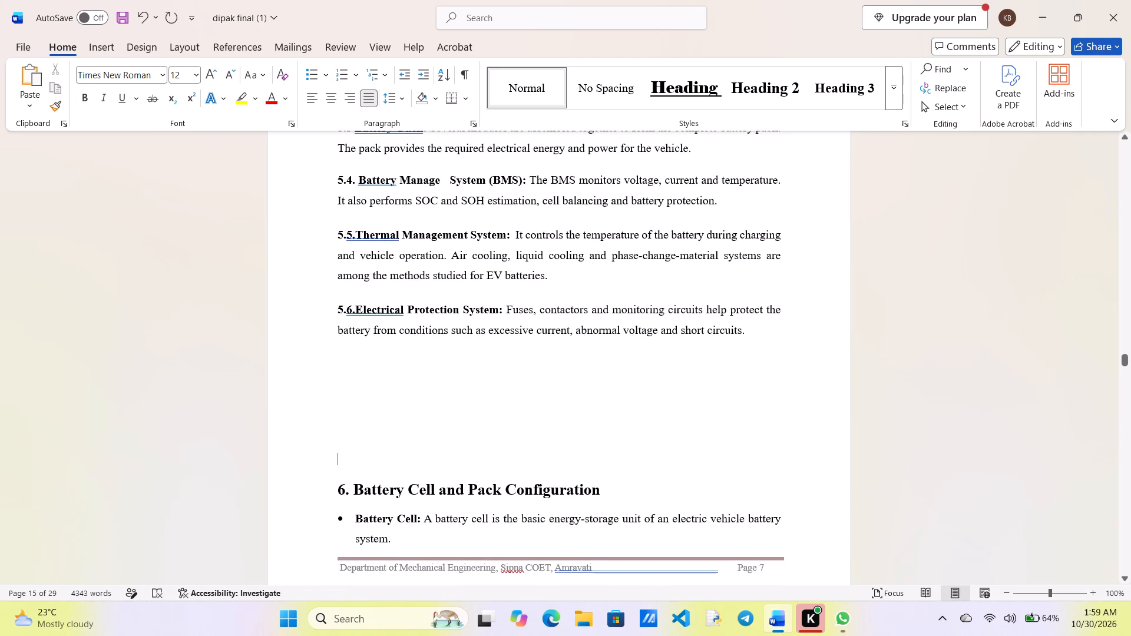
left_click(339, 493)
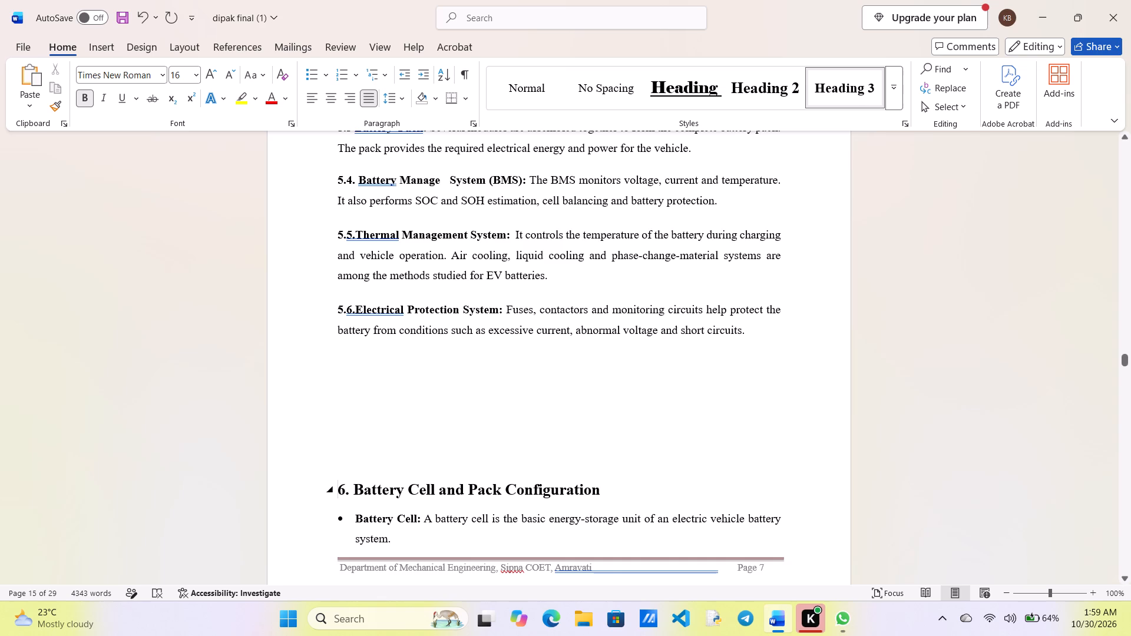
key("Return")
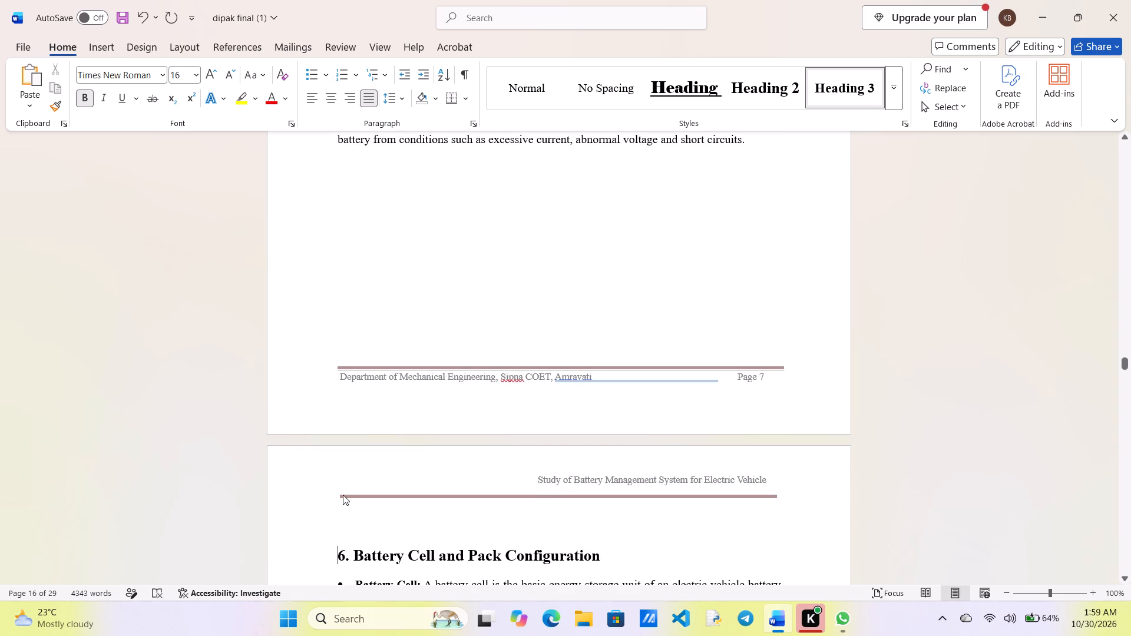
key("BackSpace")
key("Return")
left_click(369, 520)
key("BackSpace")
key("Return")
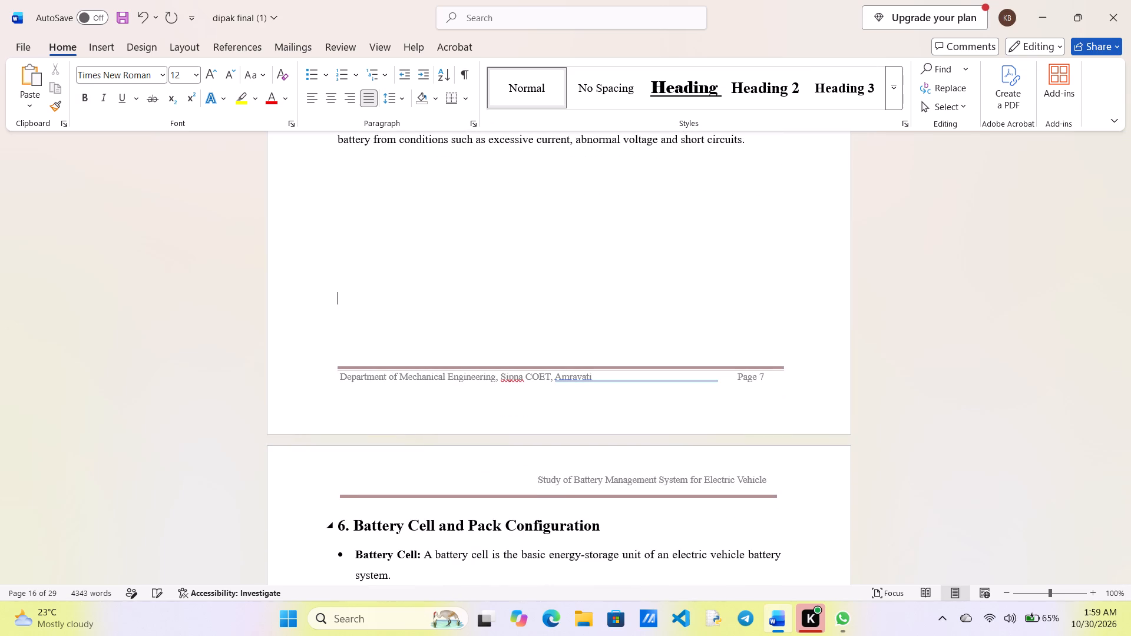
Set the left indent of the four measurement bullets in 7.3 SOC estimation problem, Voltage to Previous battery state, to 0".
scroll(386, 554, "down", 3)
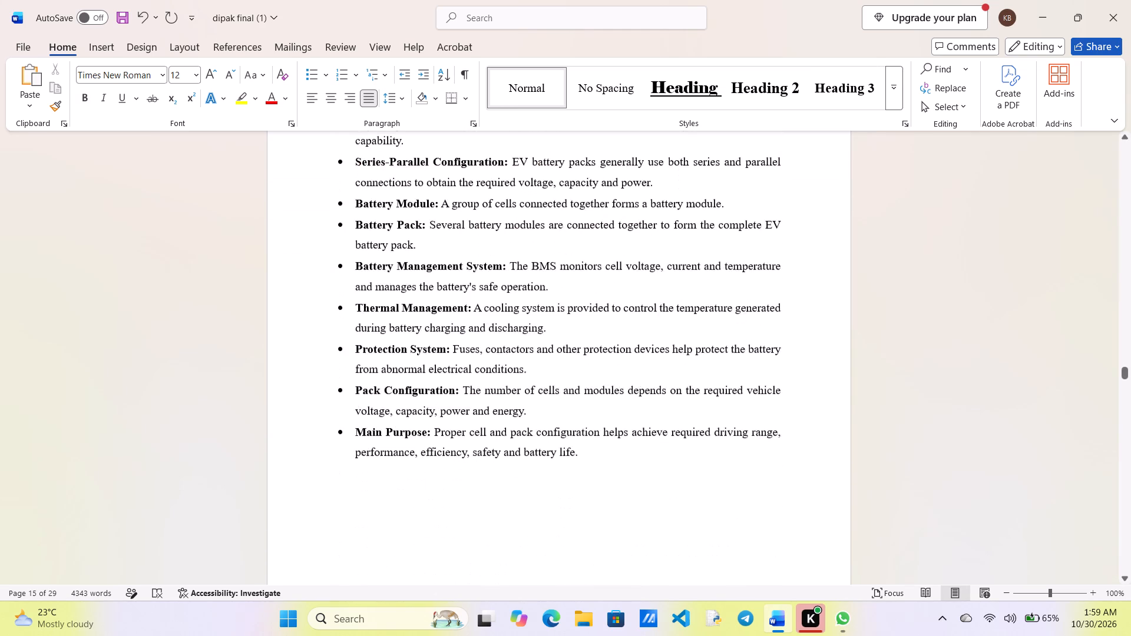
scroll(386, 554, "down", 5)
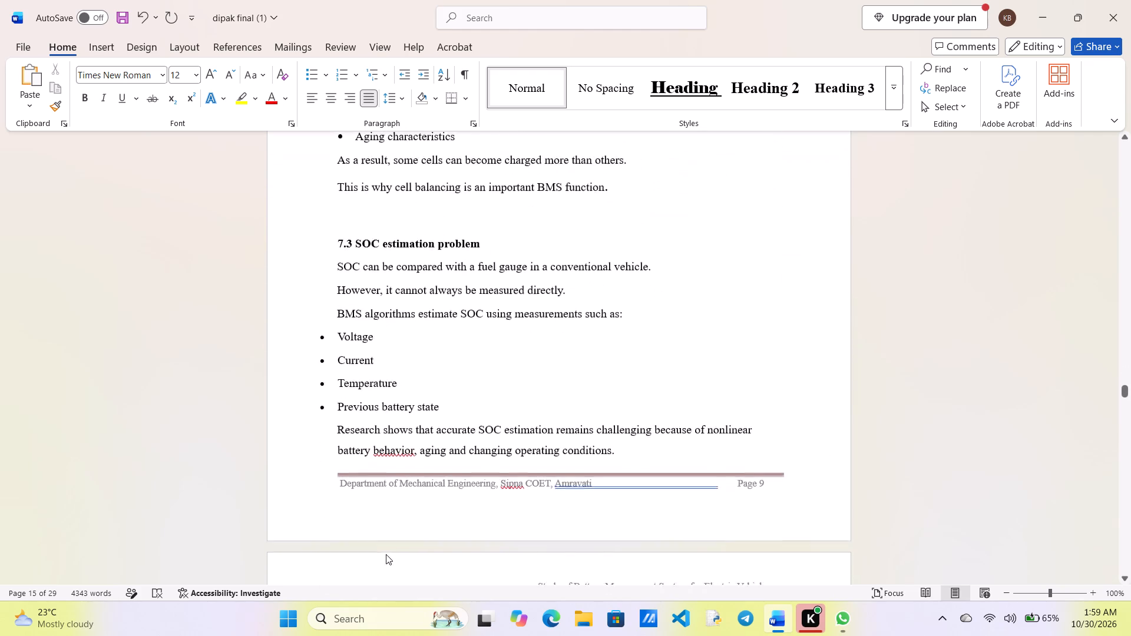
scroll(386, 554, "down", 2)
scroll(386, 554, "up", 2)
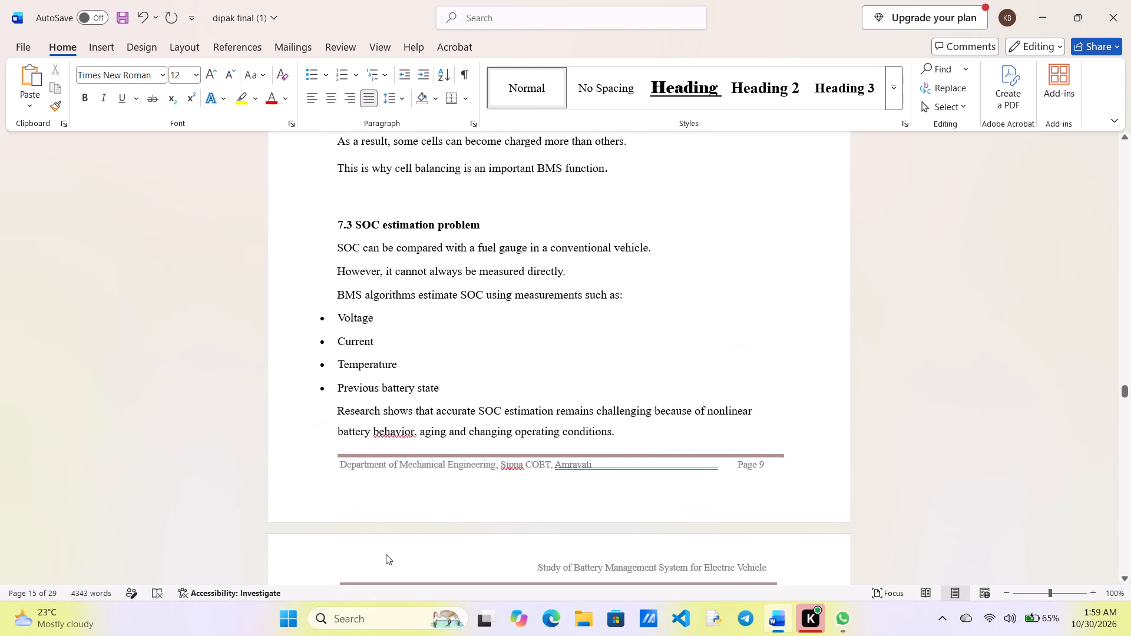
left_click_drag(339, 317, 382, 382)
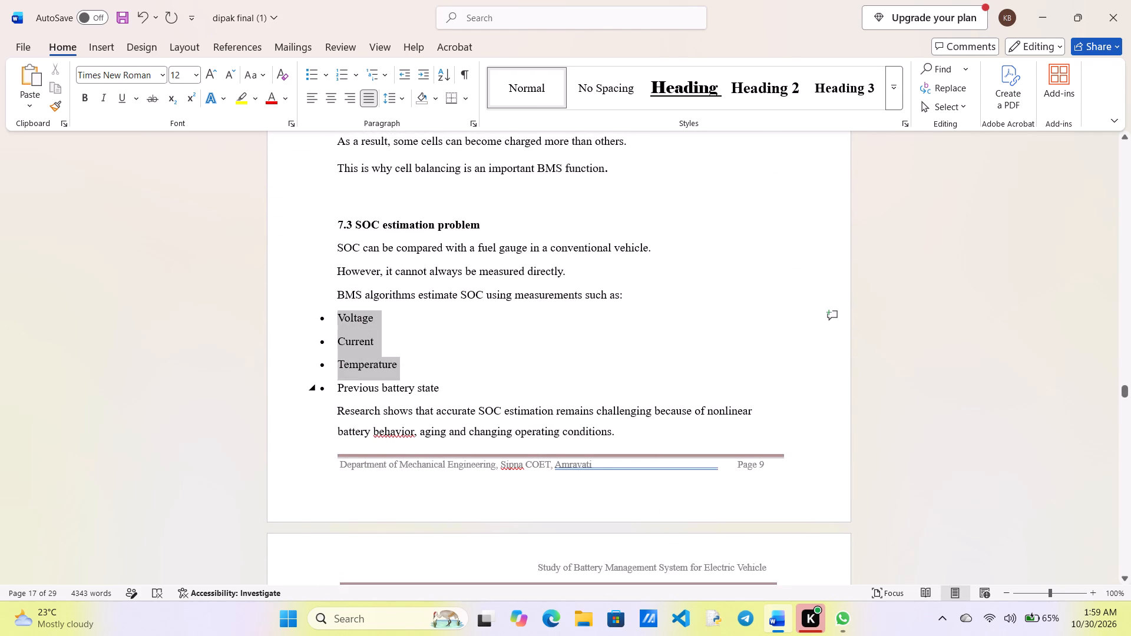
left_click_drag(382, 382, 419, 400)
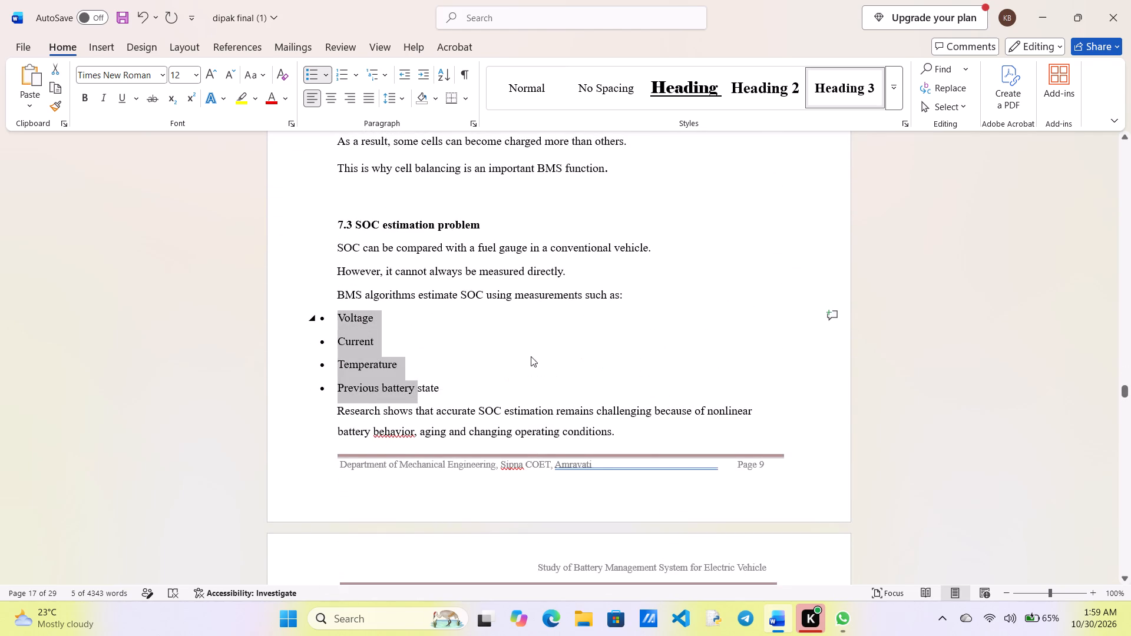
left_click(542, 360)
left_click_drag(441, 391, 399, 380)
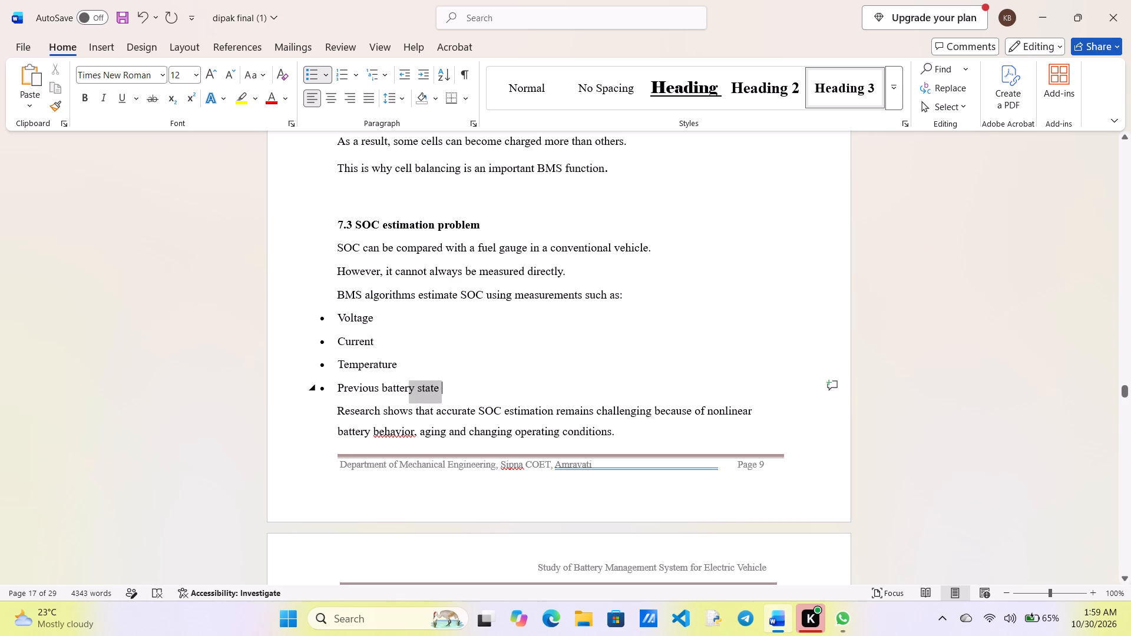
left_click_drag(399, 380, 345, 311)
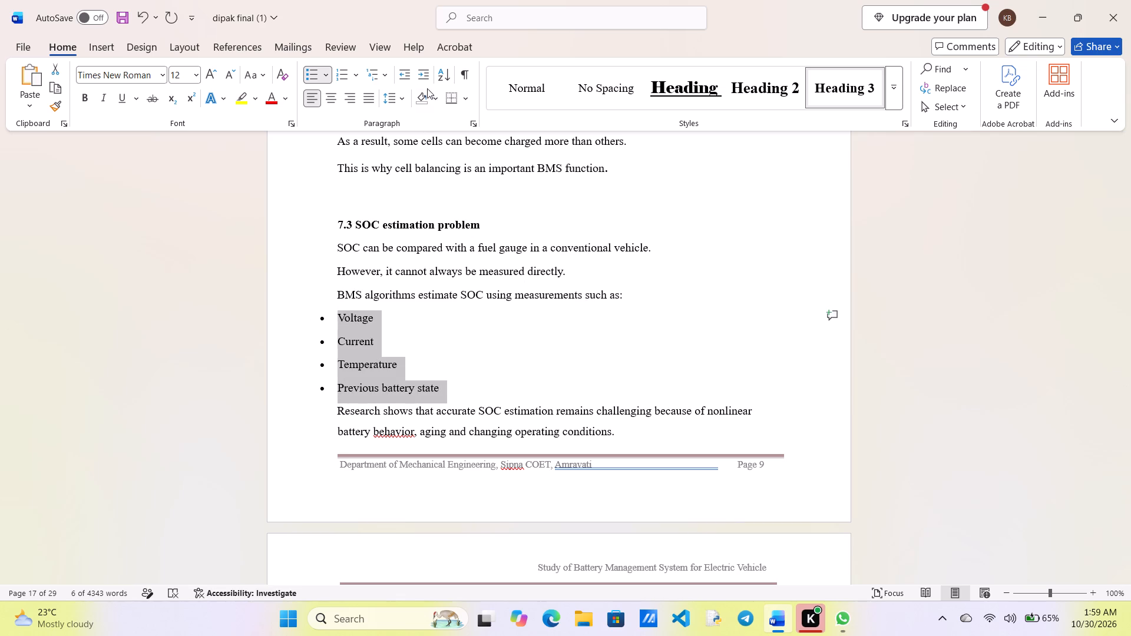
left_click(98, 54)
left_click(170, 47)
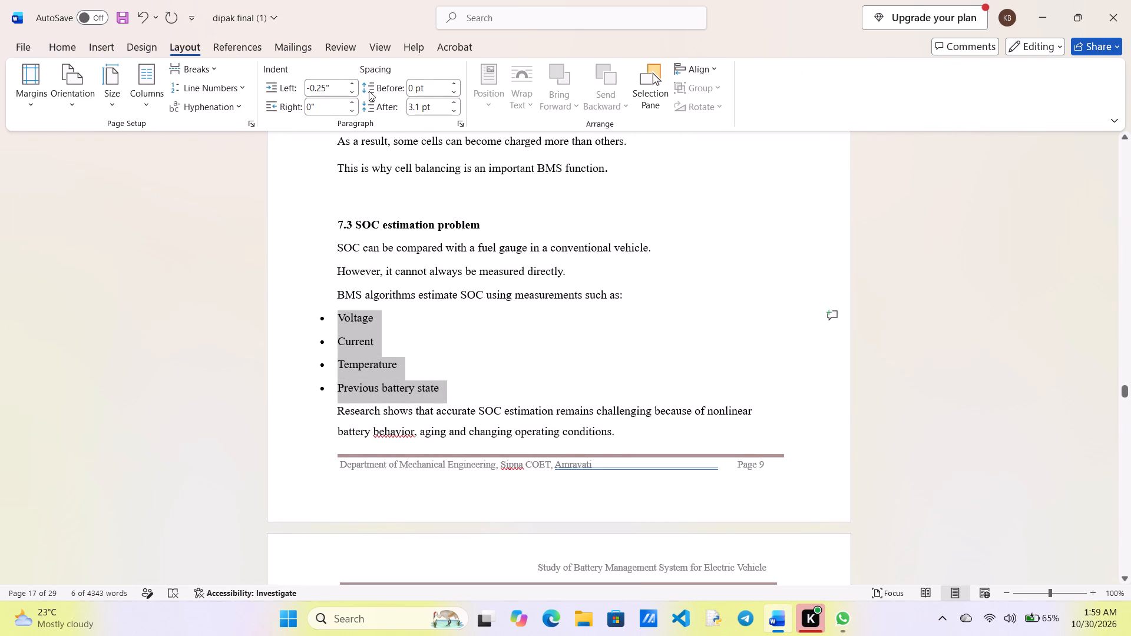
left_click(352, 84)
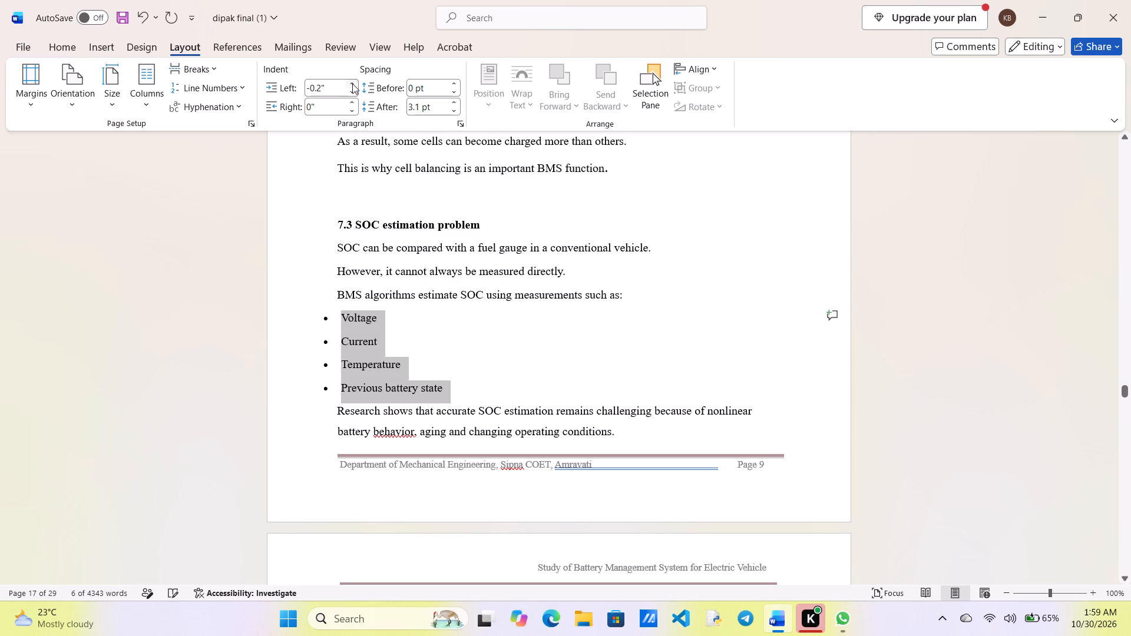
left_click(352, 84)
left_click(352, 84)
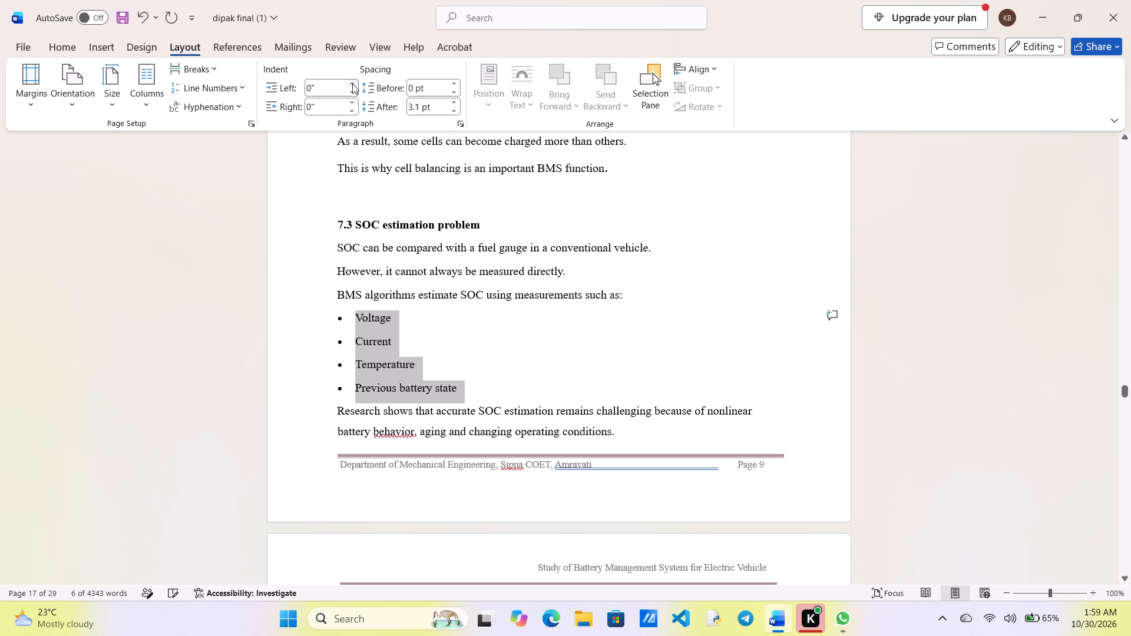
left_click(203, 310)
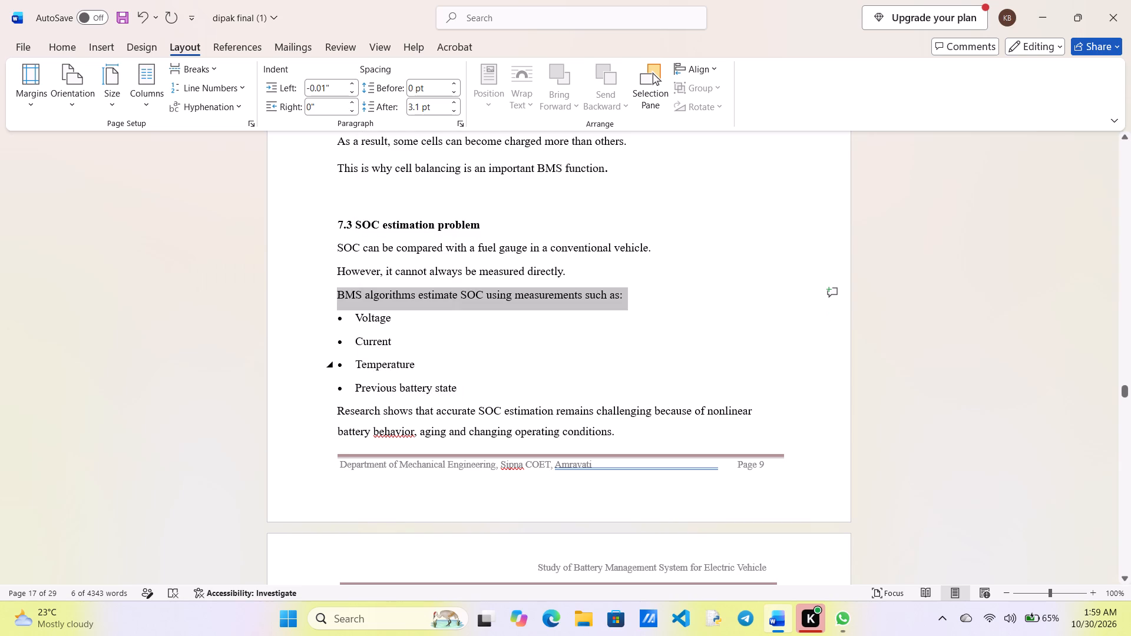
Set the left indent of the whole numbered list under heading 8, Major Functions of BMS, to 0.1".
scroll(429, 382, "down", 5)
scroll(429, 382, "up", 1)
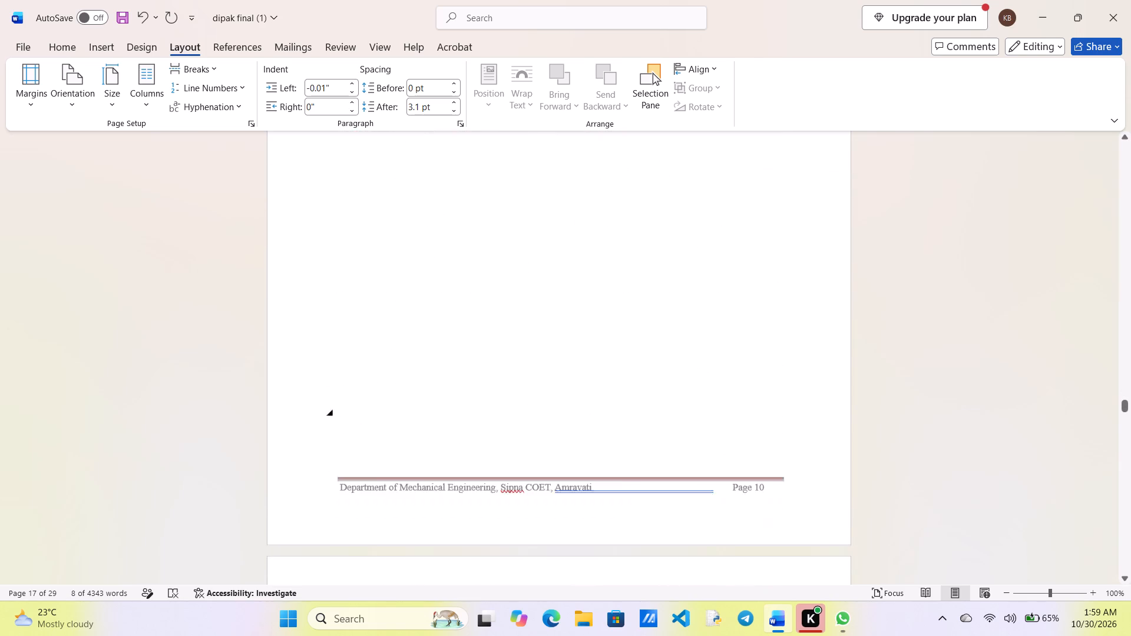
scroll(429, 382, "up", 4)
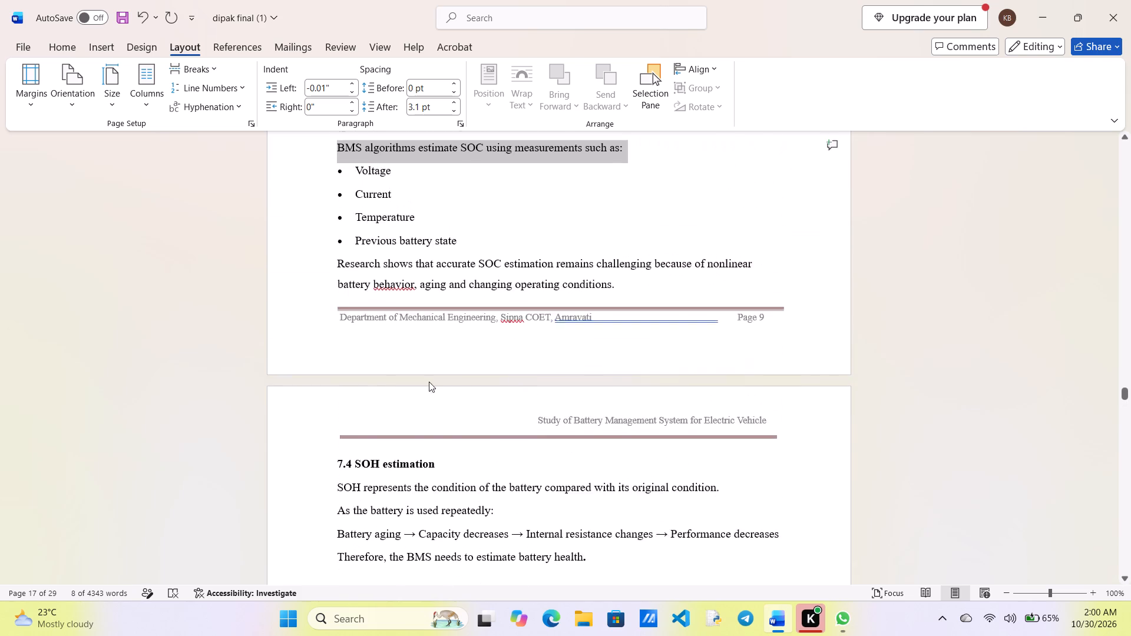
scroll(429, 382, "down", 3)
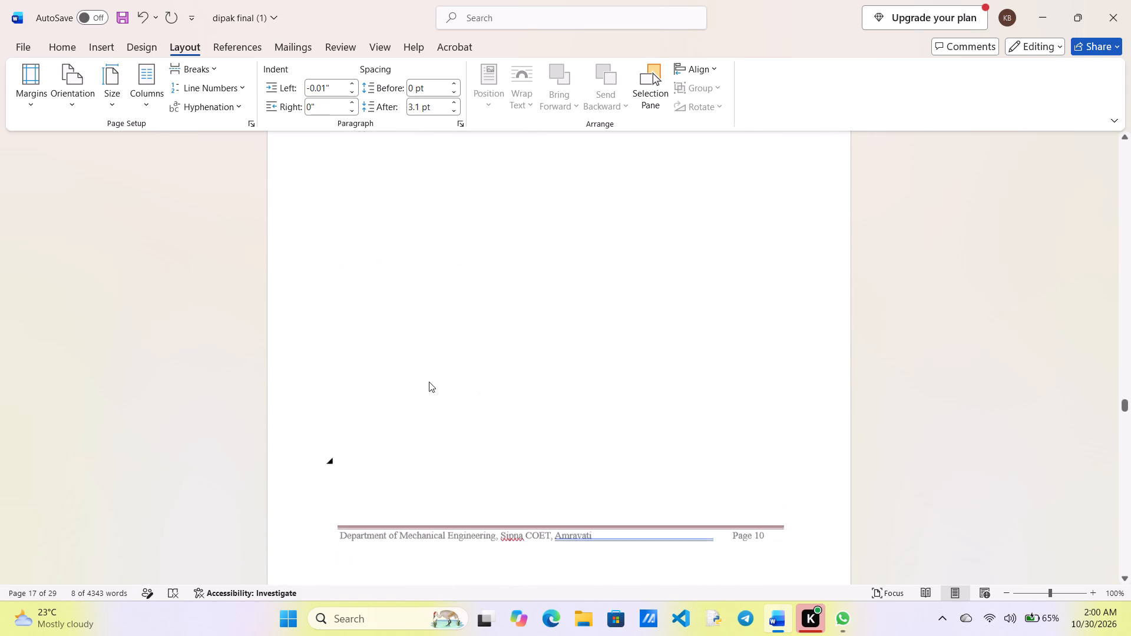
scroll(429, 382, "down", 3)
scroll(429, 382, "up", 1)
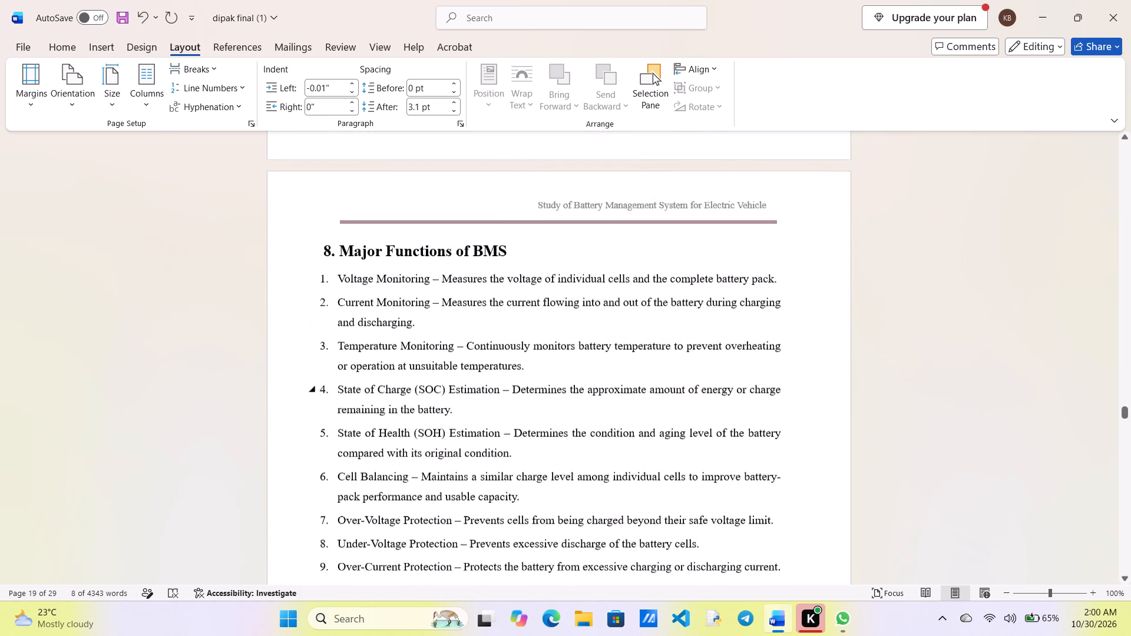
scroll(429, 382, "up", 1)
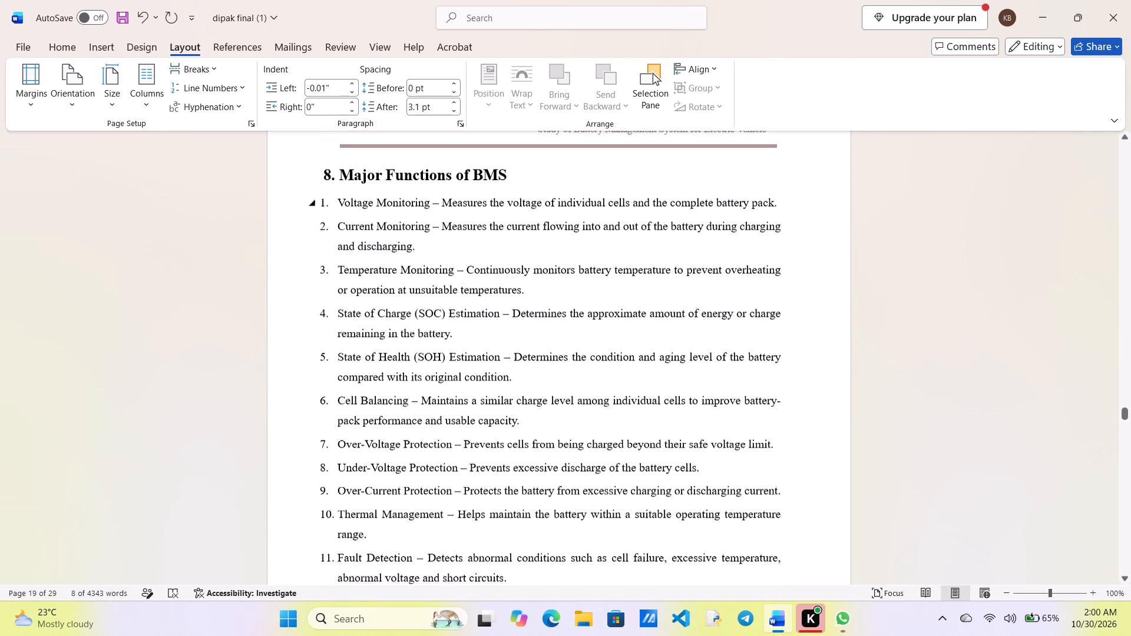
left_click_drag(341, 200, 427, 567)
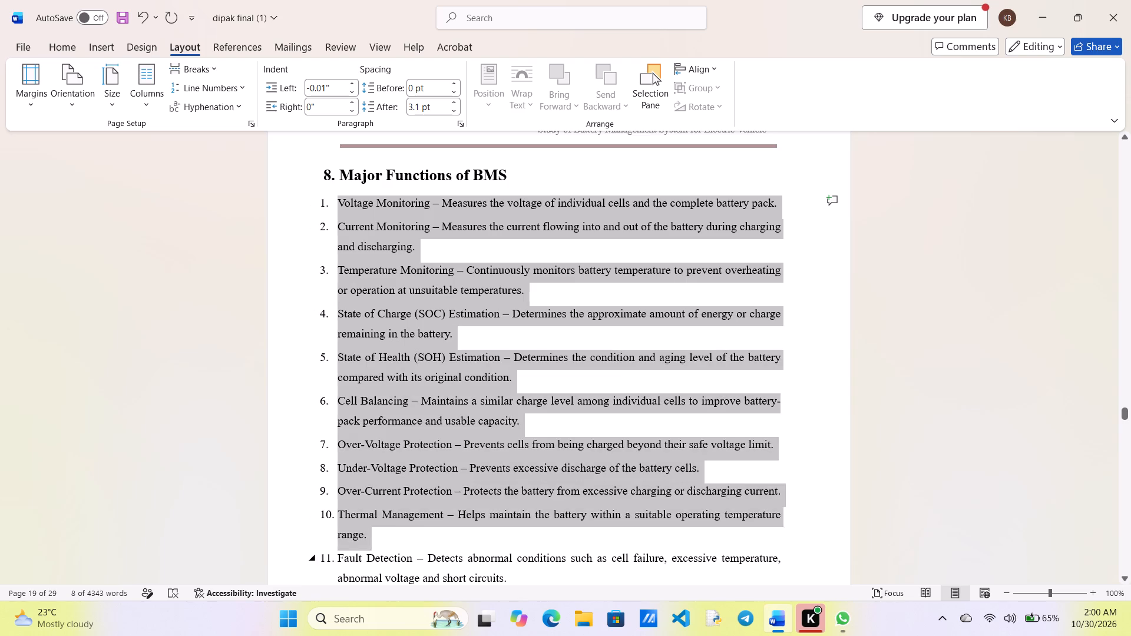
left_click_drag(427, 567, 483, 405)
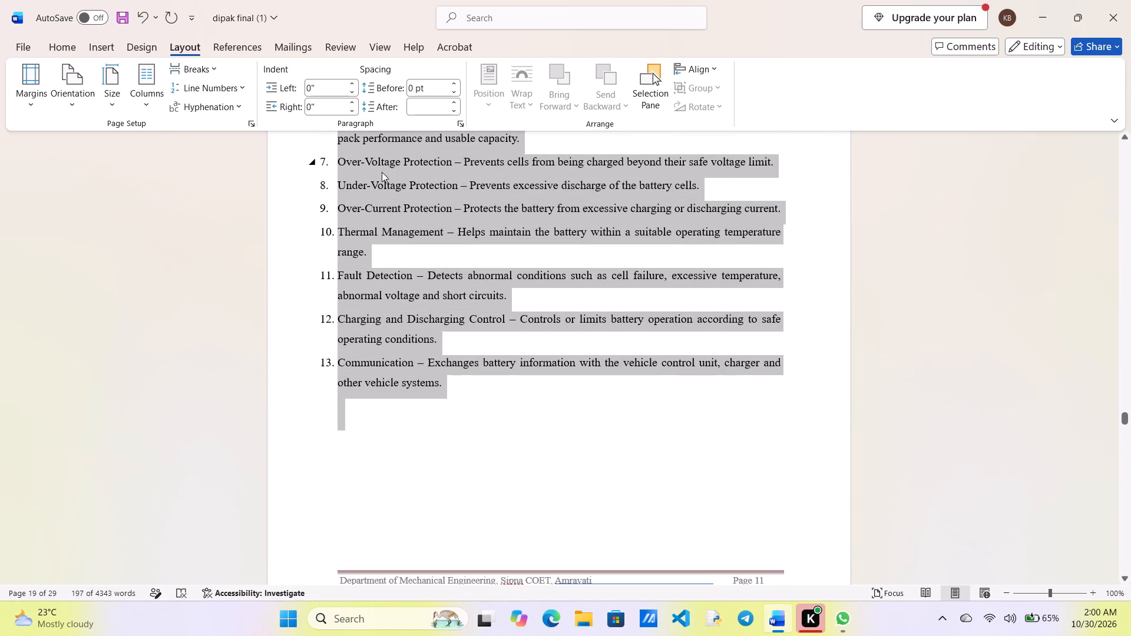
left_click(351, 84)
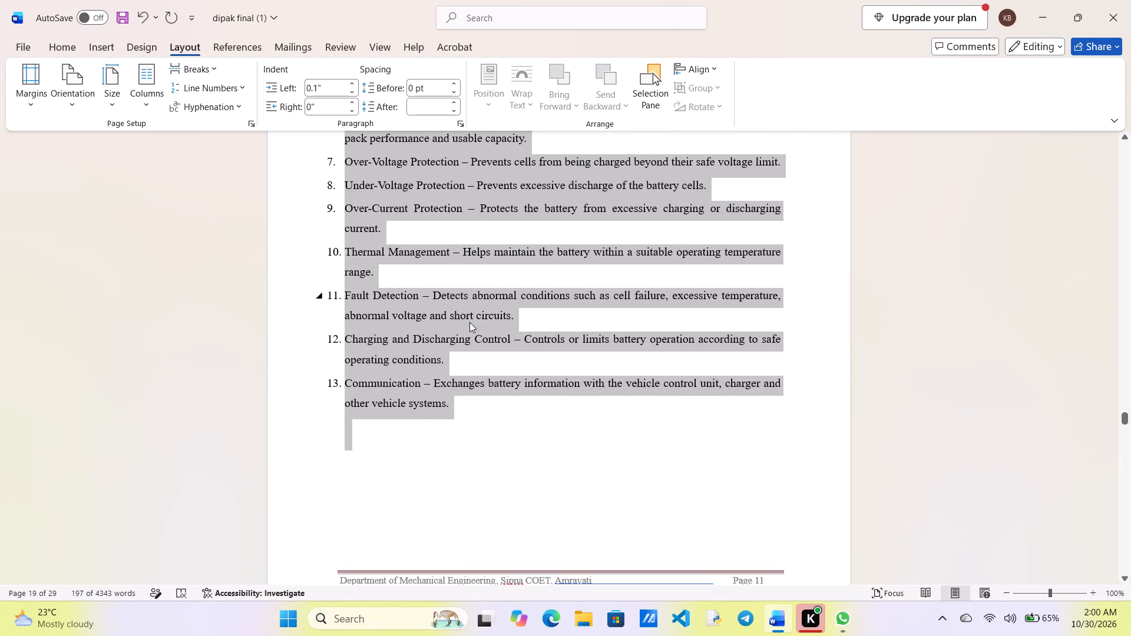
scroll(469, 322, "up", 3)
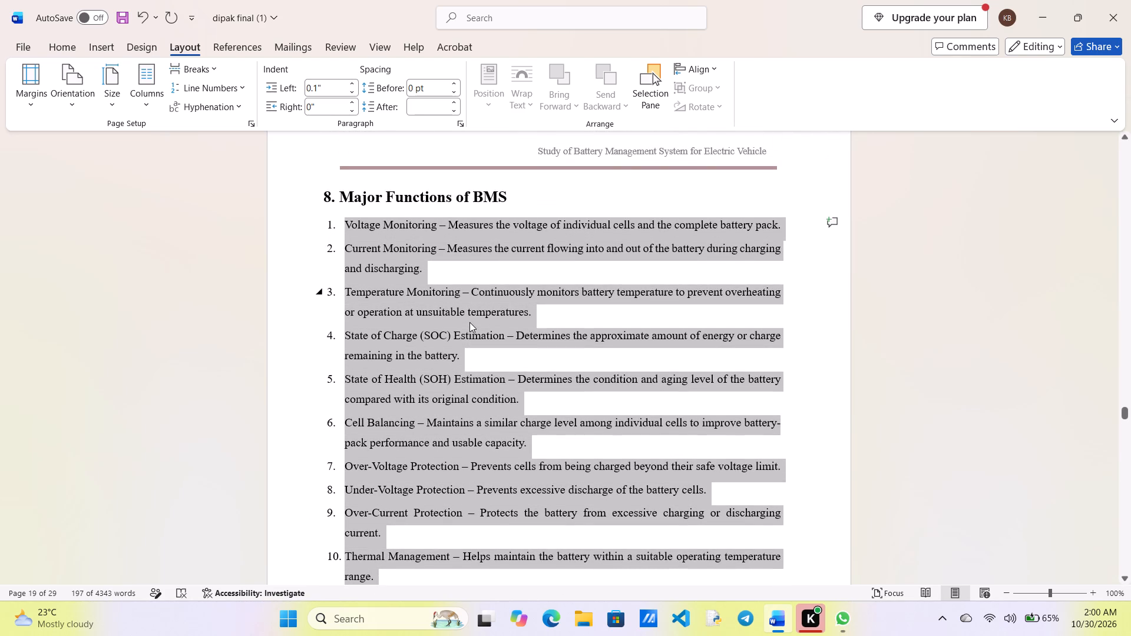
left_click(190, 259)
Review the layout of sections 9 to 13, checking list indents, heading positions and page breaks.
scroll(480, 406, "down", 3)
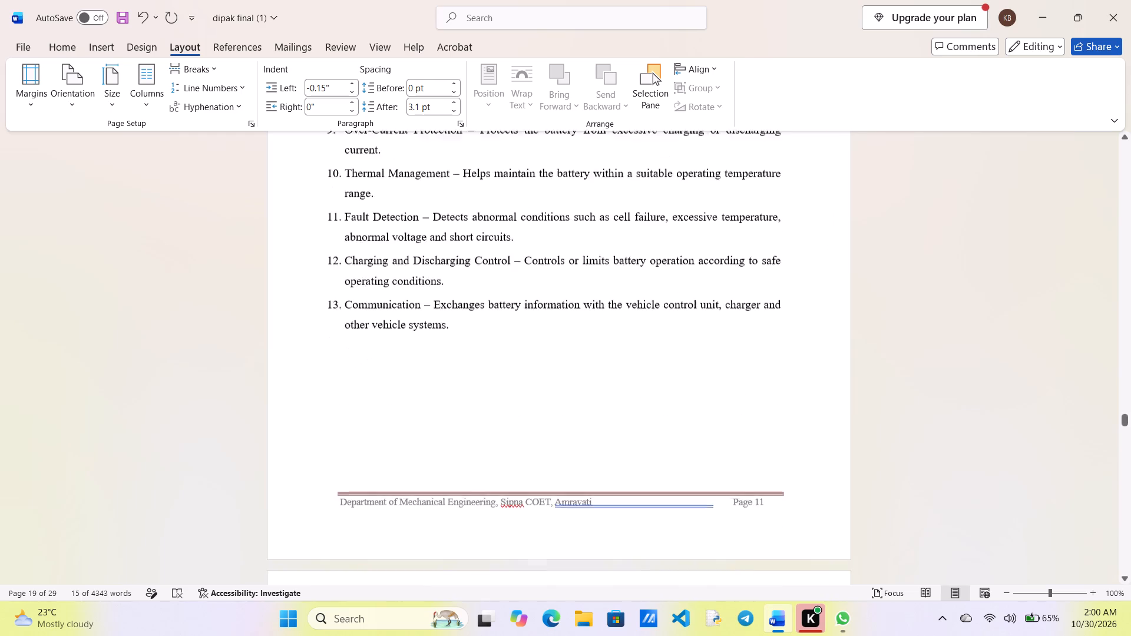
scroll(480, 406, "down", 5)
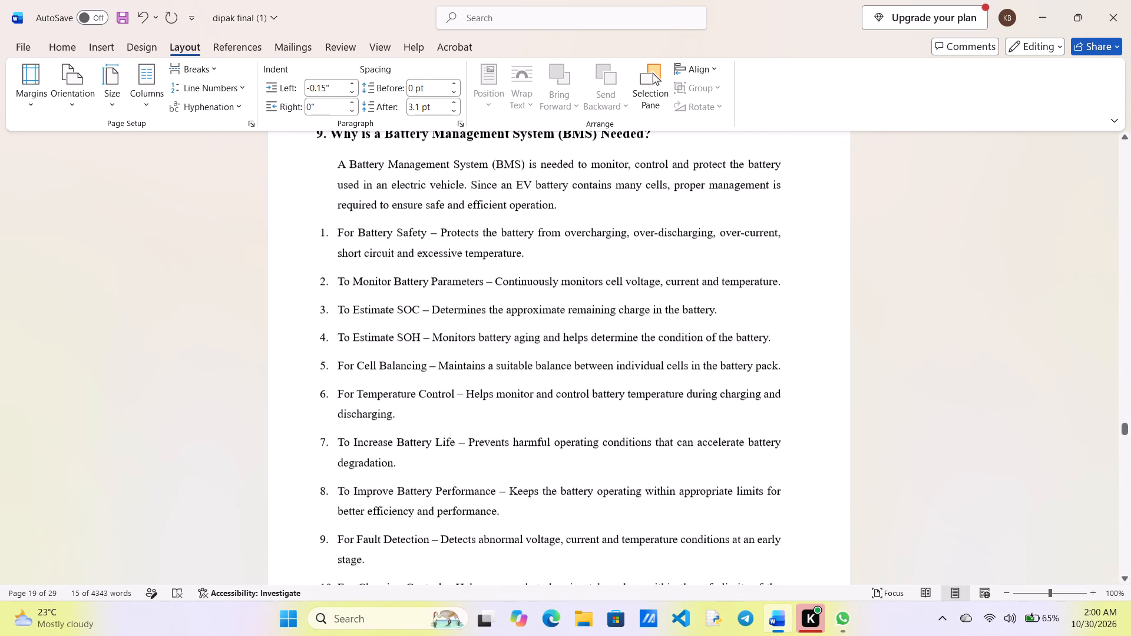
scroll(480, 406, "down", 3)
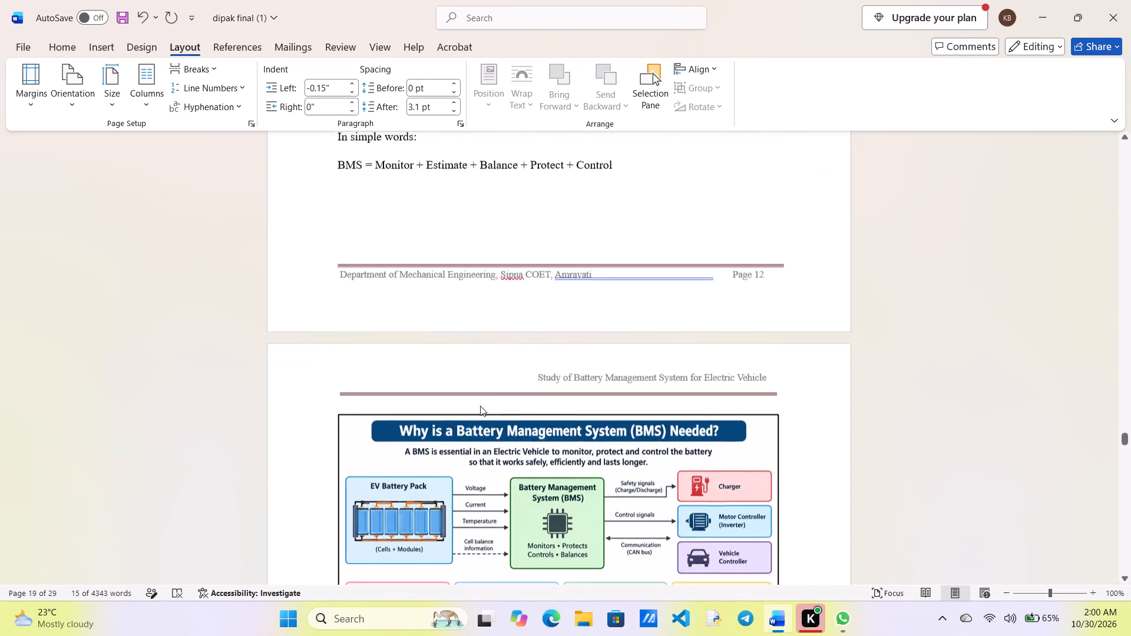
scroll(480, 406, "down", 2)
scroll(480, 406, "up", 2)
scroll(480, 406, "down", 2)
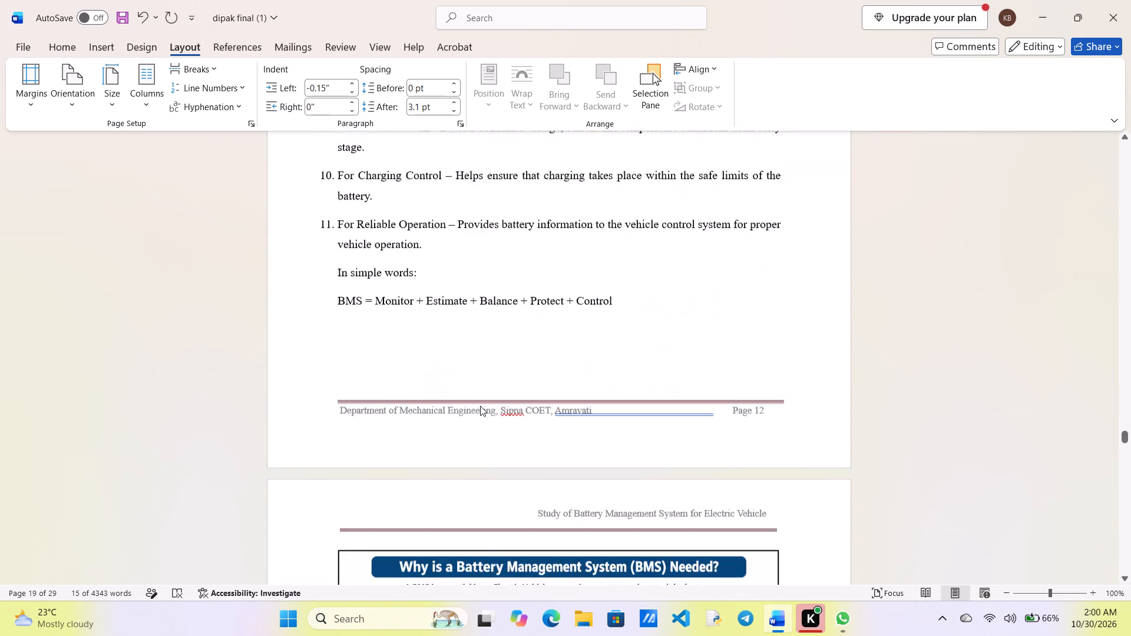
scroll(480, 406, "down", 5)
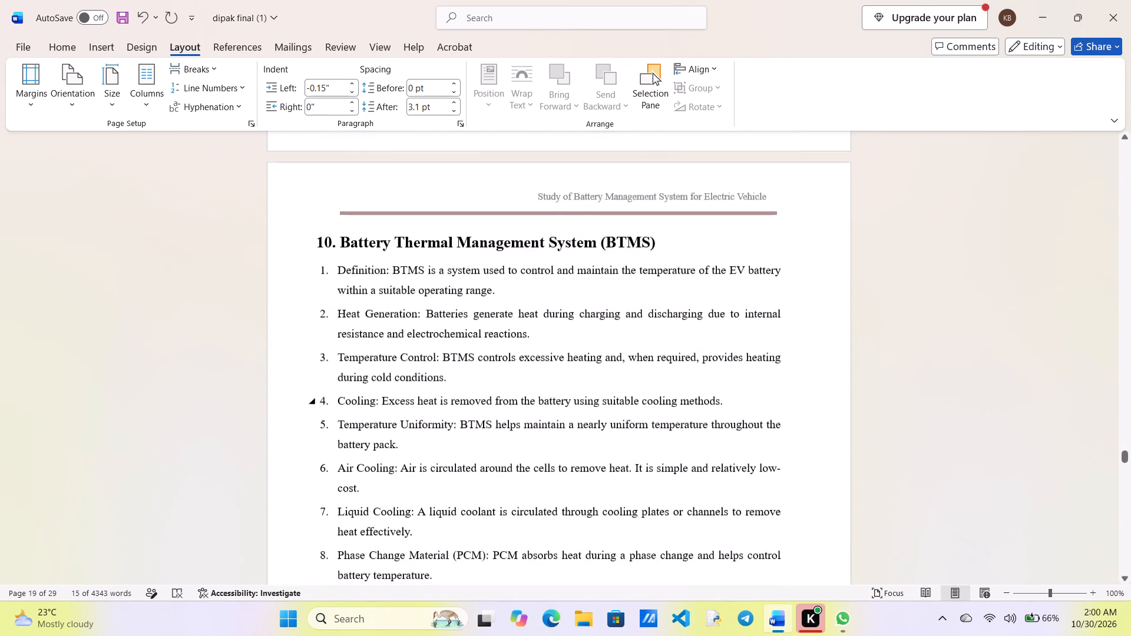
scroll(480, 406, "down", 4)
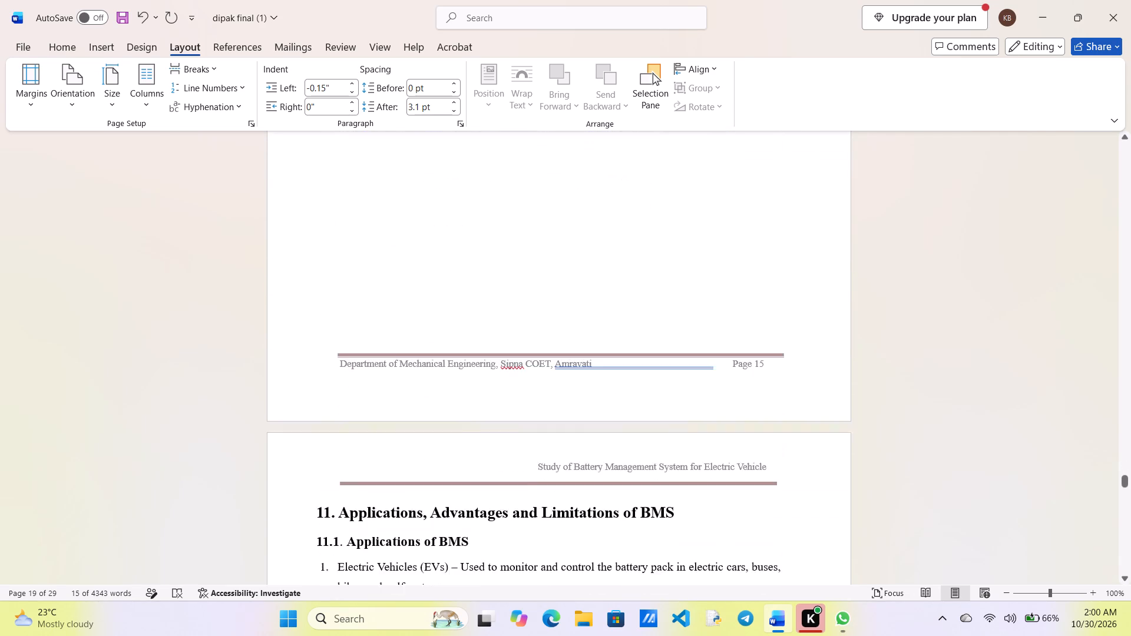
scroll(480, 406, "down", 5)
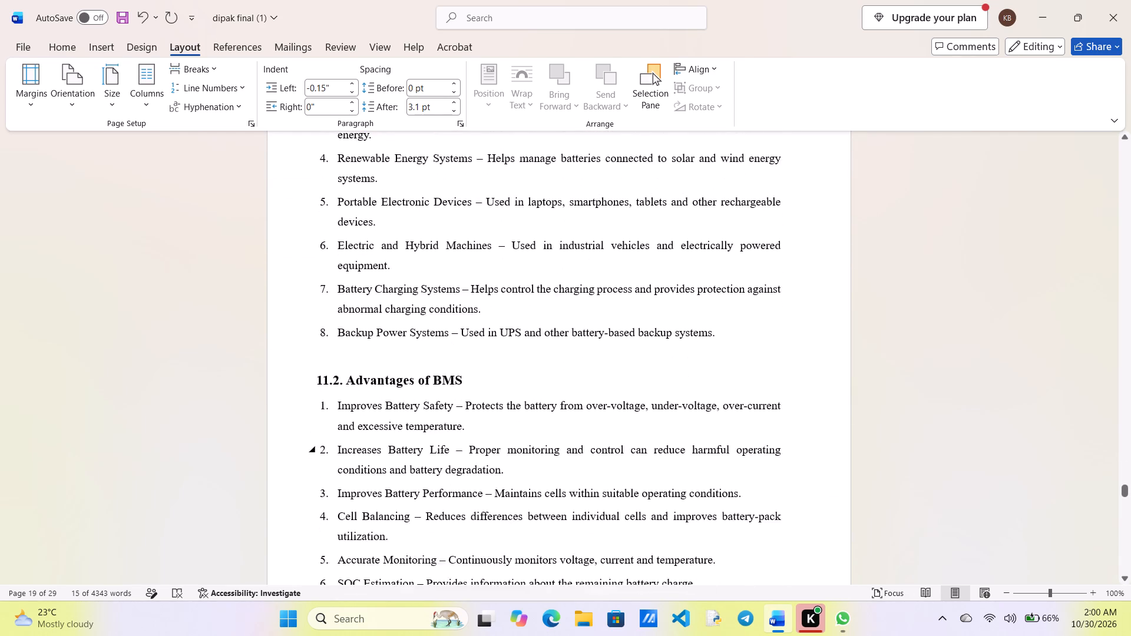
scroll(480, 406, "down", 4)
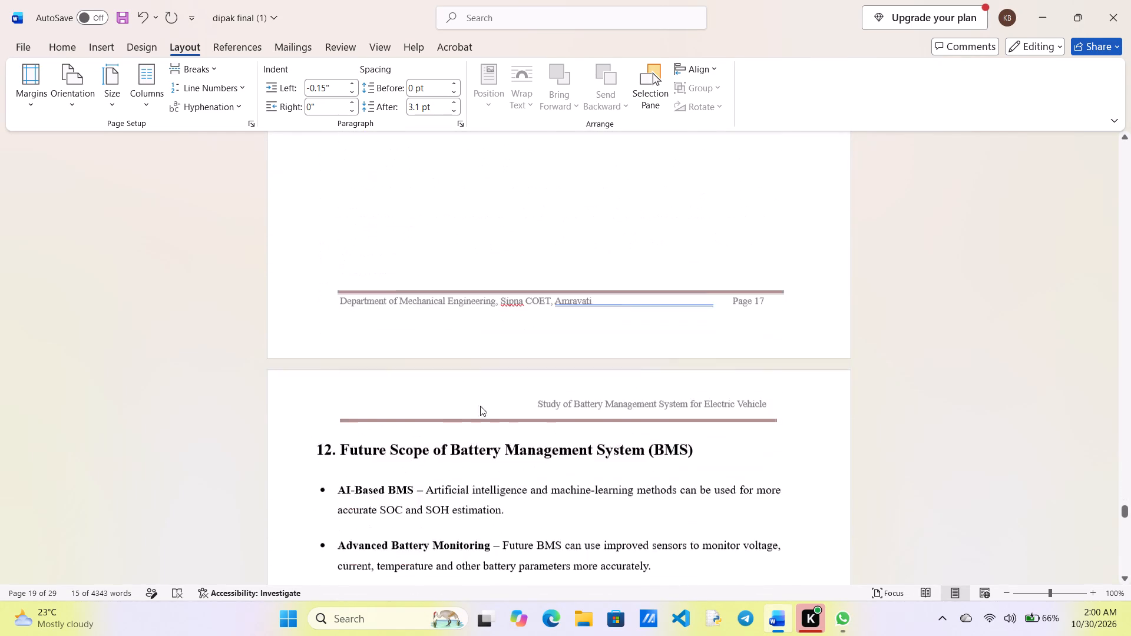
scroll(480, 406, "down", 5)
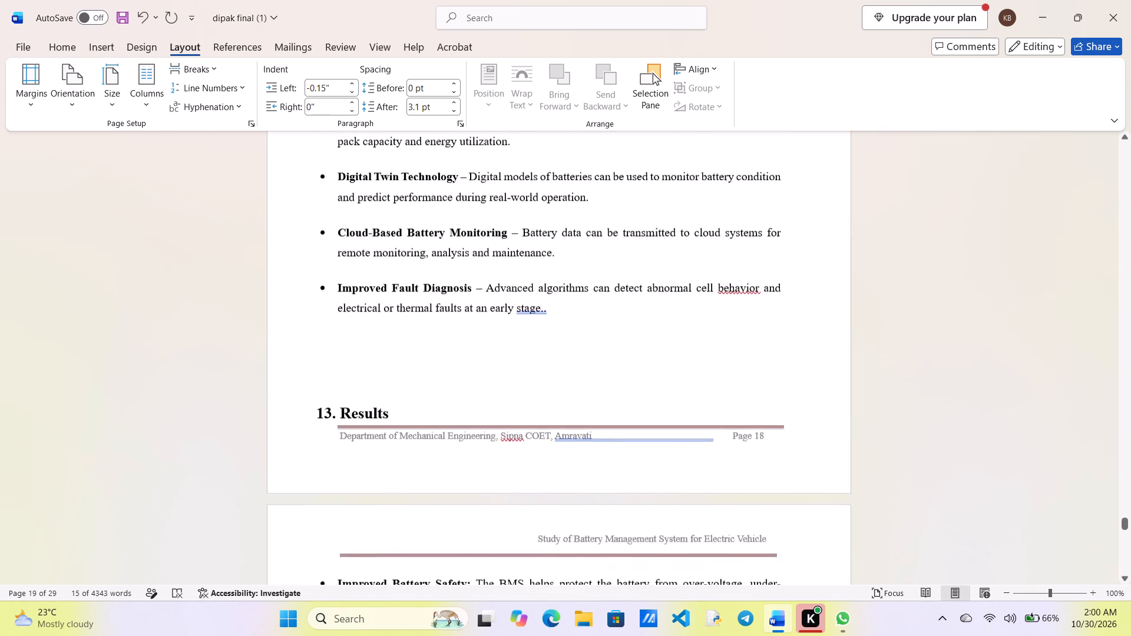
Move heading 13, Results, to the top of the following page using an empty paragraph before it.
scroll(480, 406, "down", 1)
left_click(315, 226)
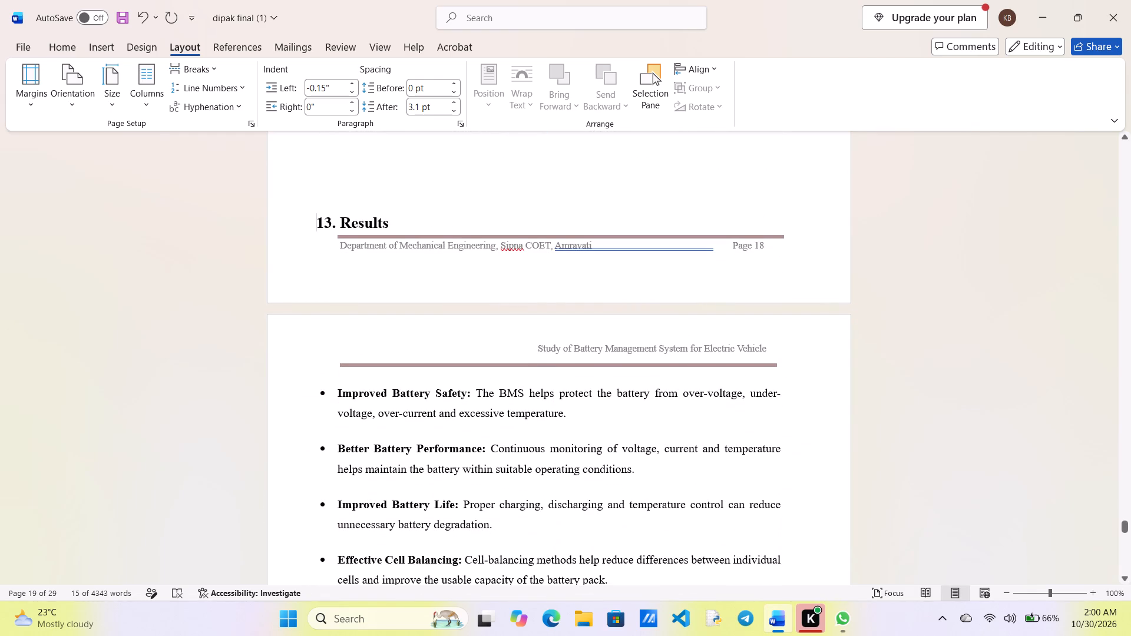
key("Return")
scroll(315, 226, "down", 1)
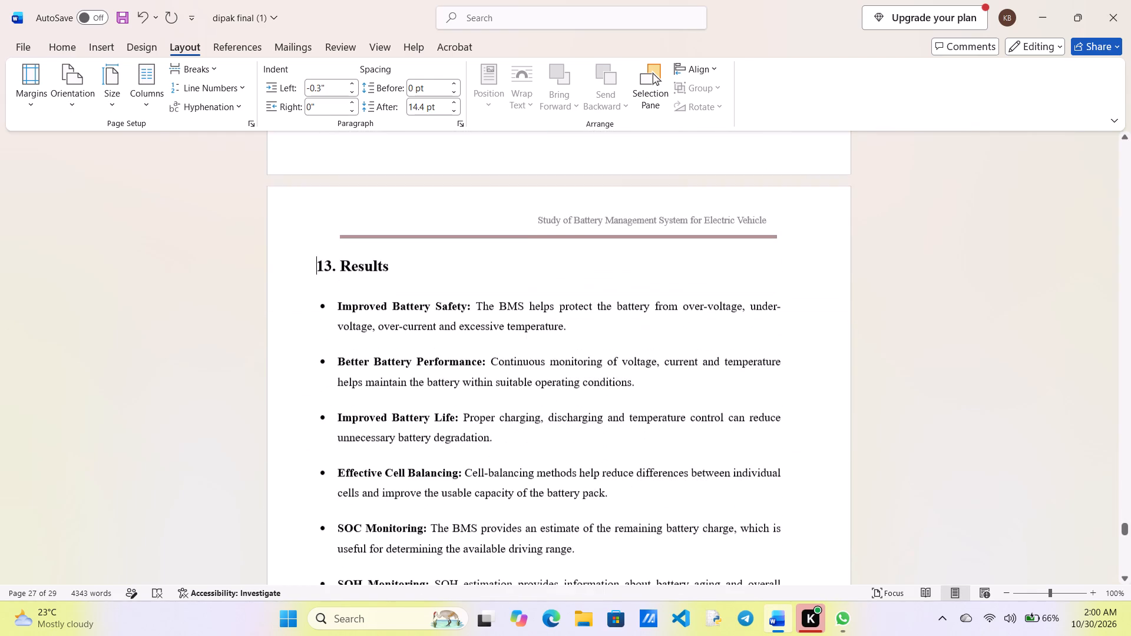
Open the header above heading 12, Future Scope of BMS, and lengthen its thin dark red line by extending the left end.
scroll(315, 226, "down", 2)
scroll(315, 226, "up", 1)
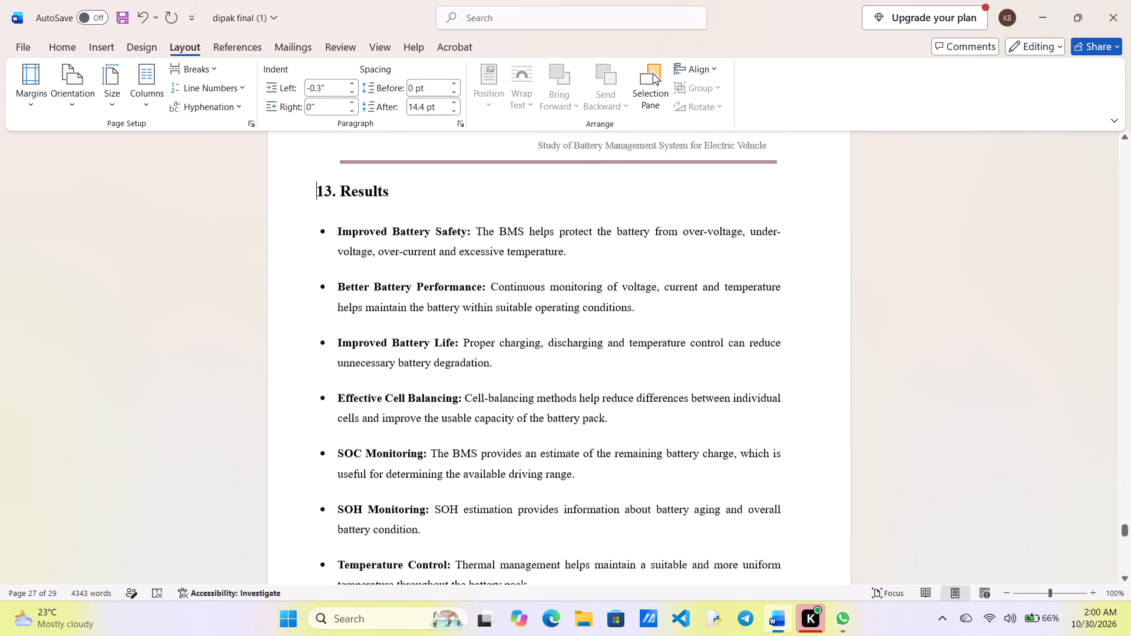
scroll(315, 226, "up", 5)
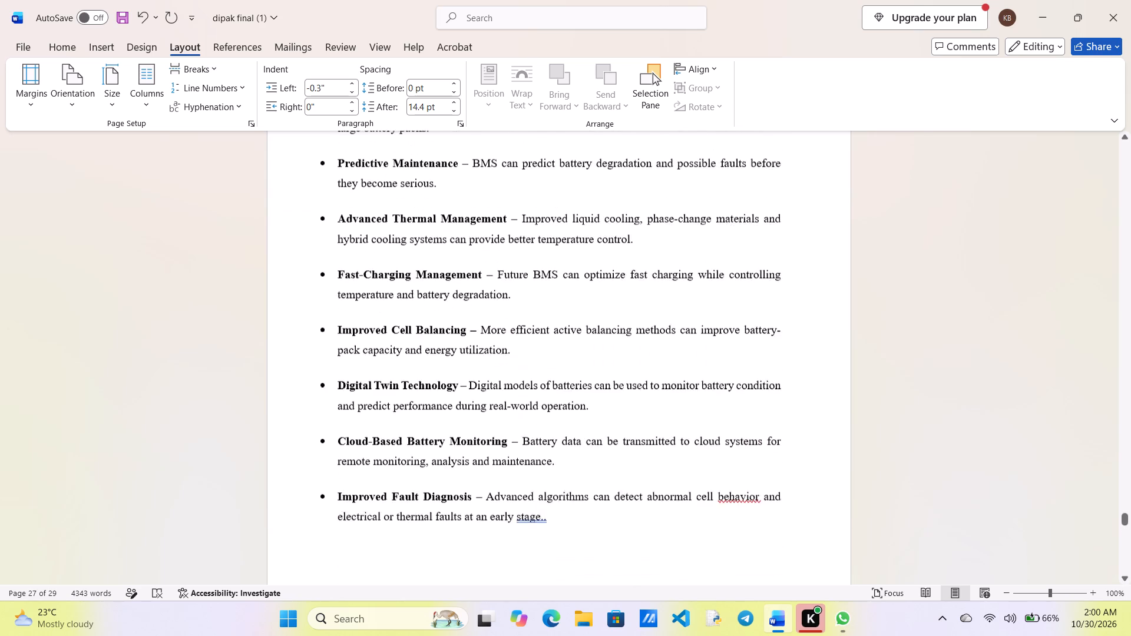
scroll(315, 226, "up", 6)
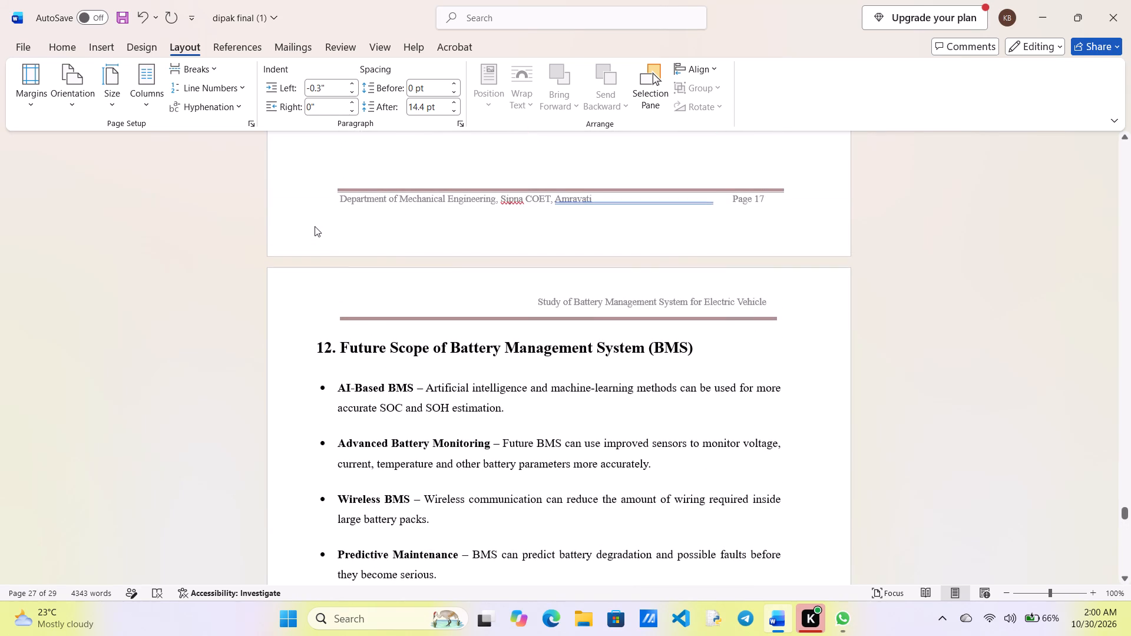
left_click(396, 317)
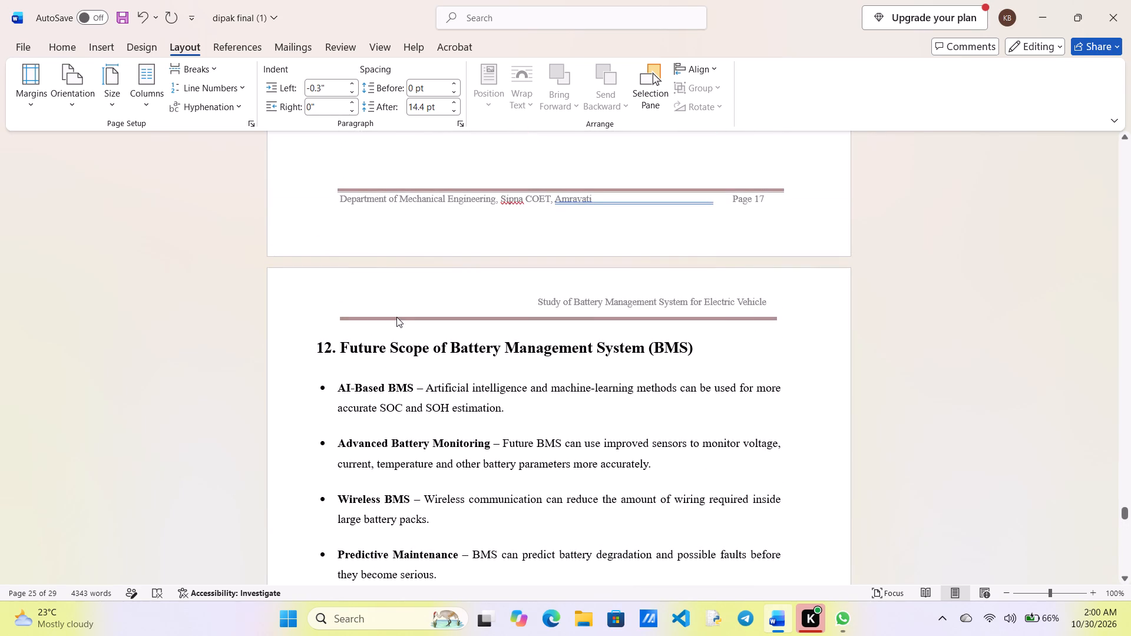
double_click(396, 316)
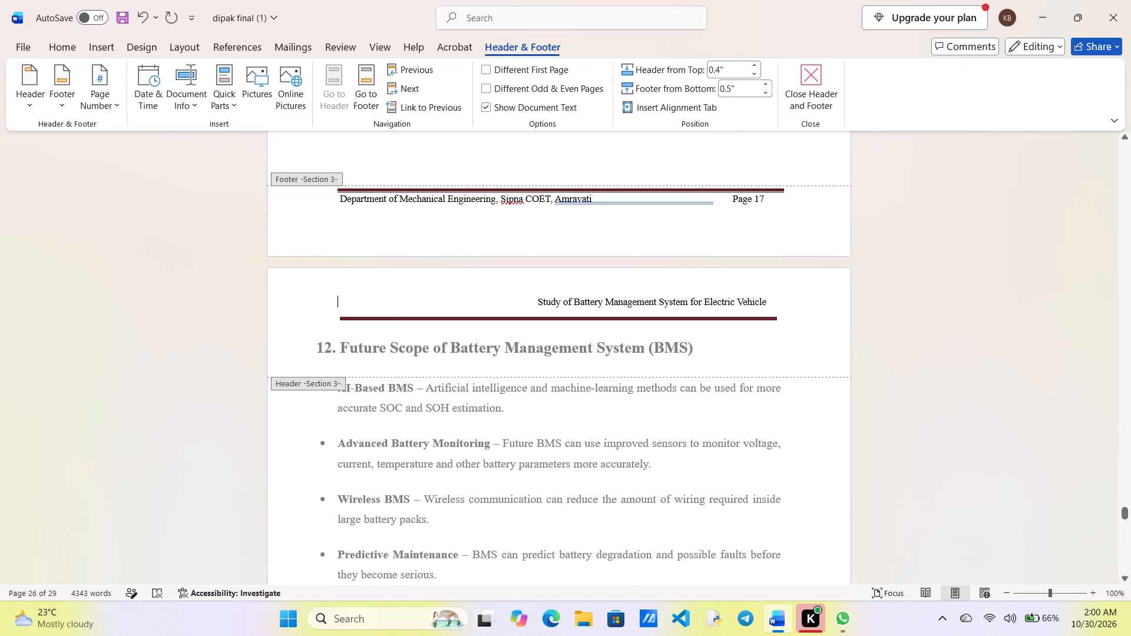
left_click(395, 316)
left_click_drag(405, 320, 388, 319)
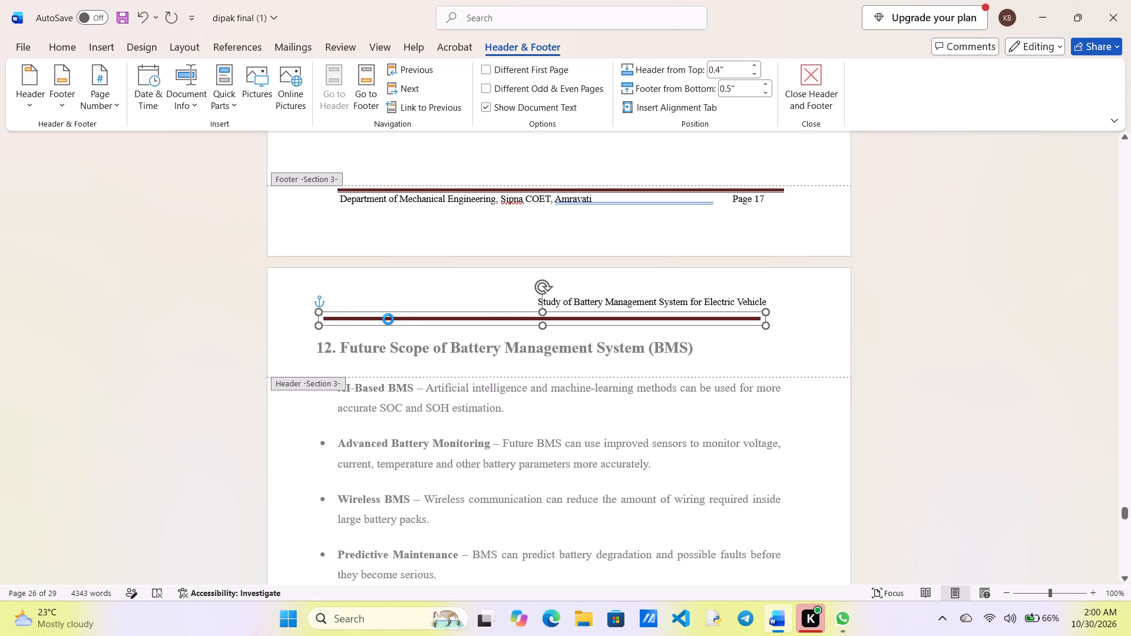
left_click_drag(388, 319, 391, 320)
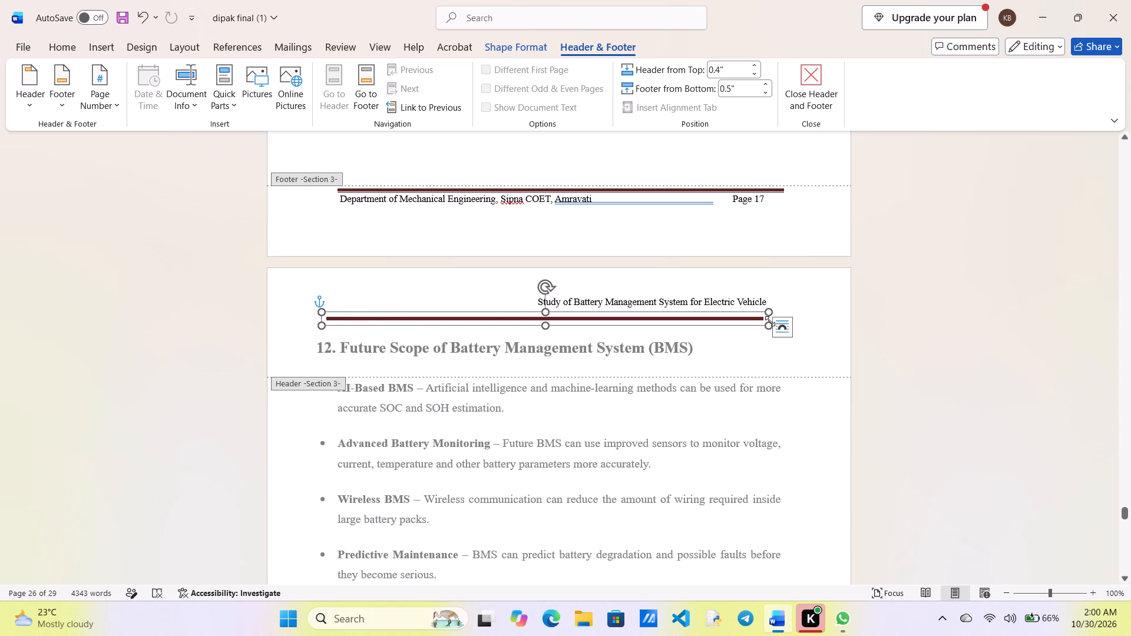
left_click_drag(768, 317, 776, 327)
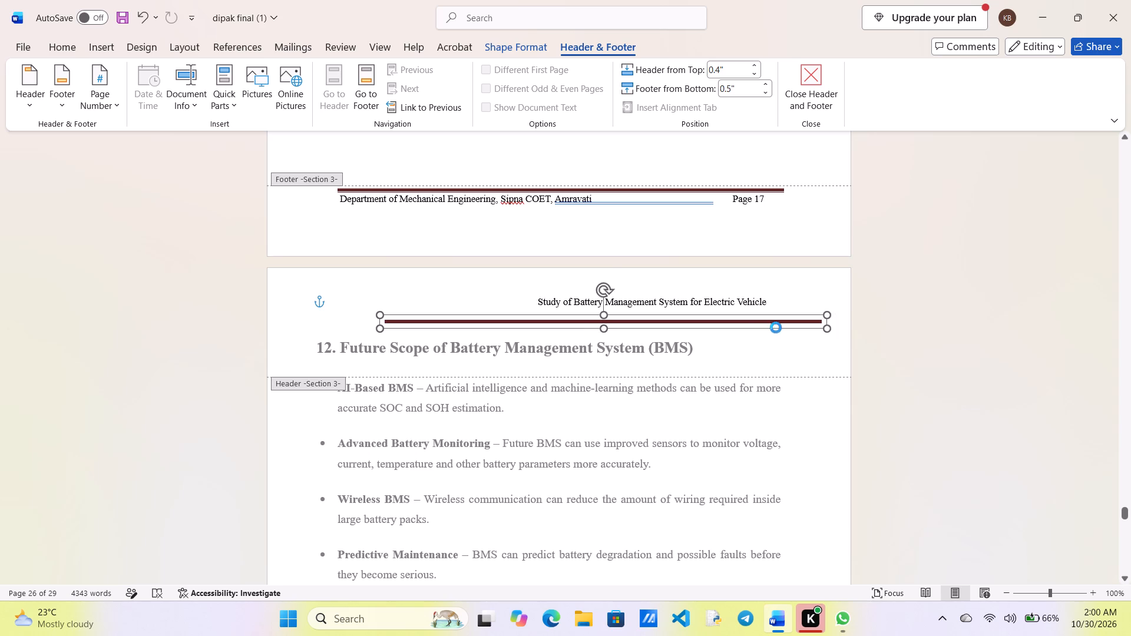
left_click_drag(776, 327, 753, 321)
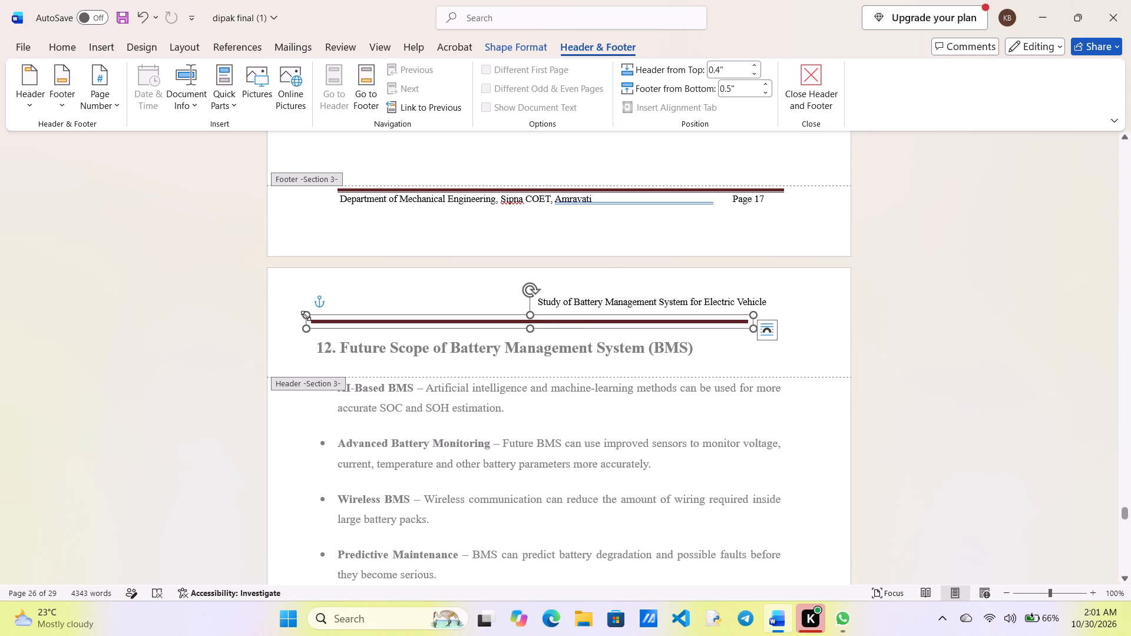
left_click_drag(306, 316, 294, 324)
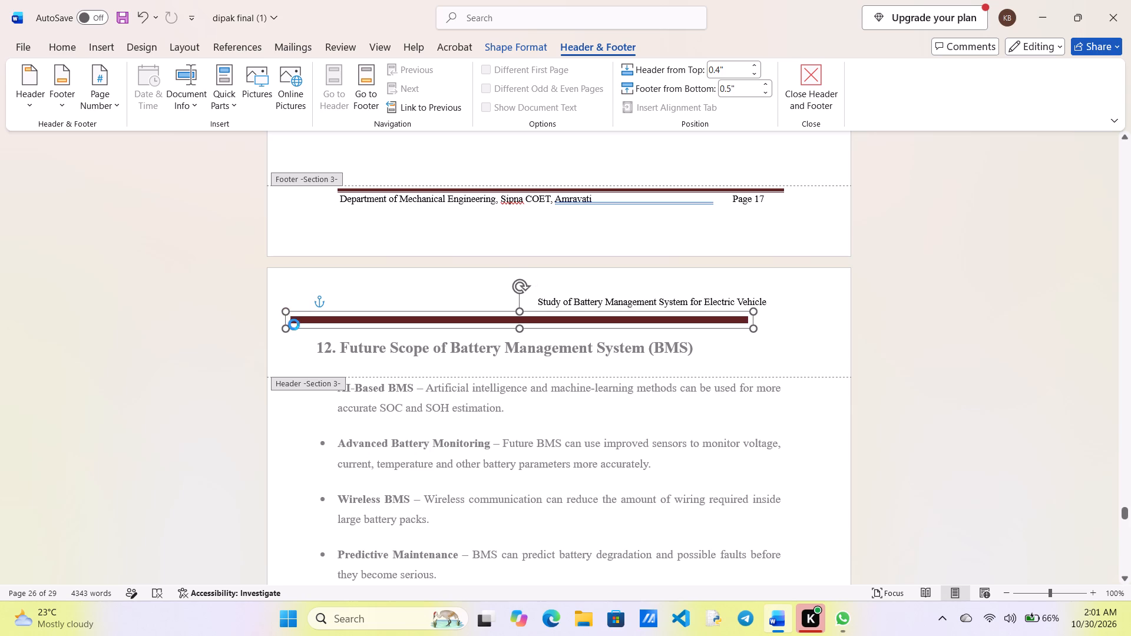
left_click_drag(294, 324, 296, 322)
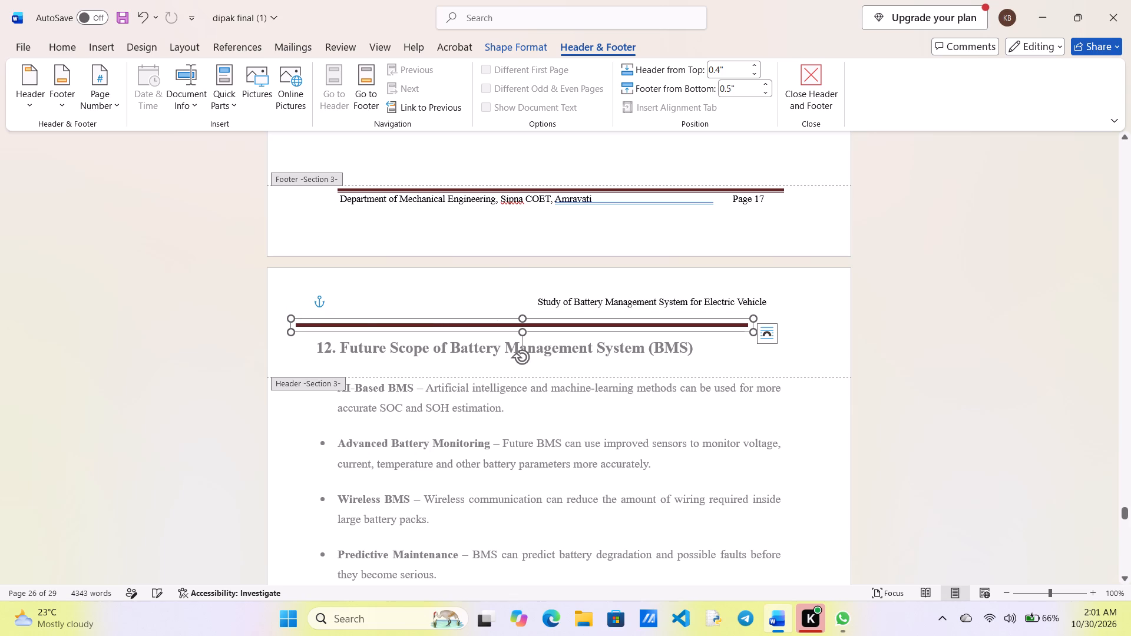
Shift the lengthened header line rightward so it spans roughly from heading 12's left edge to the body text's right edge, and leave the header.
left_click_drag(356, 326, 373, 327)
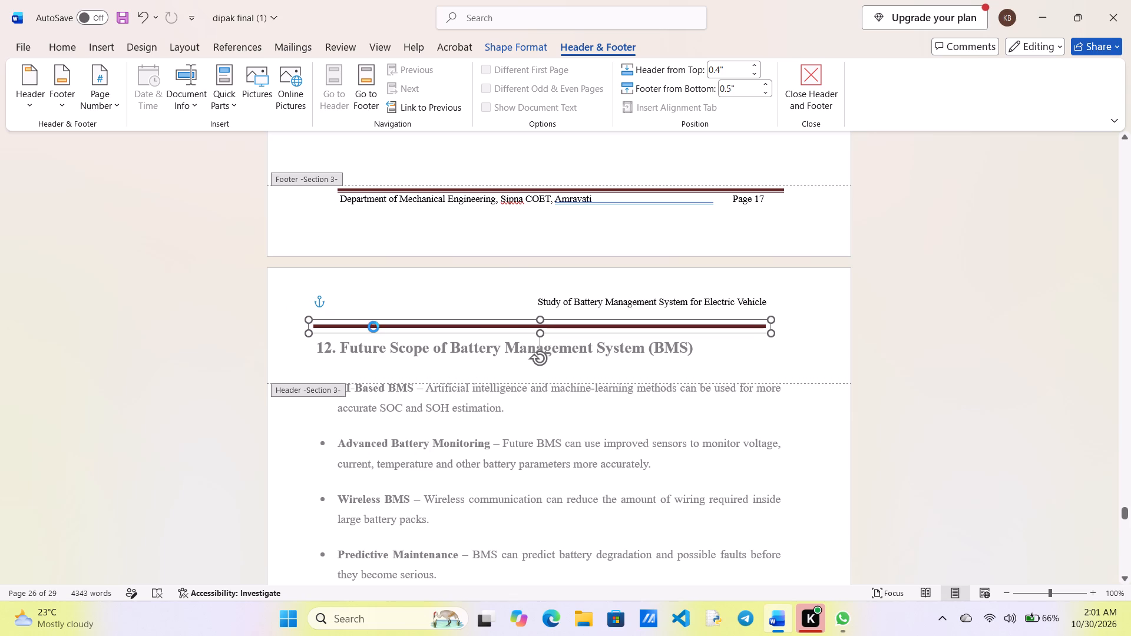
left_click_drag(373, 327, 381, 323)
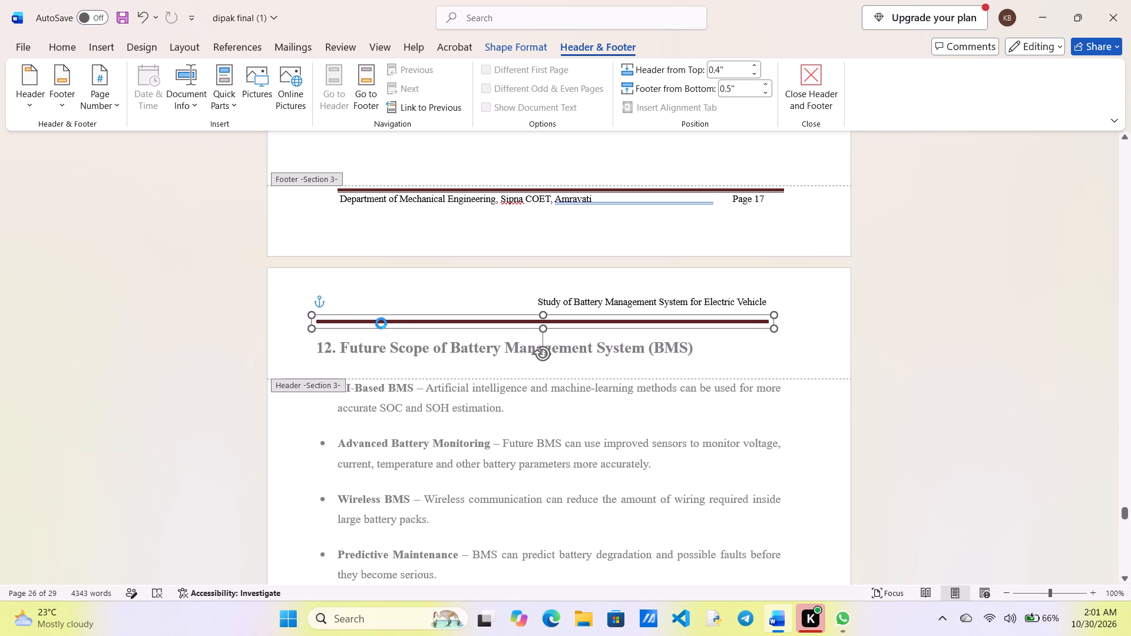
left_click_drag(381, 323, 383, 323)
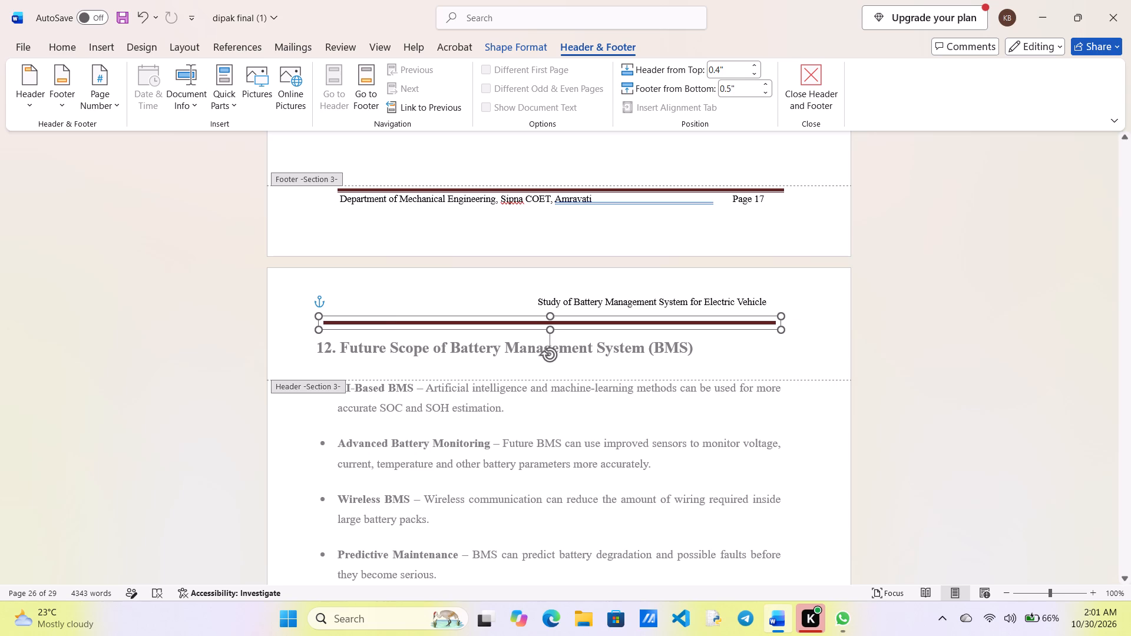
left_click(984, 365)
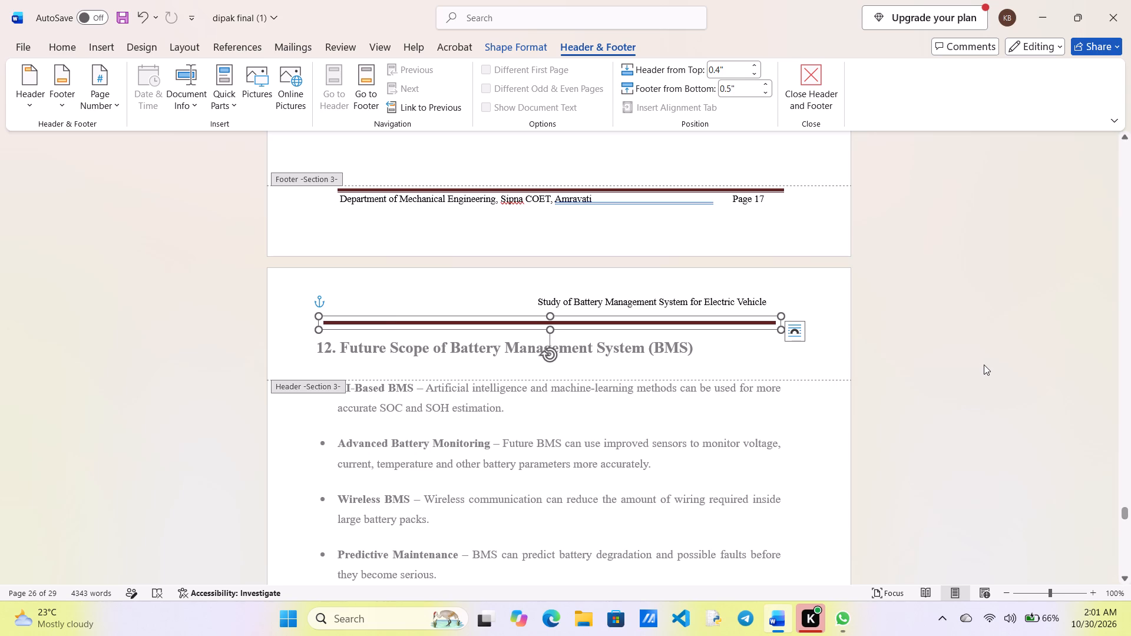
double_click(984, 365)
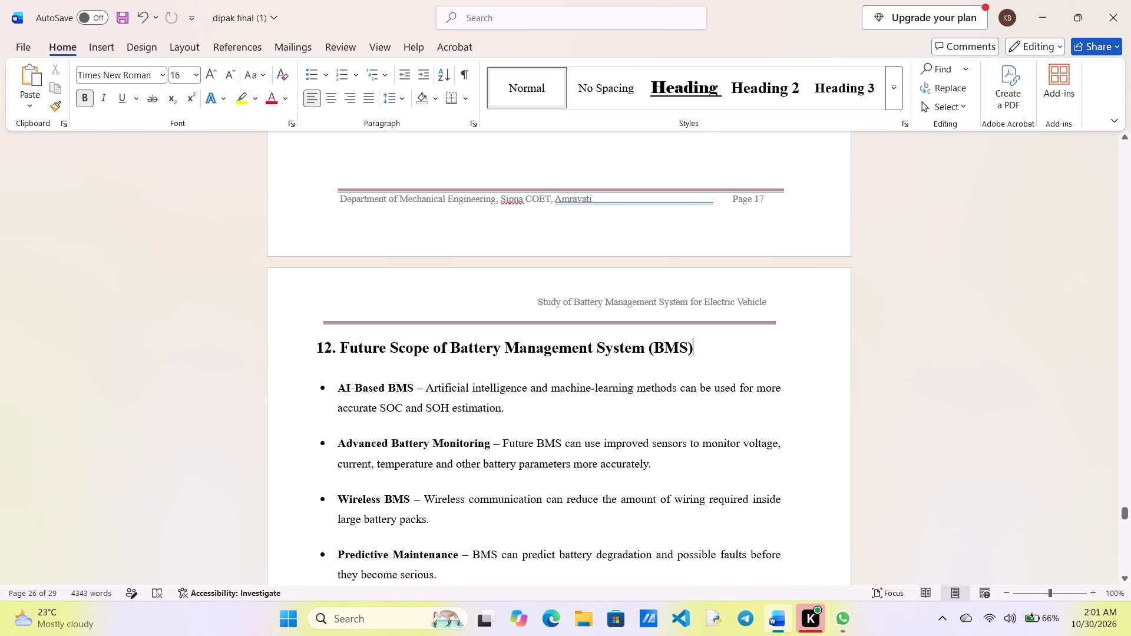
Review the header line's placement against headings and body text on the pages from section 13 back to section 2.
scroll(619, 348, "down", 4)
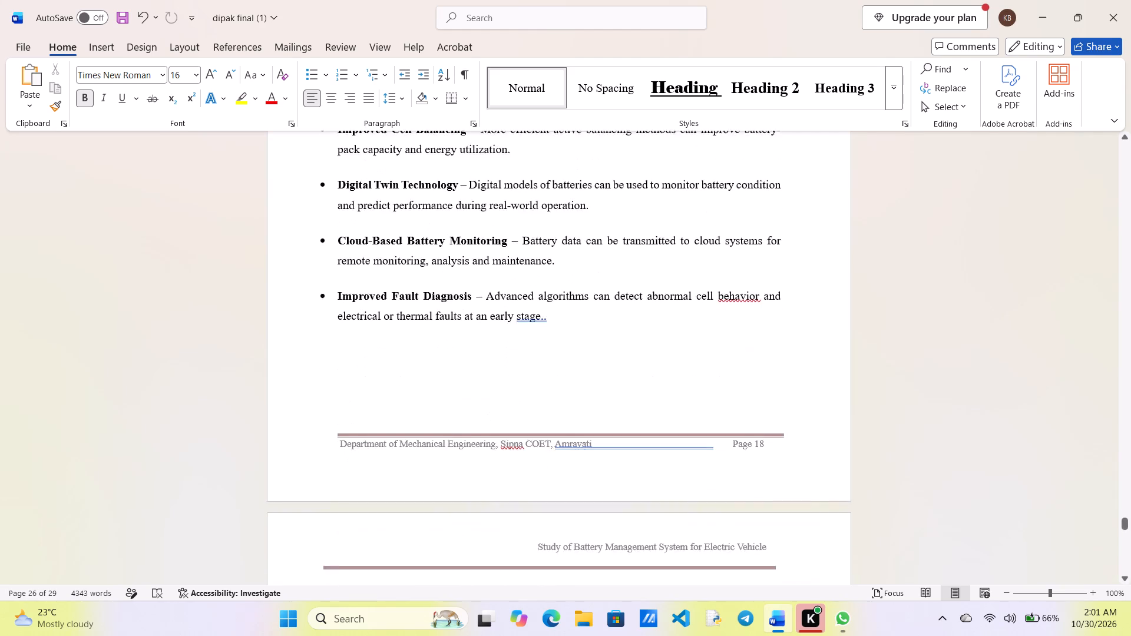
scroll(619, 348, "down", 2)
left_click(619, 348)
scroll(619, 348, "down", 1)
scroll(500, 311, "up", 5)
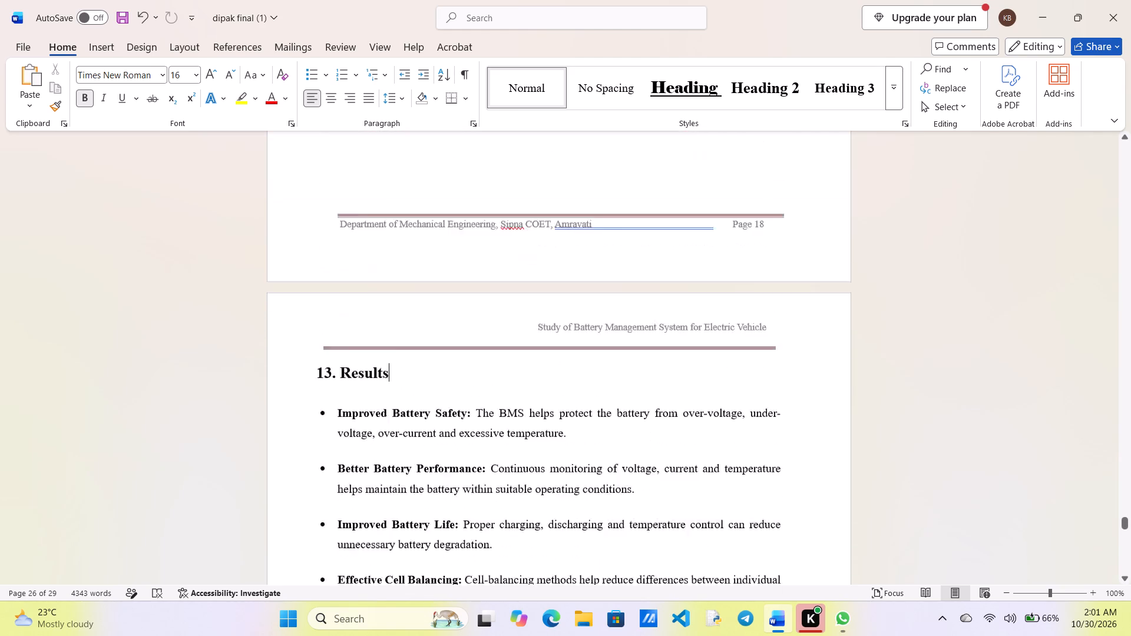
scroll(500, 311, "up", 15)
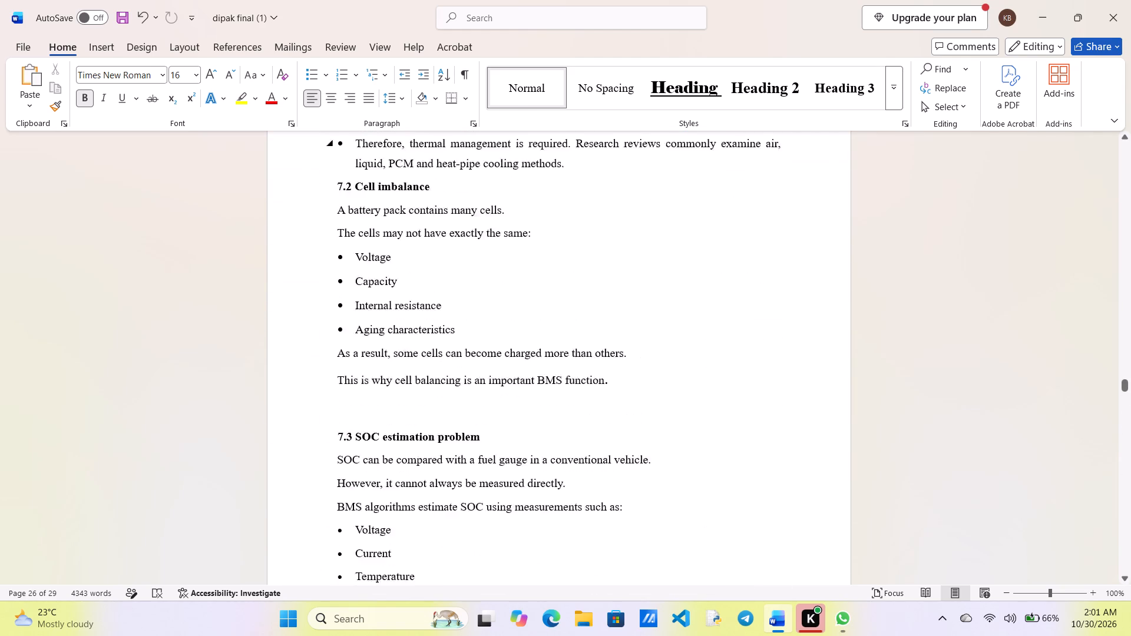
scroll(500, 311, "up", 11)
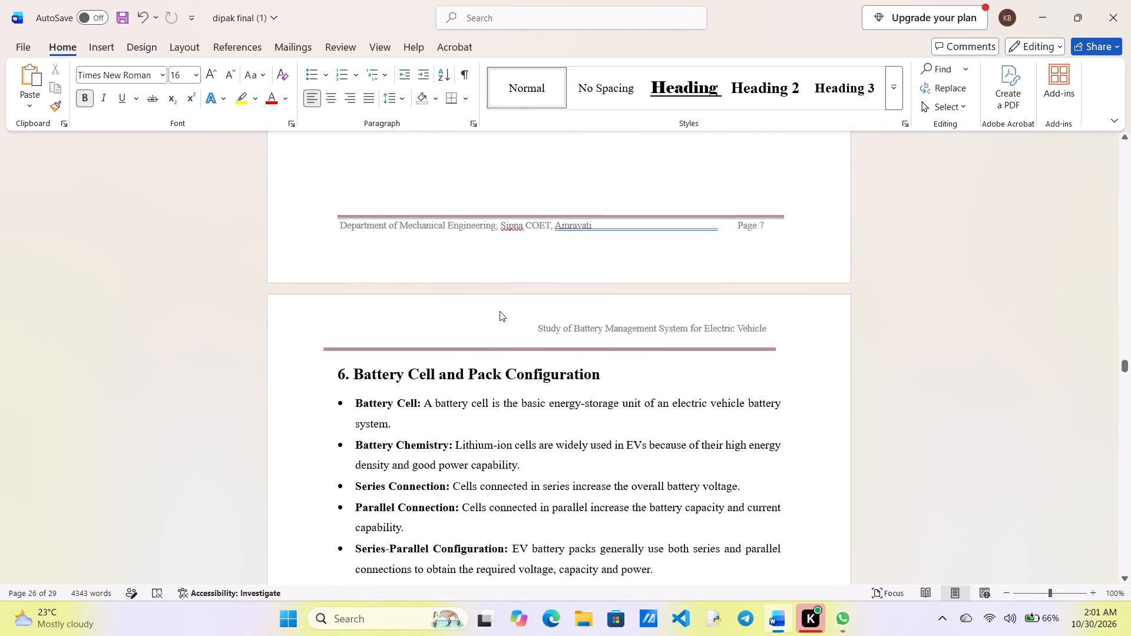
scroll(500, 311, "up", 10)
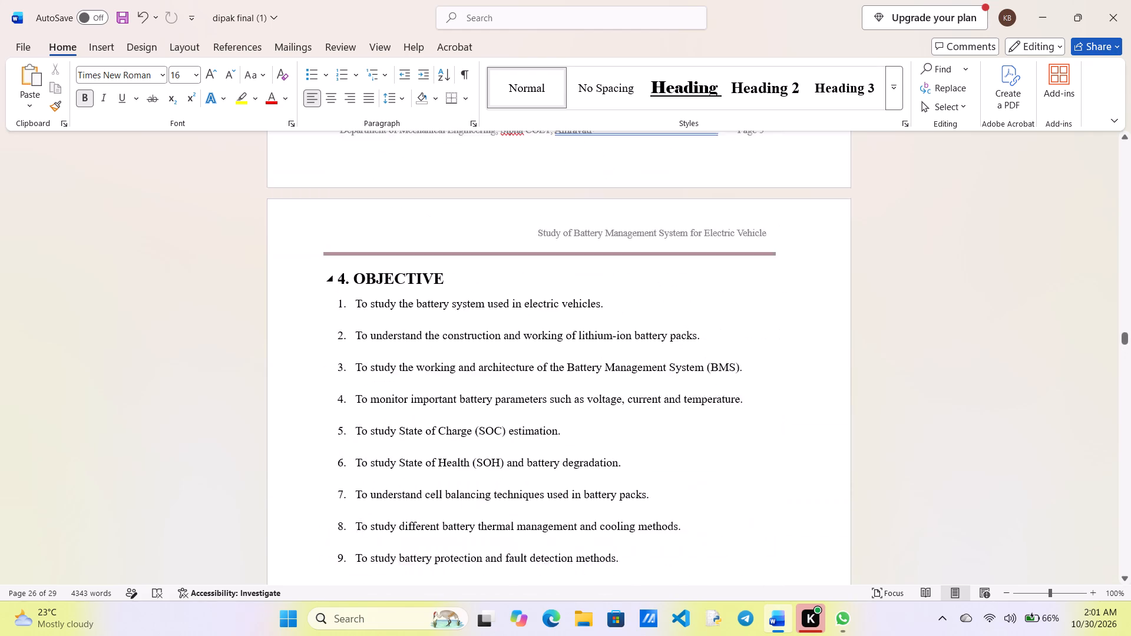
scroll(500, 311, "up", 8)
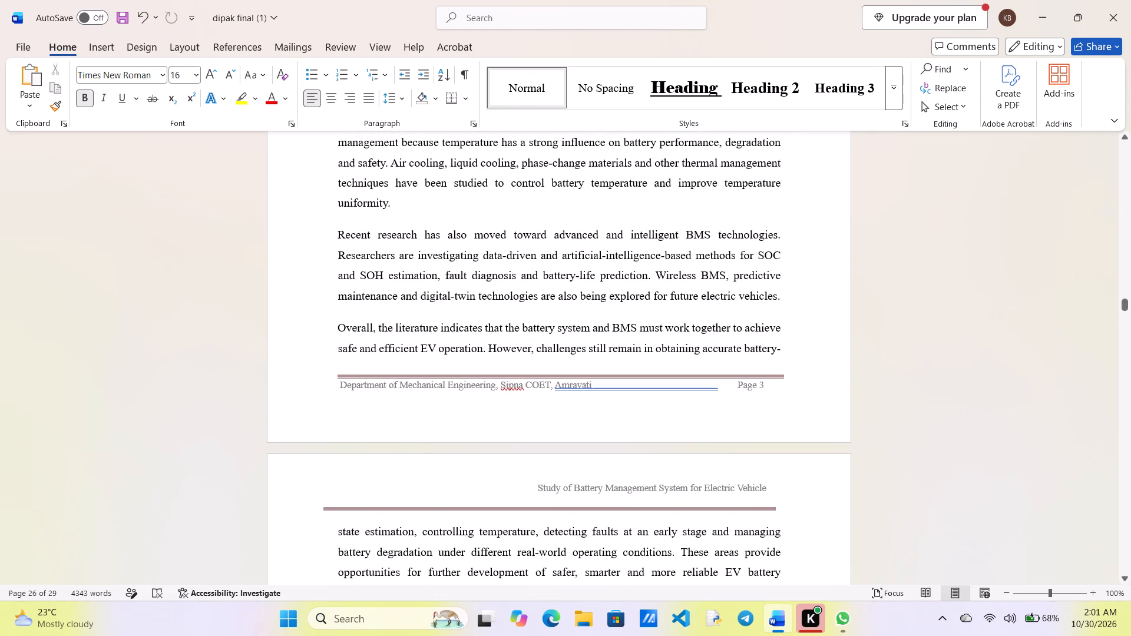
scroll(500, 311, "up", 6)
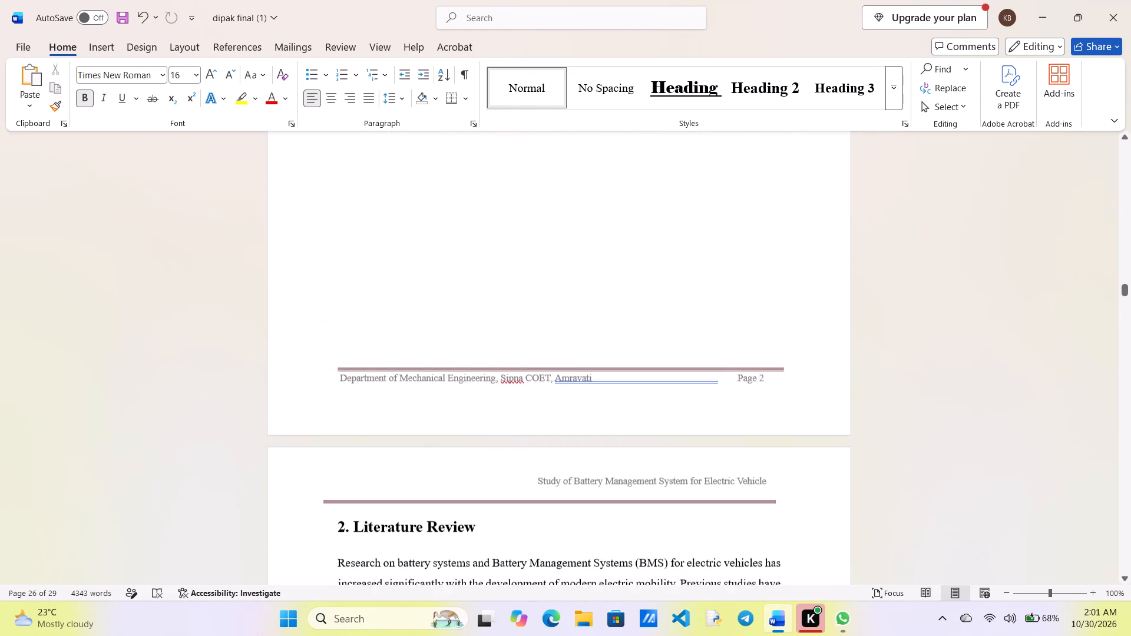
scroll(500, 311, "up", 1)
Move the header line above heading 2, Literature Review, rightward until its left end meets the body text margin, and leave the header.
double_click(489, 373)
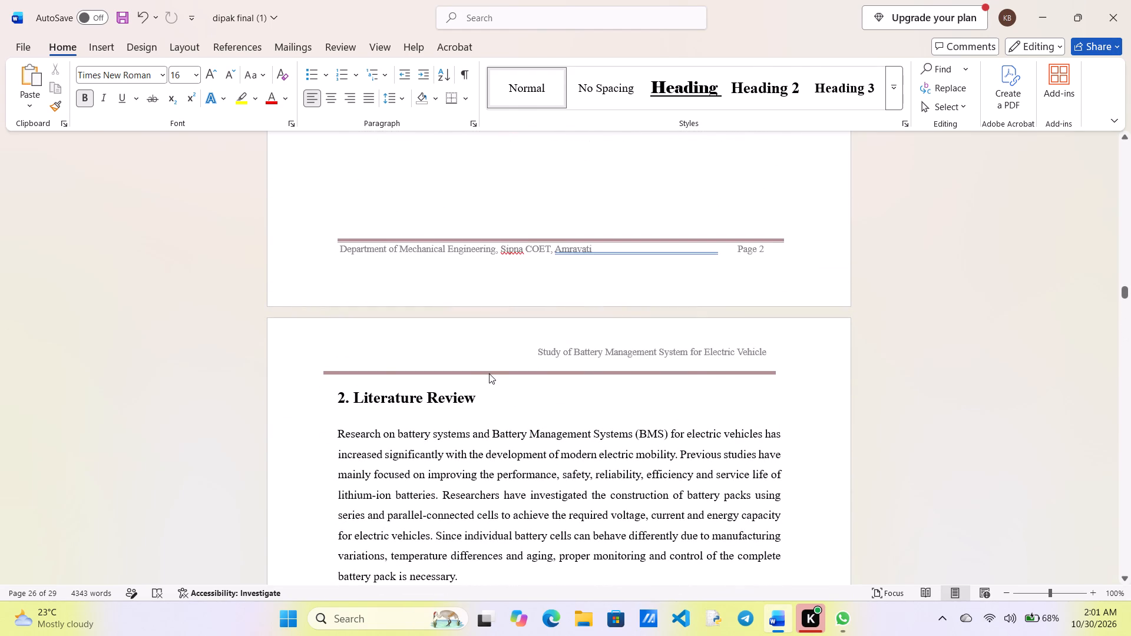
left_click_drag(488, 371, 495, 372)
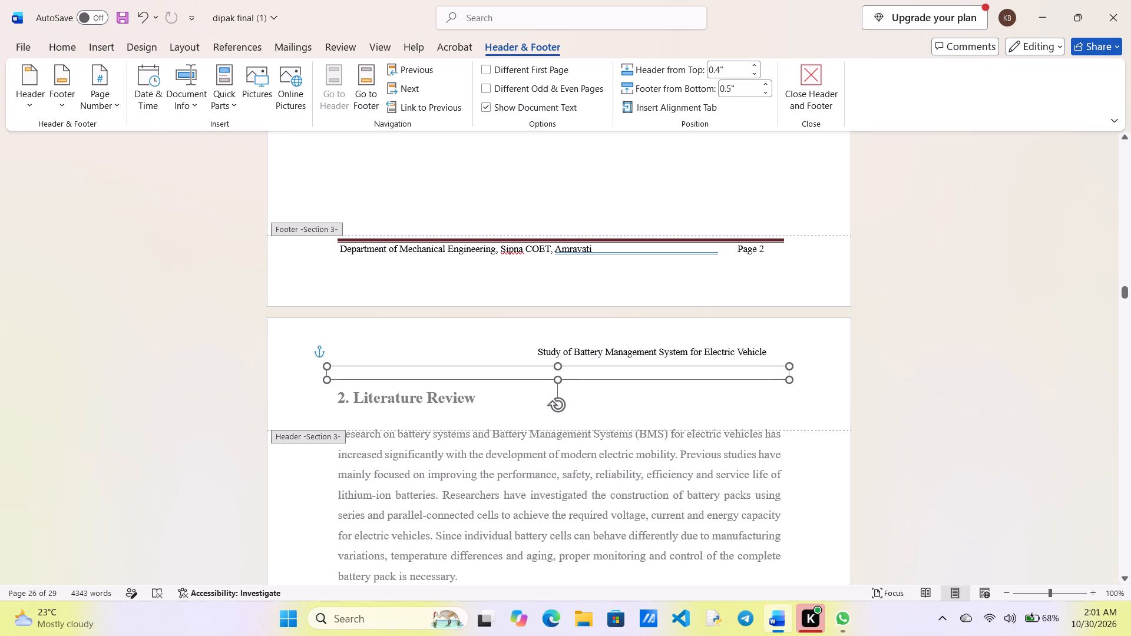
left_click_drag(495, 372, 497, 372)
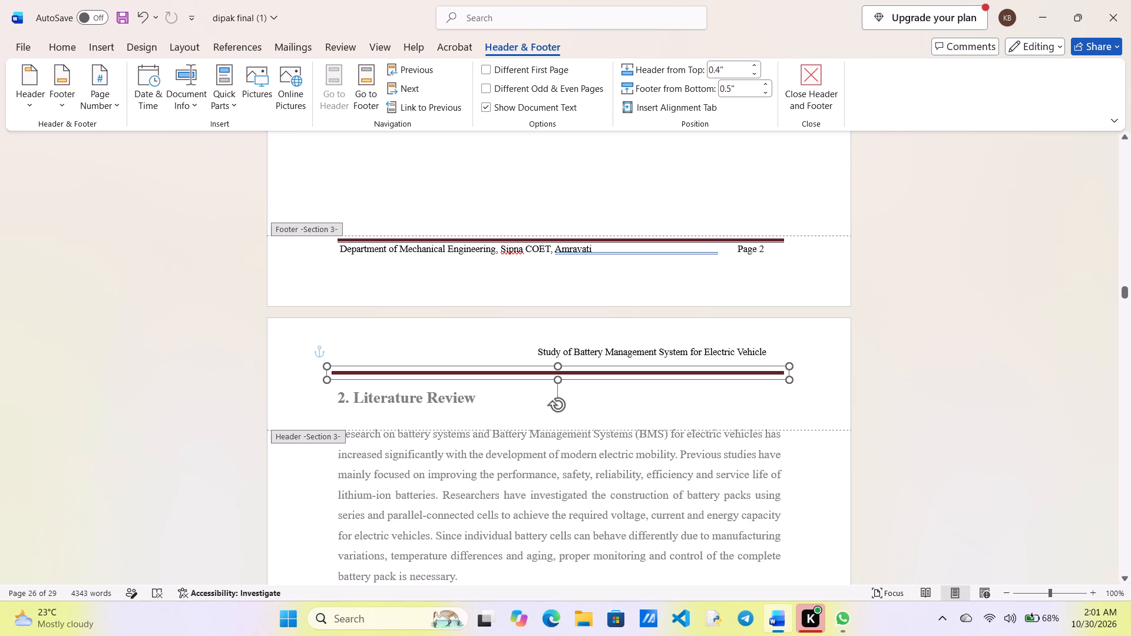
left_click_drag(497, 372, 505, 371)
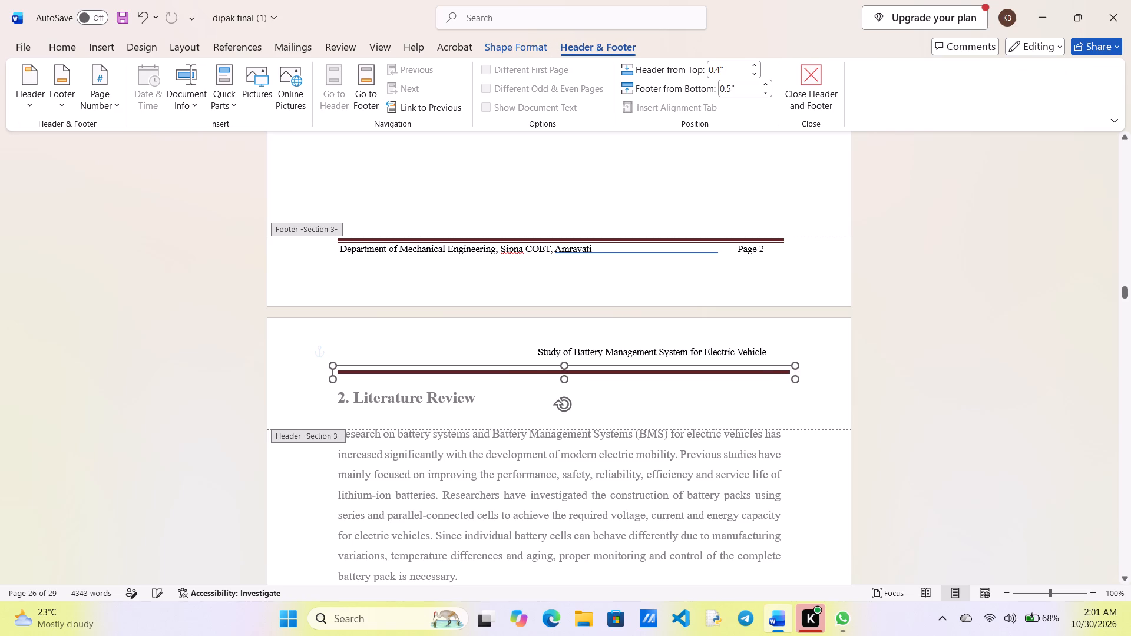
double_click(902, 314)
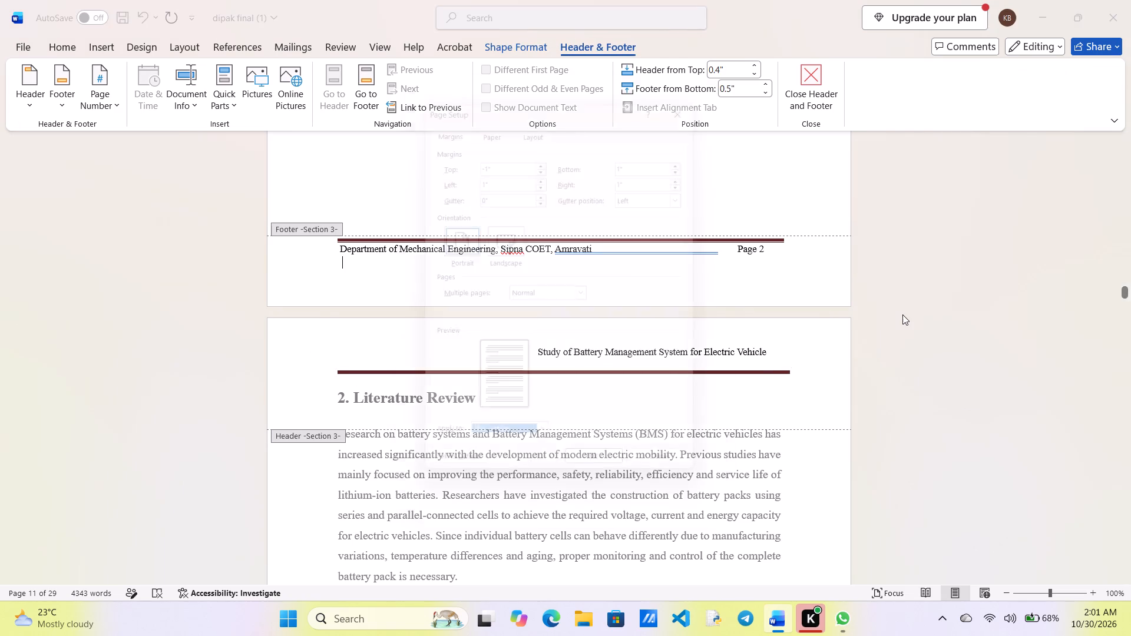
left_click(599, 477)
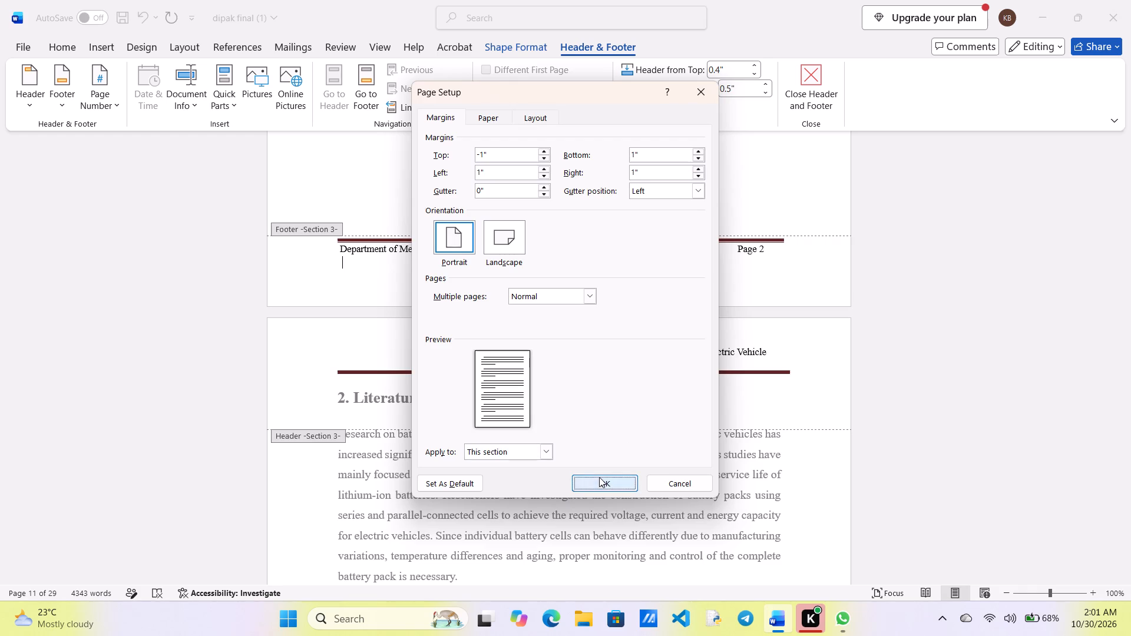
scroll(637, 400, "up", 4)
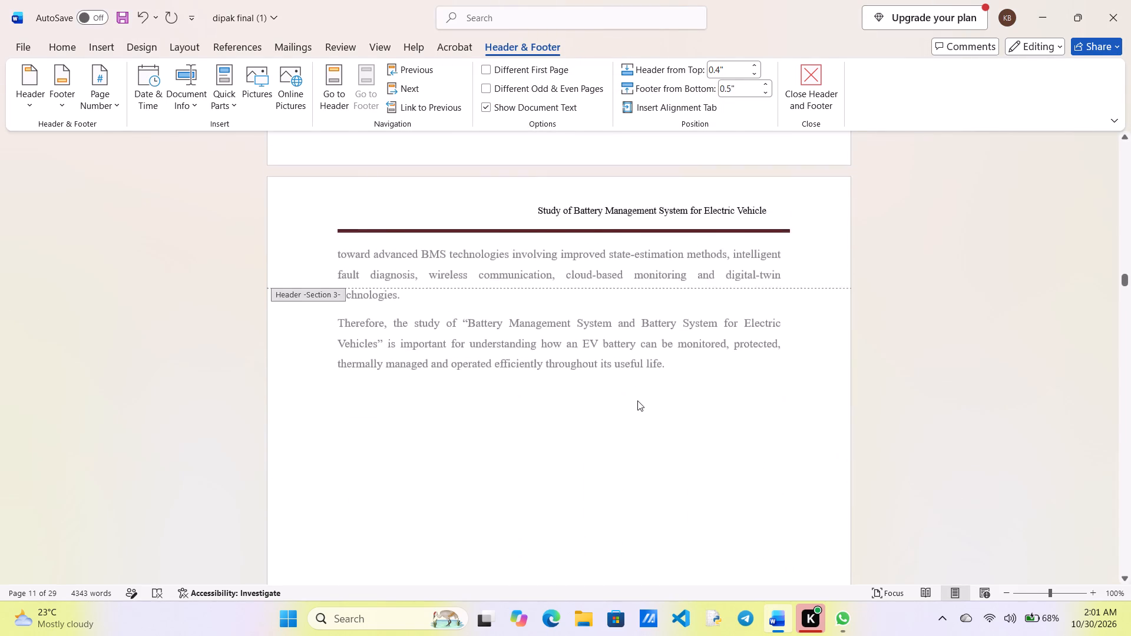
scroll(637, 400, "up", 3)
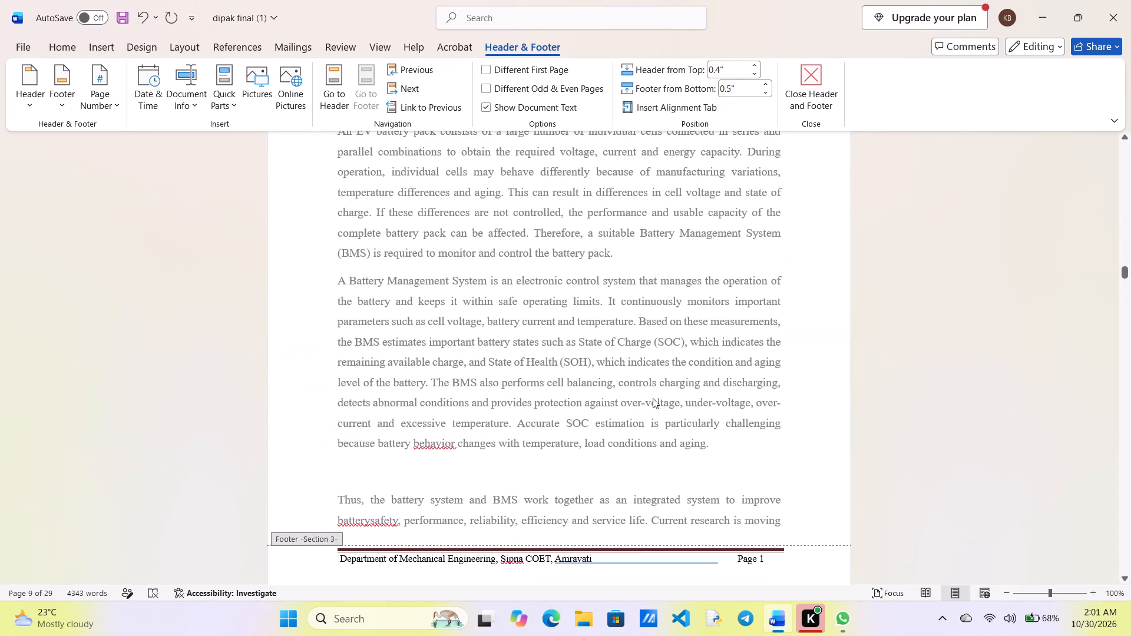
double_click(930, 375)
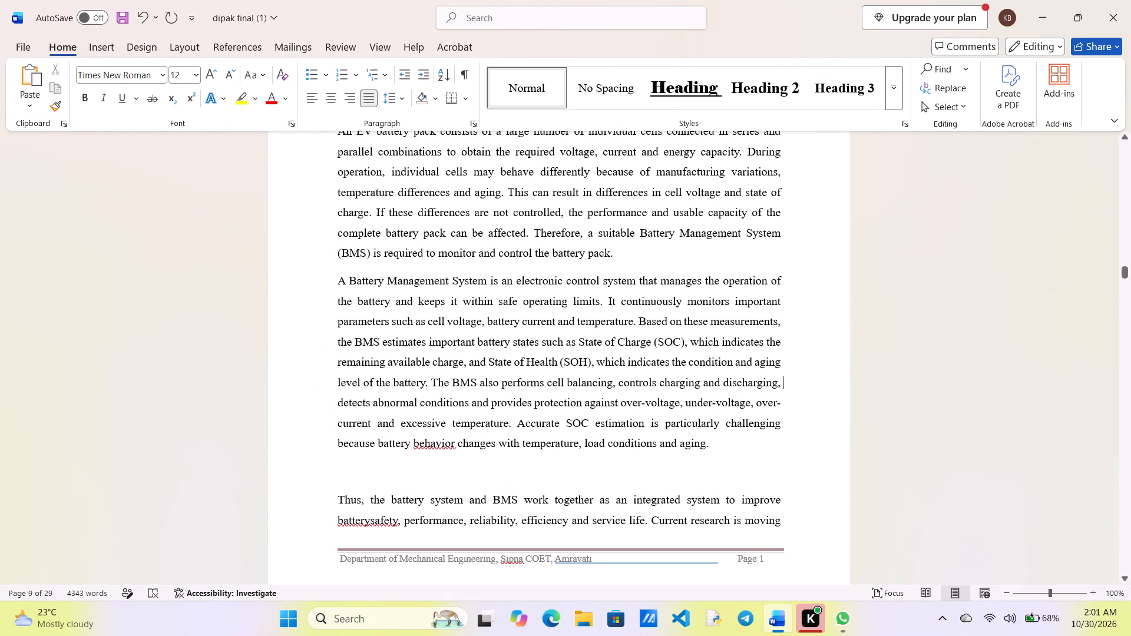
Separate the joined words "batterysafety" with a space in the last introduction paragraph of section 1.
left_click(369, 523)
key("space")
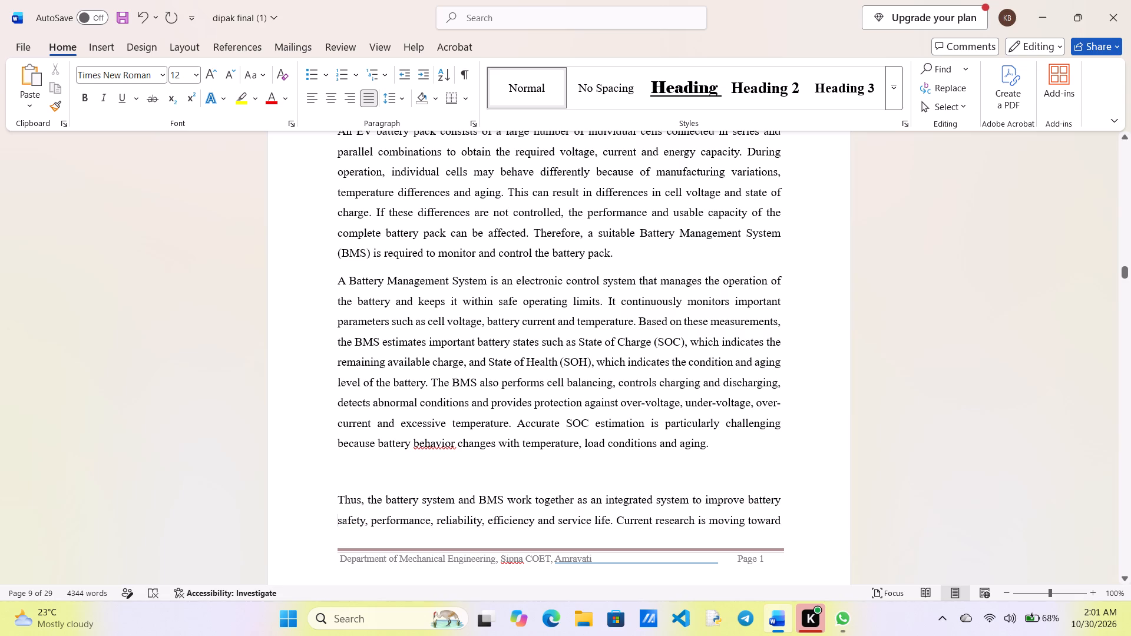
Shift the header title "Study of Battery Management System for Electric Vehicle" with six leading spaces to the body text's right edge, and leave the header.
scroll(361, 538, "up", 4)
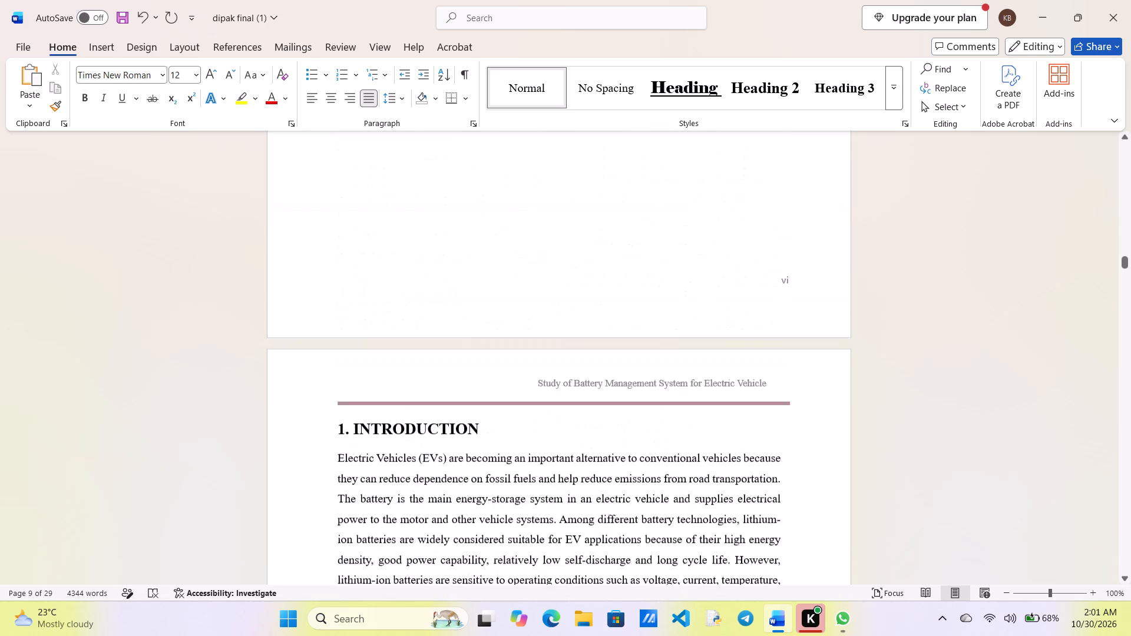
scroll(361, 538, "down", 4)
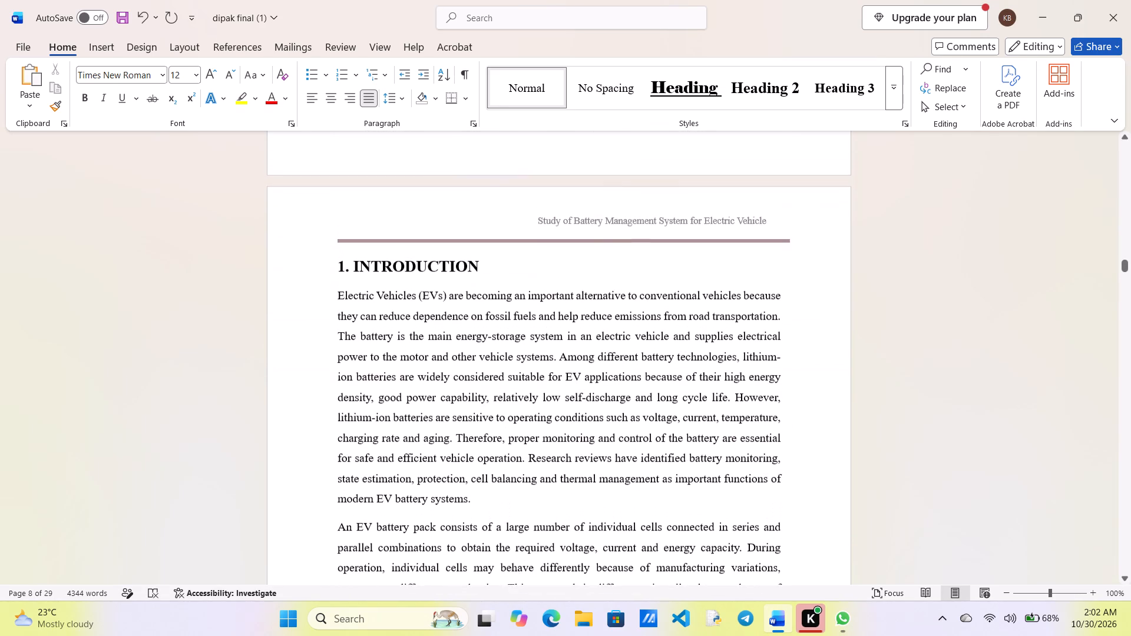
scroll(361, 538, "down", 9)
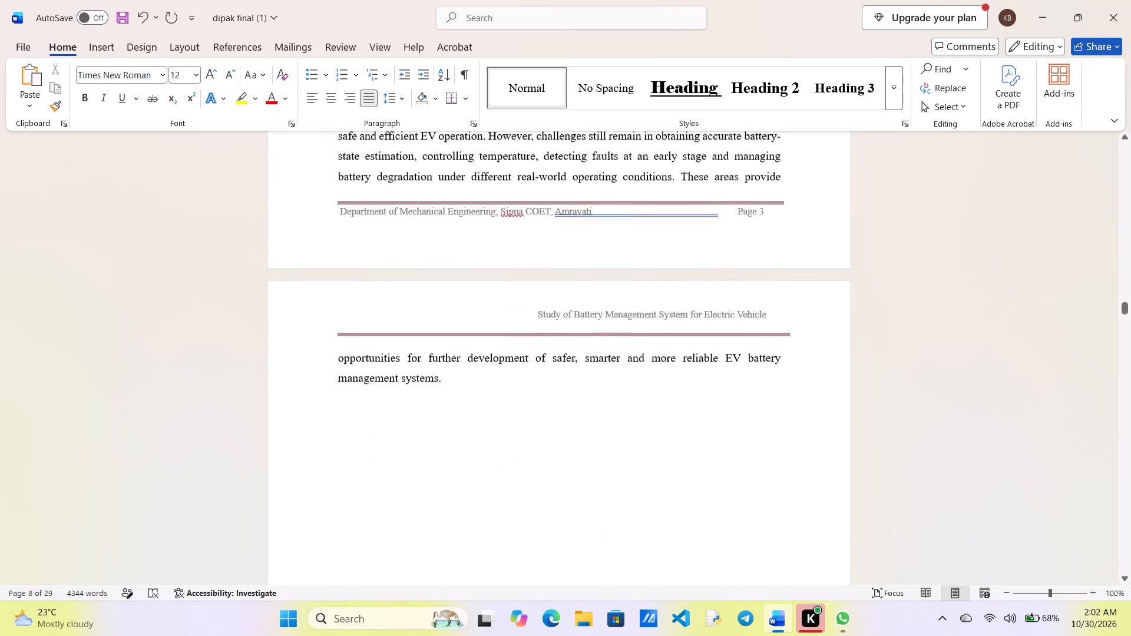
scroll(361, 538, "down", 1)
double_click(525, 313)
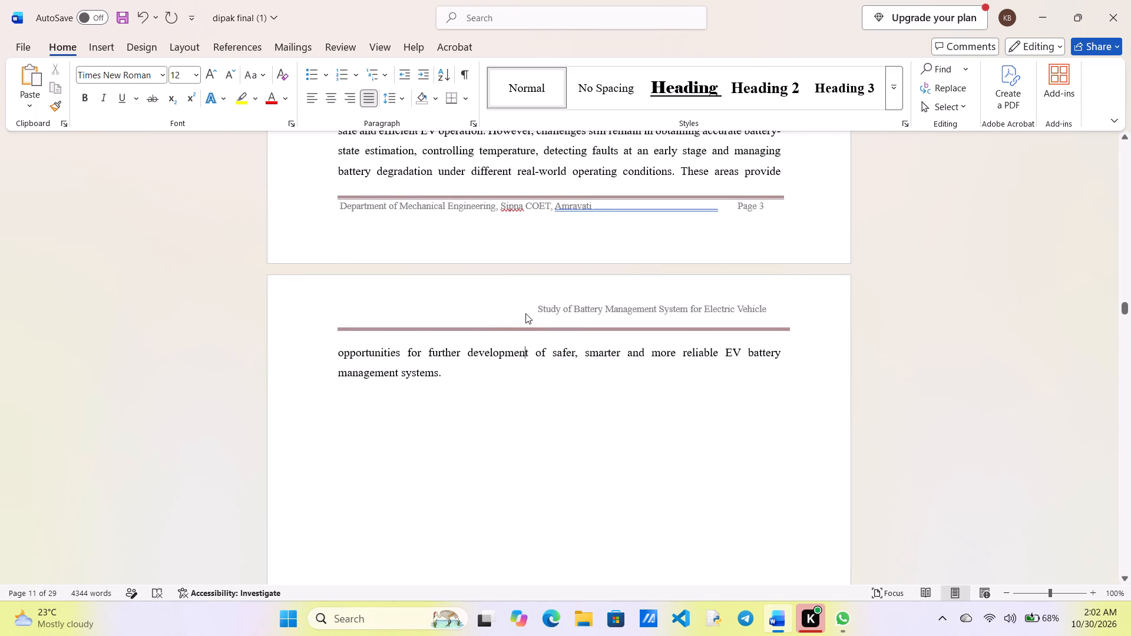
left_click(535, 309)
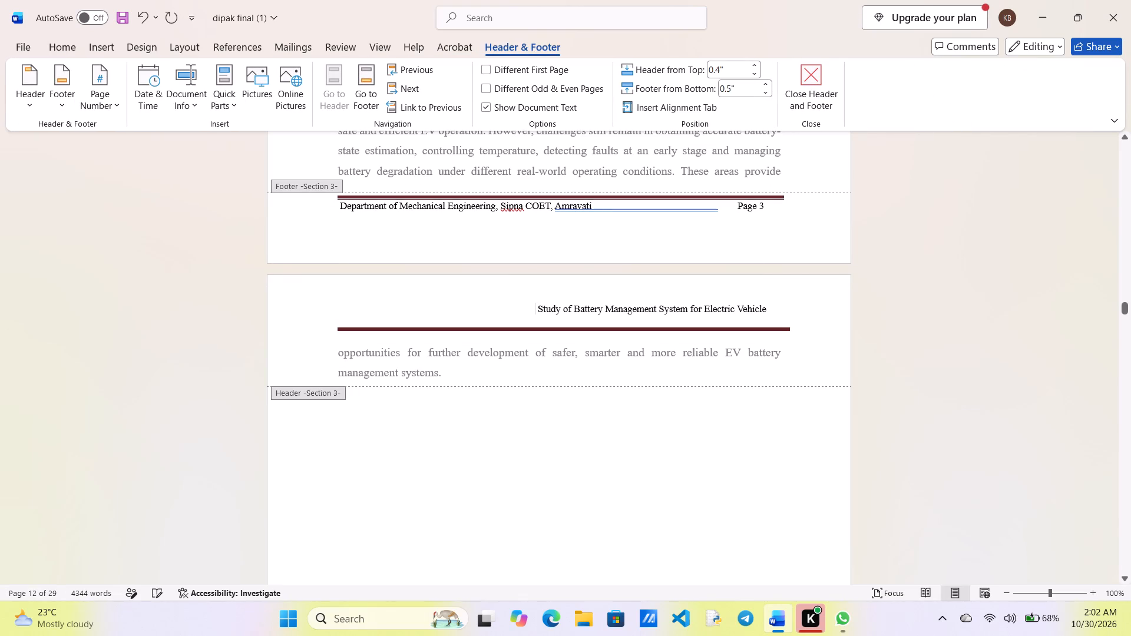
key("space")
key("space")
key("space")
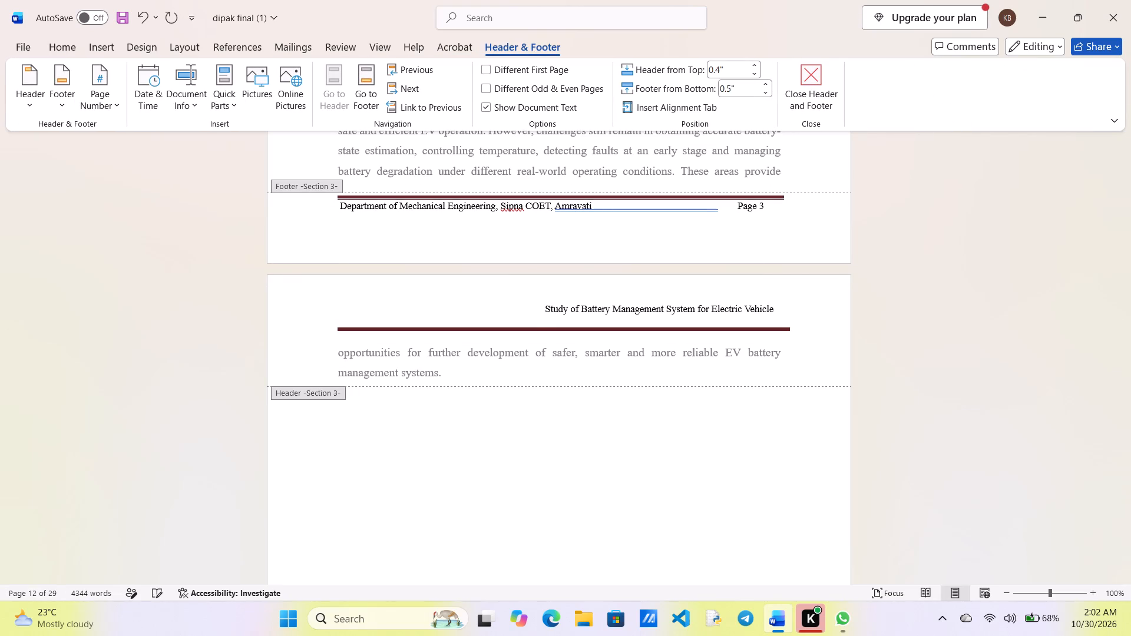
key("space")
key("space")
key("space")
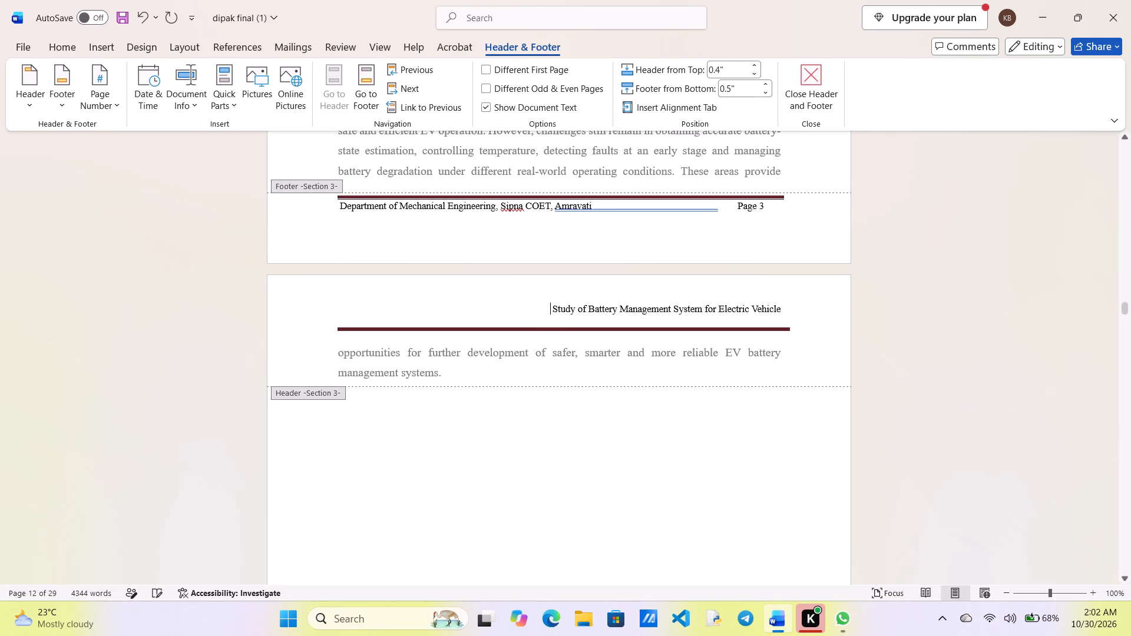
left_click(909, 314)
double_click(909, 314)
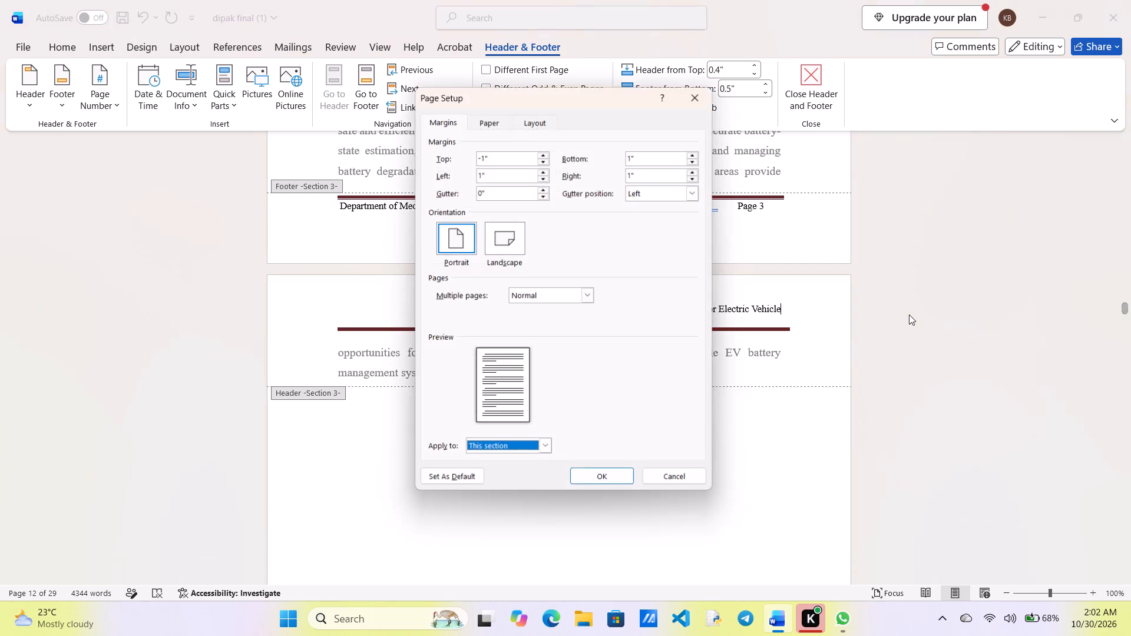
left_click(597, 478)
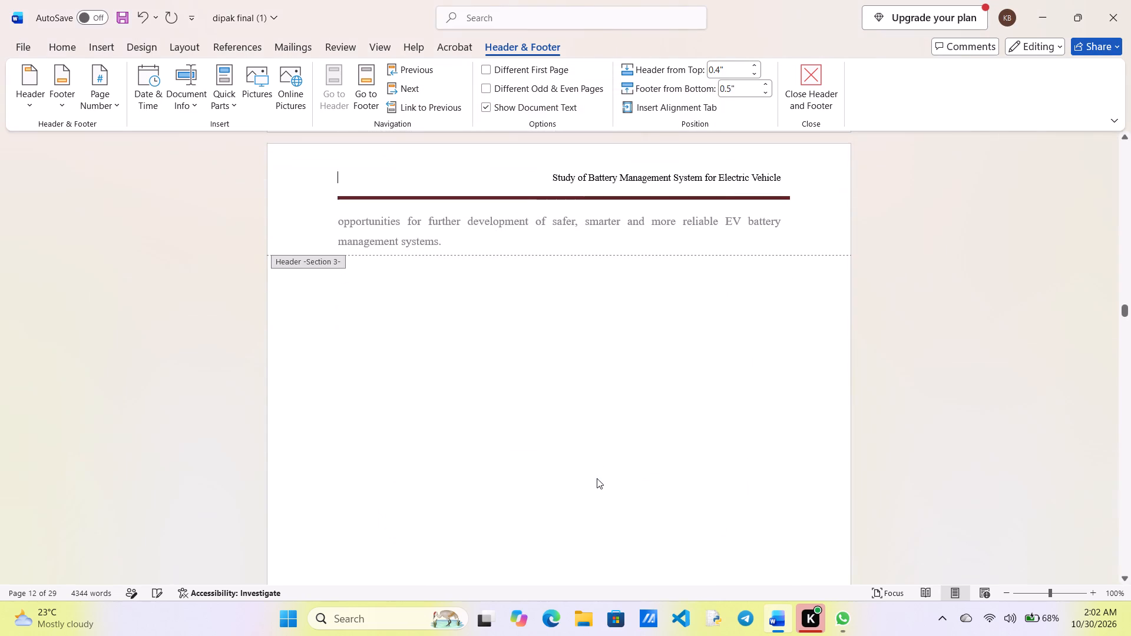
double_click(884, 349)
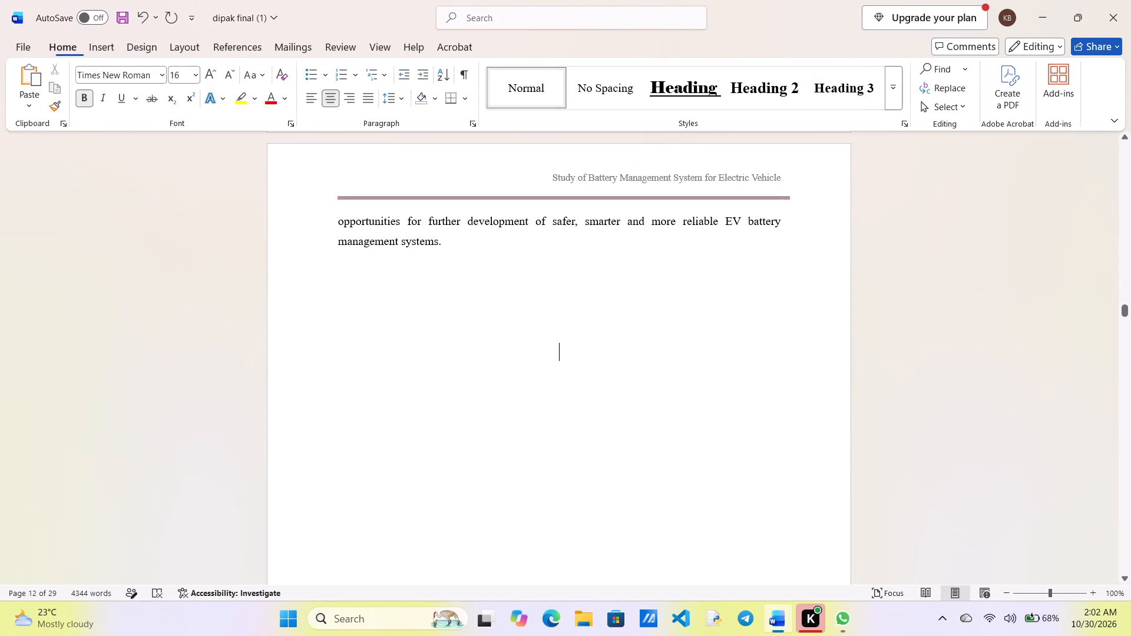
Push heading 3, Problem Statement, onto the following page with an empty line before it.
scroll(884, 349, "down", 3)
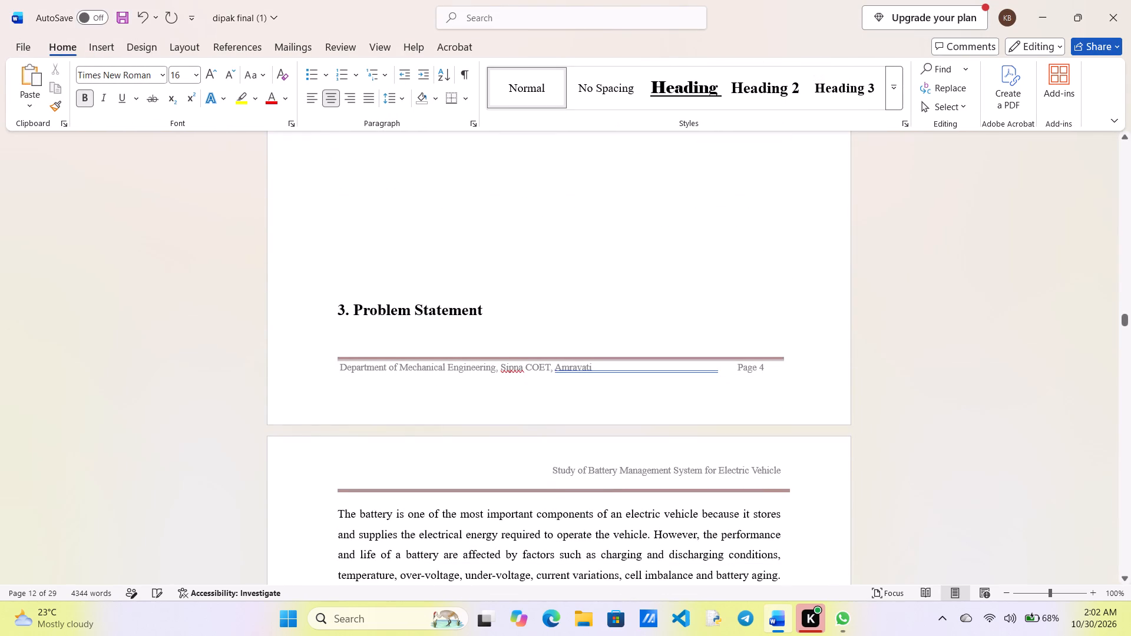
left_click(333, 311)
key("Return")
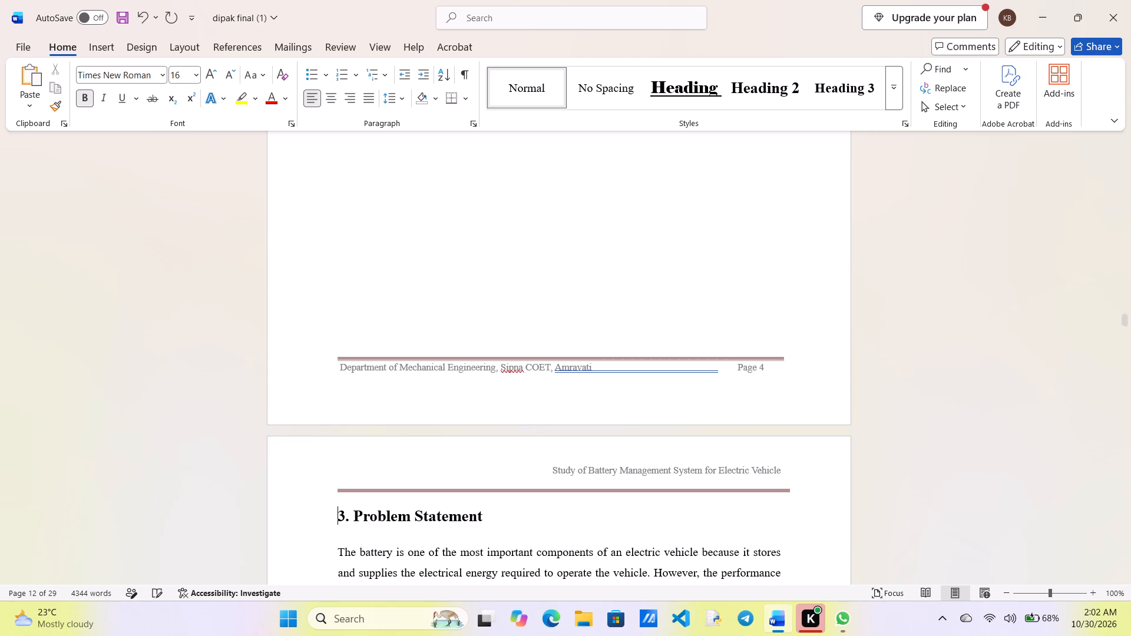
Review the page layout and heading placement from section 3 to heading 4, Objective, and back to the Introduction.
scroll(333, 311, "down", 4)
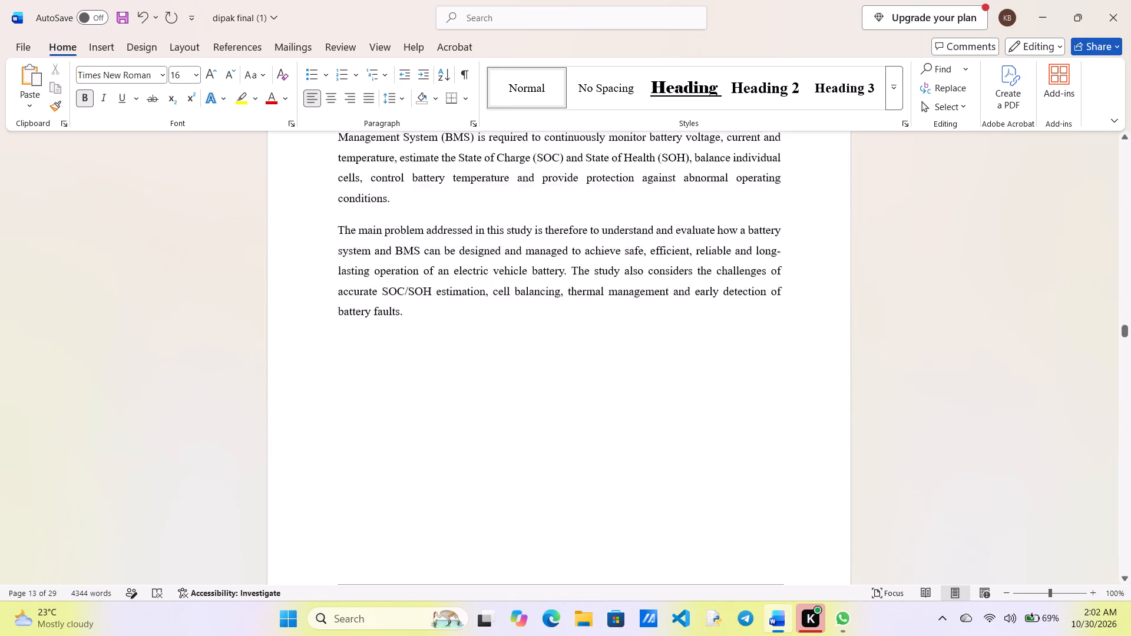
scroll(333, 311, "down", 1)
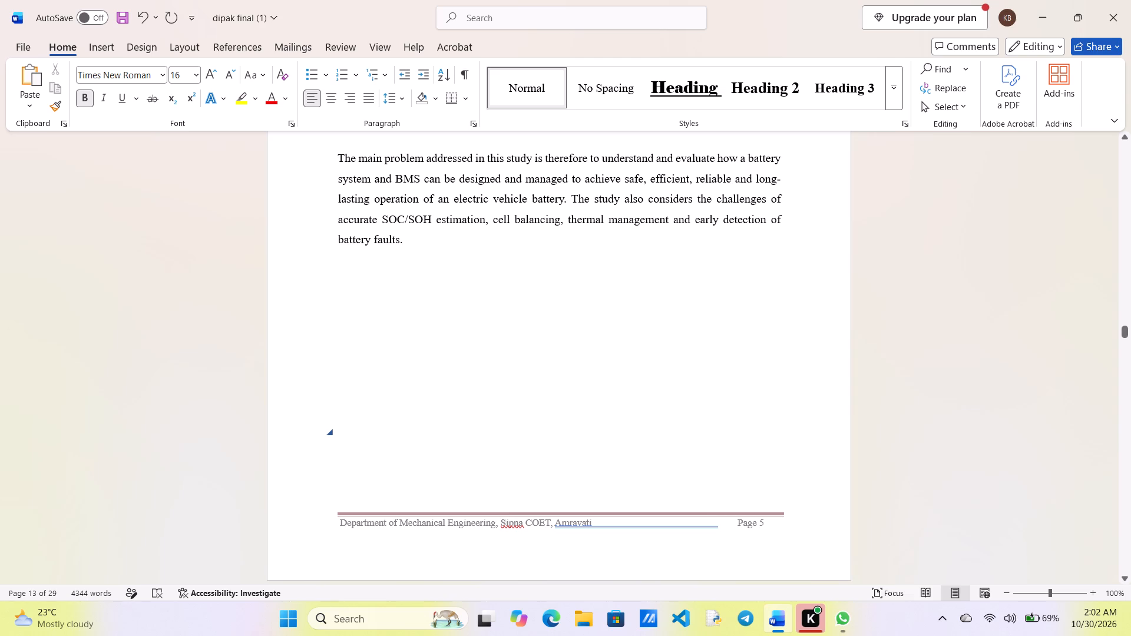
scroll(337, 506, "up", 3)
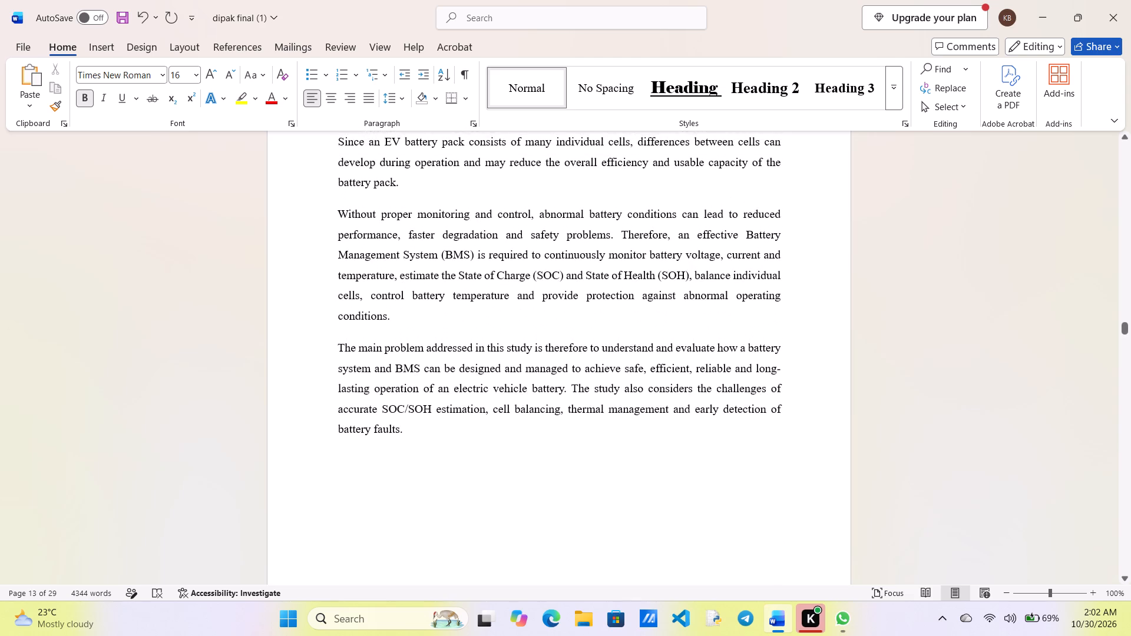
scroll(337, 506, "down", 1)
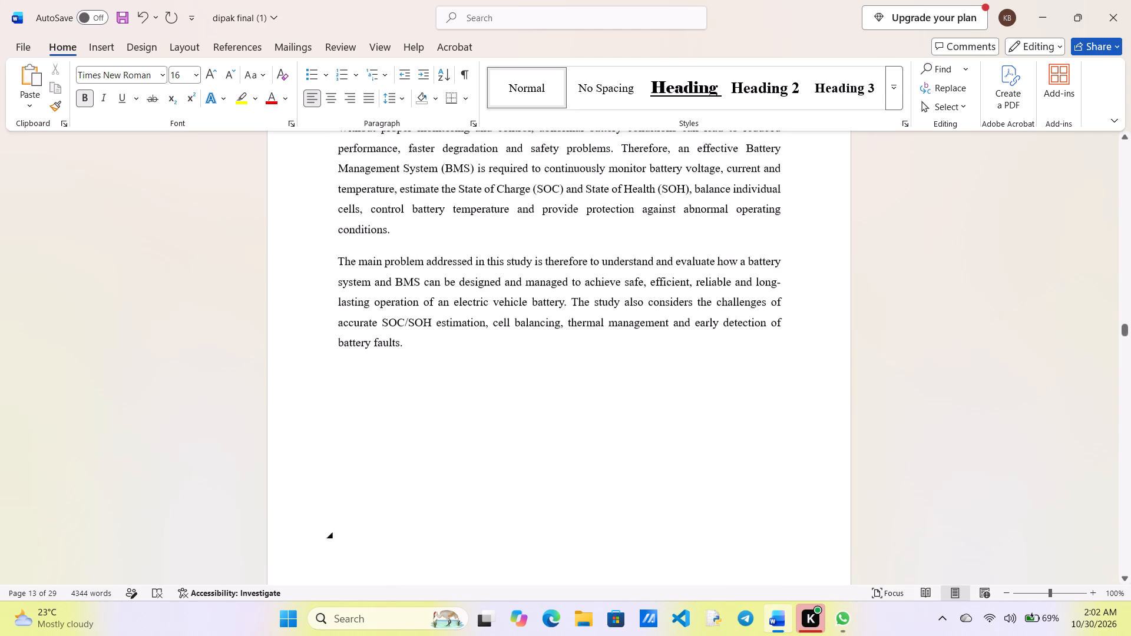
scroll(337, 506, "down", 3)
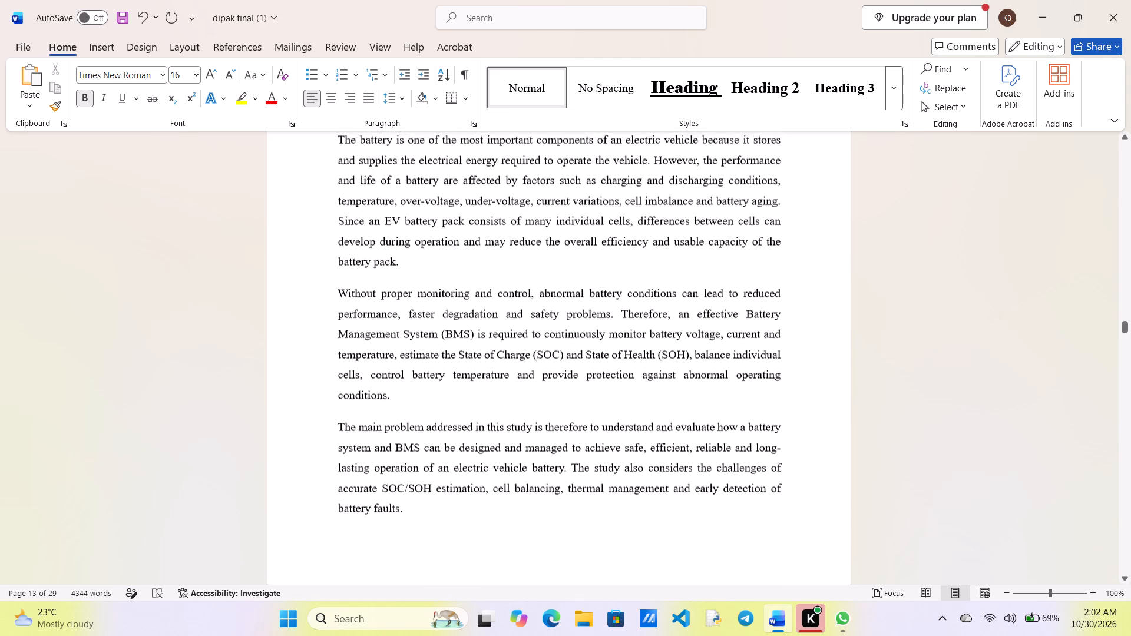
scroll(786, 502, "down", 5)
scroll(786, 502, "up", 1)
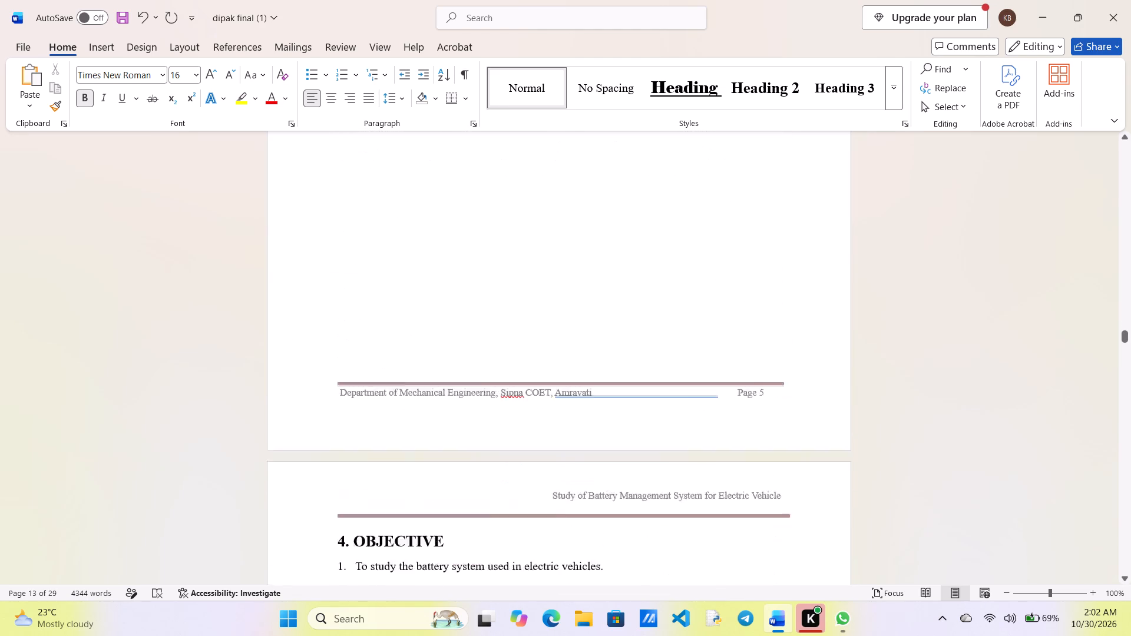
scroll(786, 502, "up", 4)
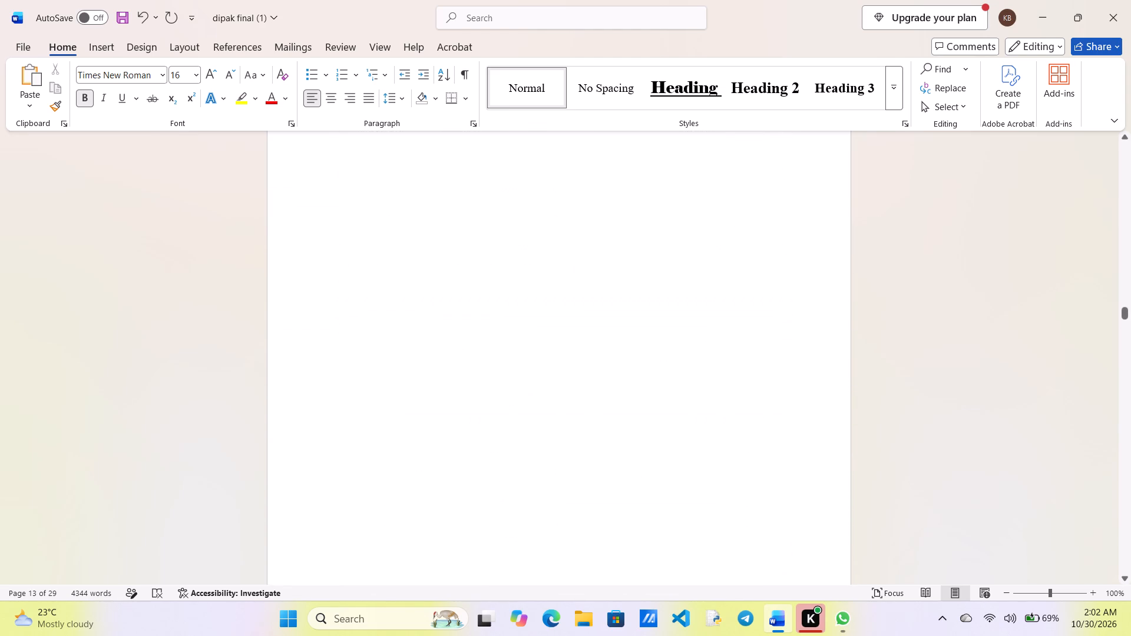
scroll(786, 502, "up", 5)
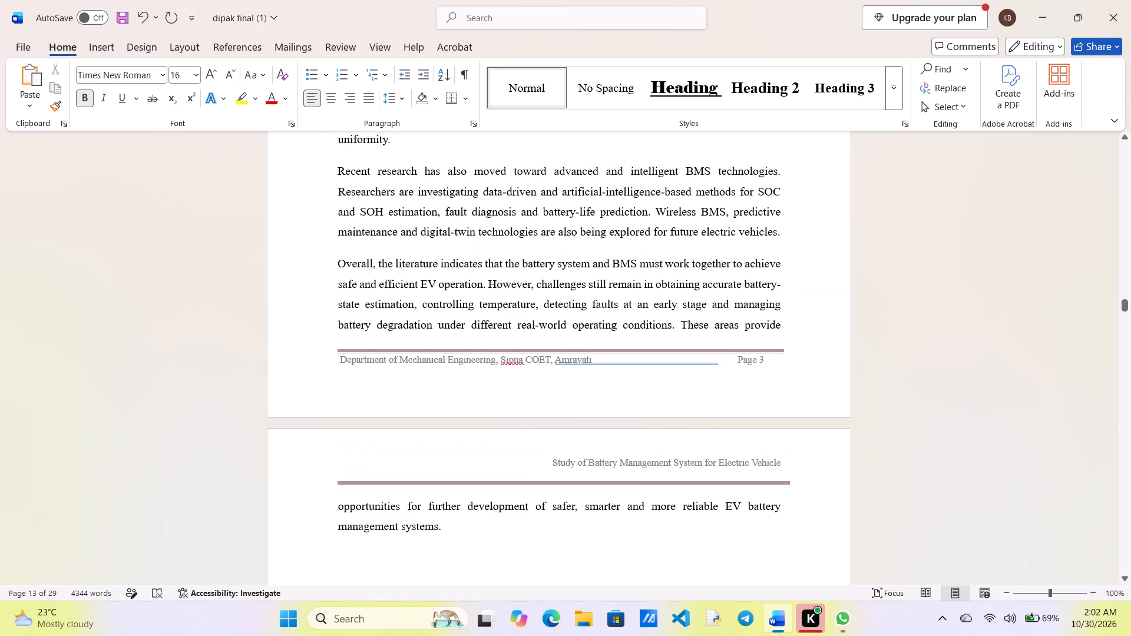
scroll(786, 502, "up", 4)
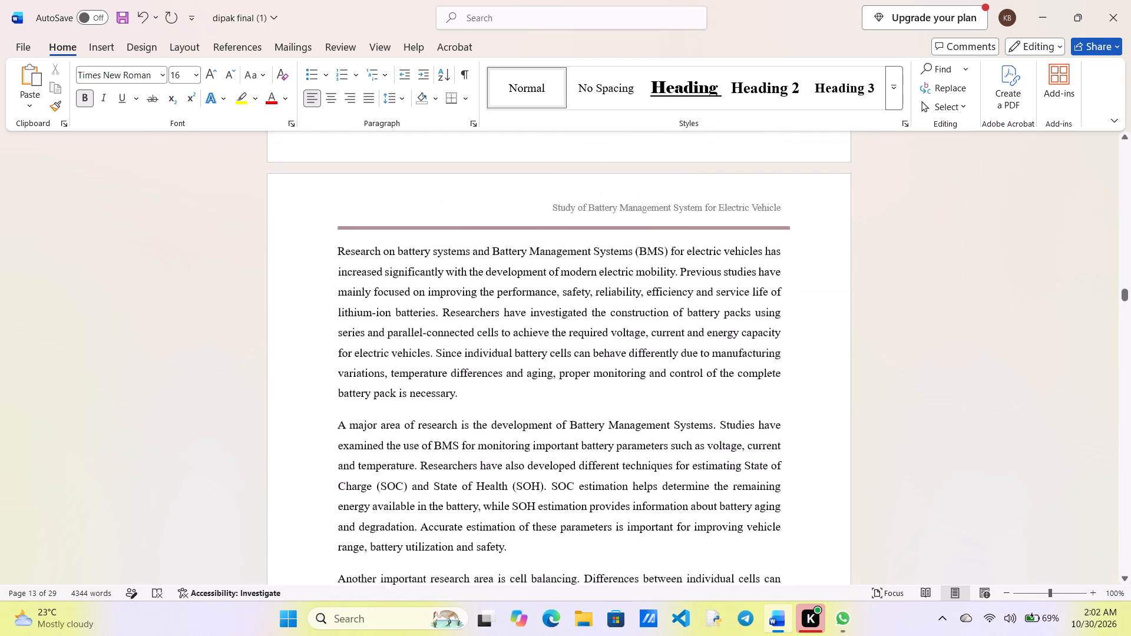
scroll(786, 502, "up", 2)
scroll(786, 502, "down", 2)
scroll(786, 502, "up", 3)
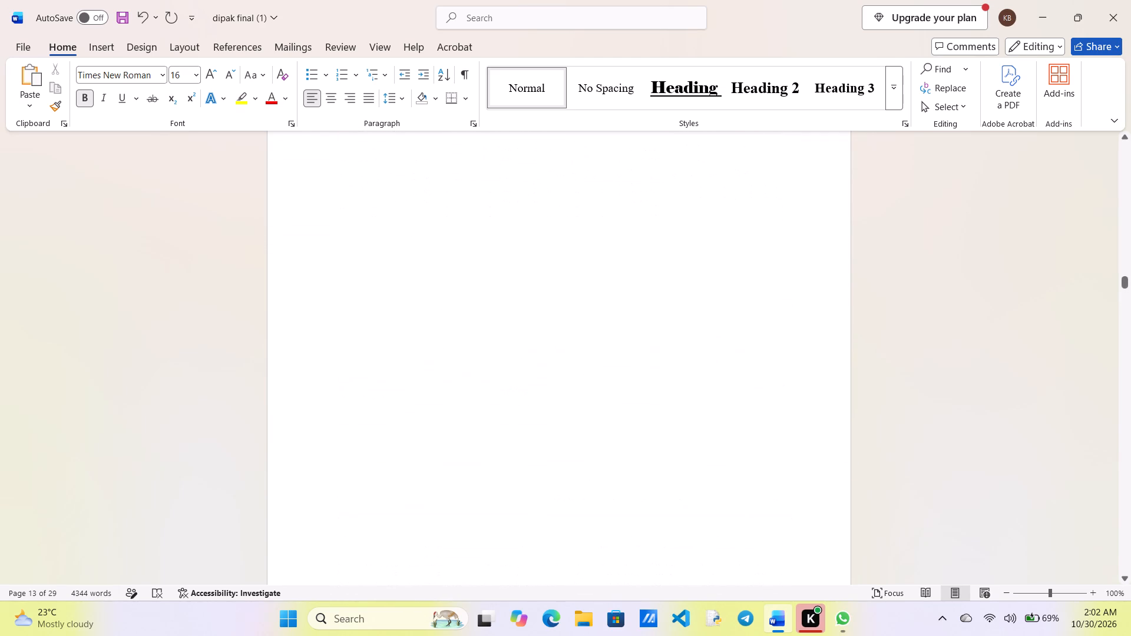
scroll(786, 502, "up", 3)
Push heading 2, Literature Review, onto the following page with an empty line before it.
scroll(786, 502, "down", 1)
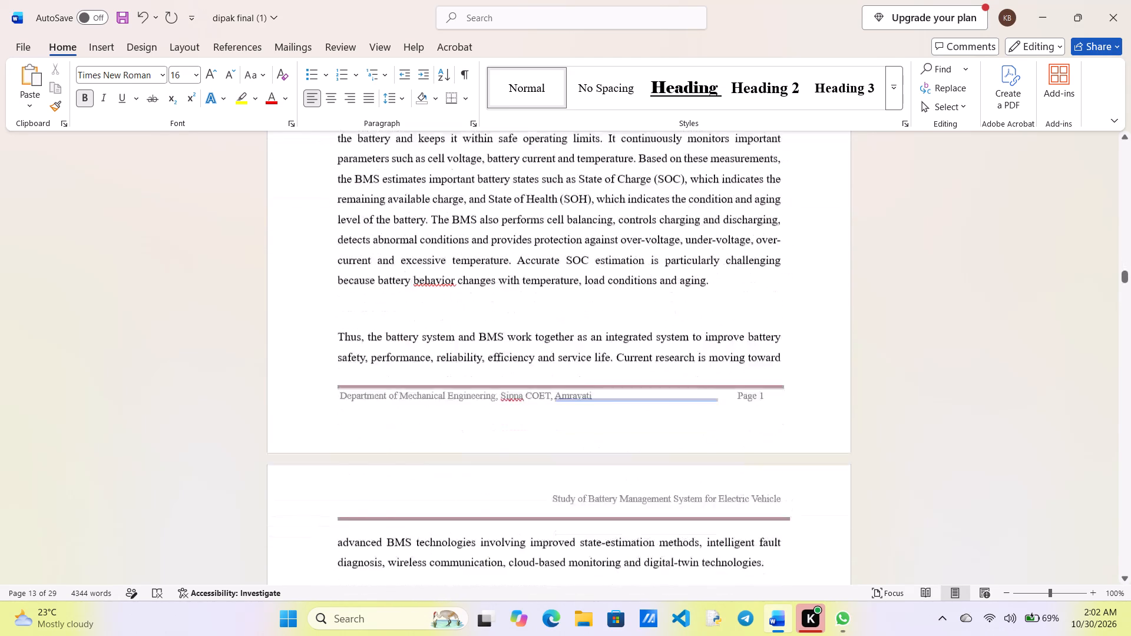
scroll(786, 502, "down", 4)
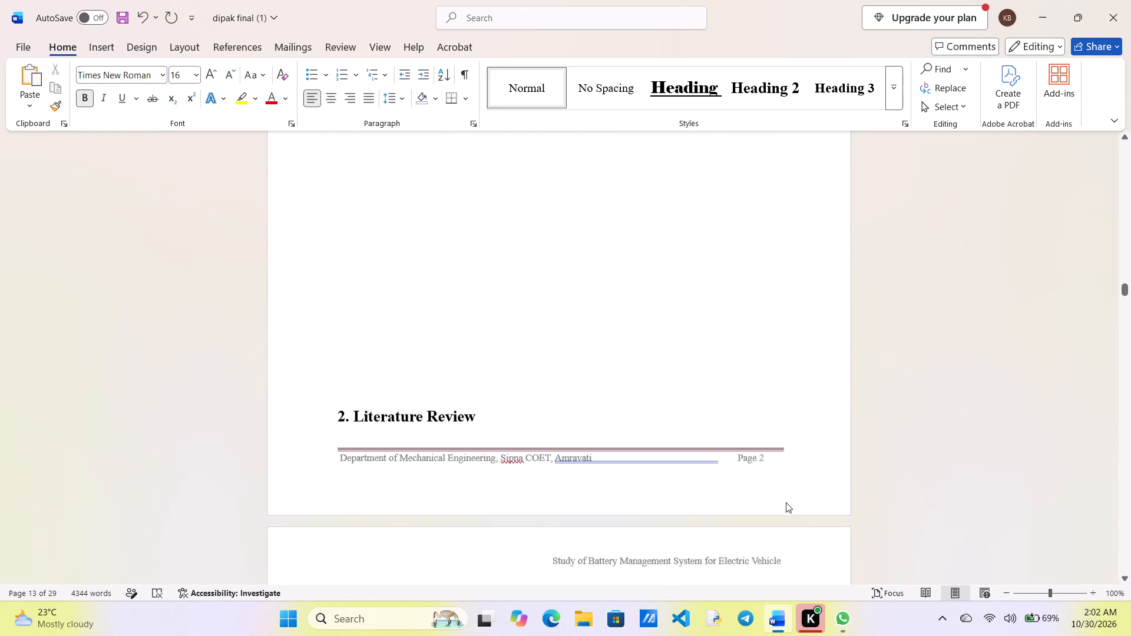
scroll(786, 502, "down", 1)
left_click(332, 369)
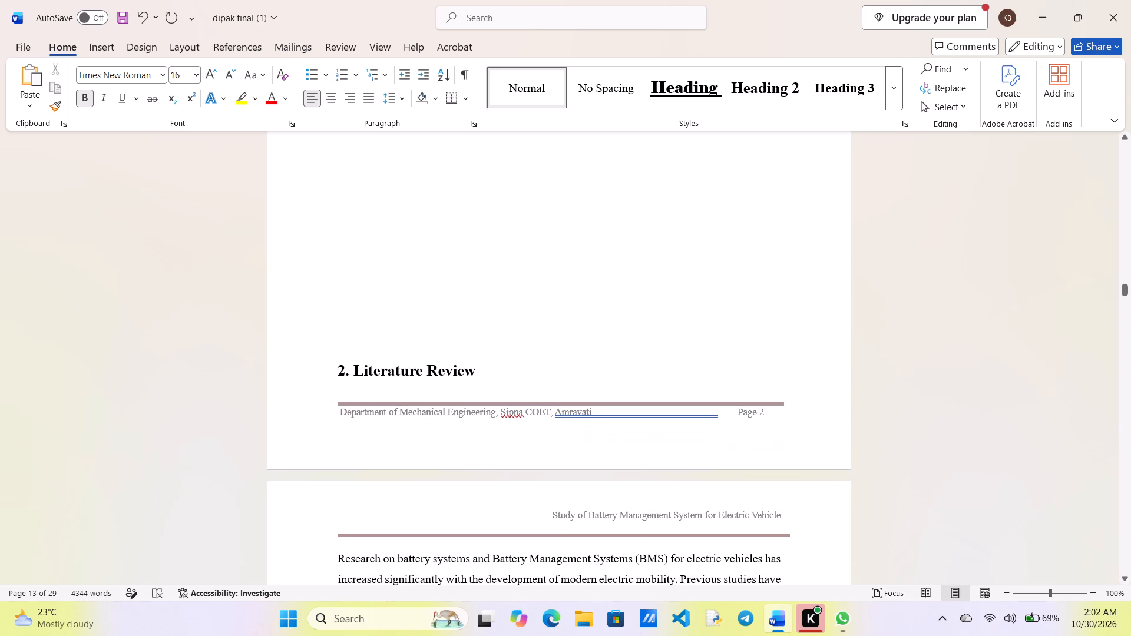
key("Return")
Remove the extra empty line above heading 3, Problem Statement, so the heading sits directly under the header line.
scroll(332, 369, "down", 3)
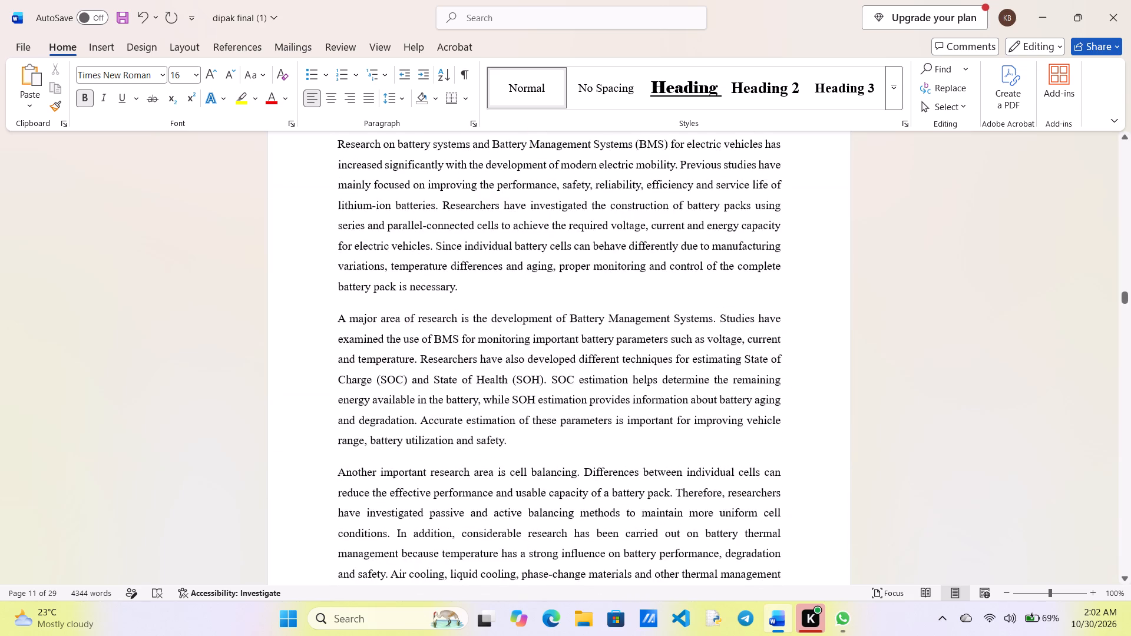
scroll(332, 369, "down", 4)
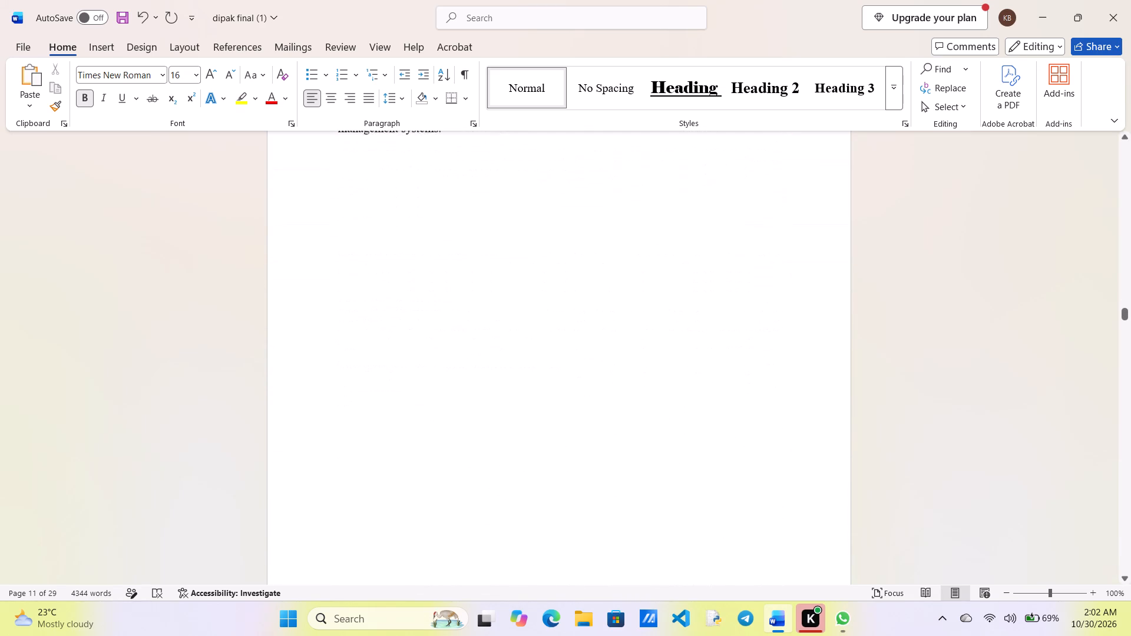
scroll(332, 369, "down", 3)
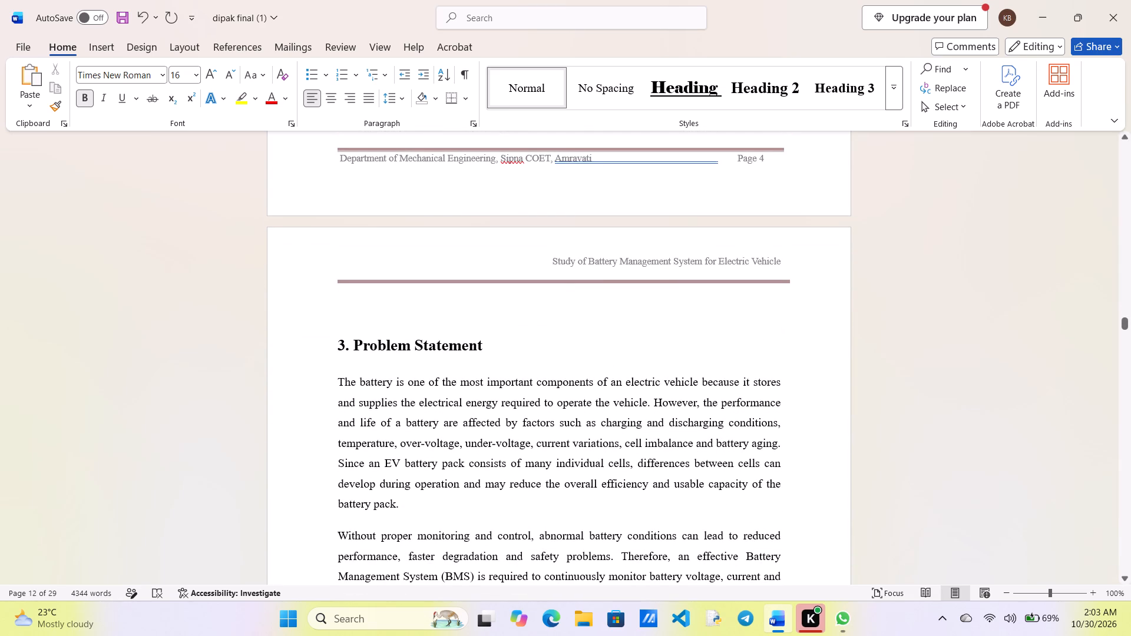
left_click(338, 317)
key("BackSpace")
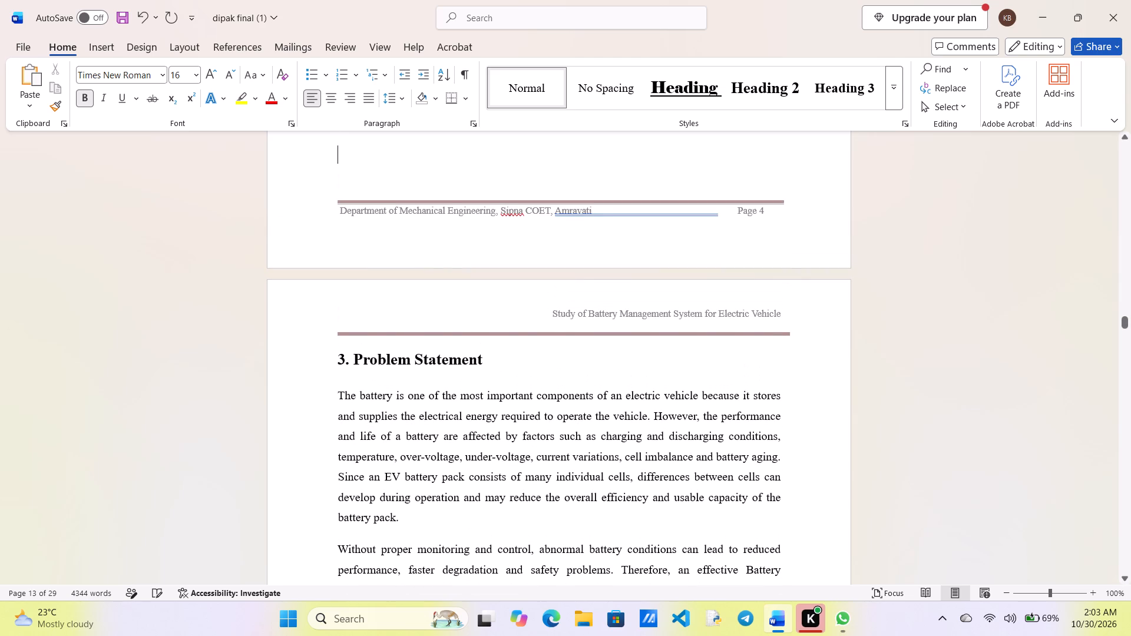
Split the 5.1 Battery Cell paragraph so its description starts on a new line below the bold subheading.
scroll(338, 317, "down", 5)
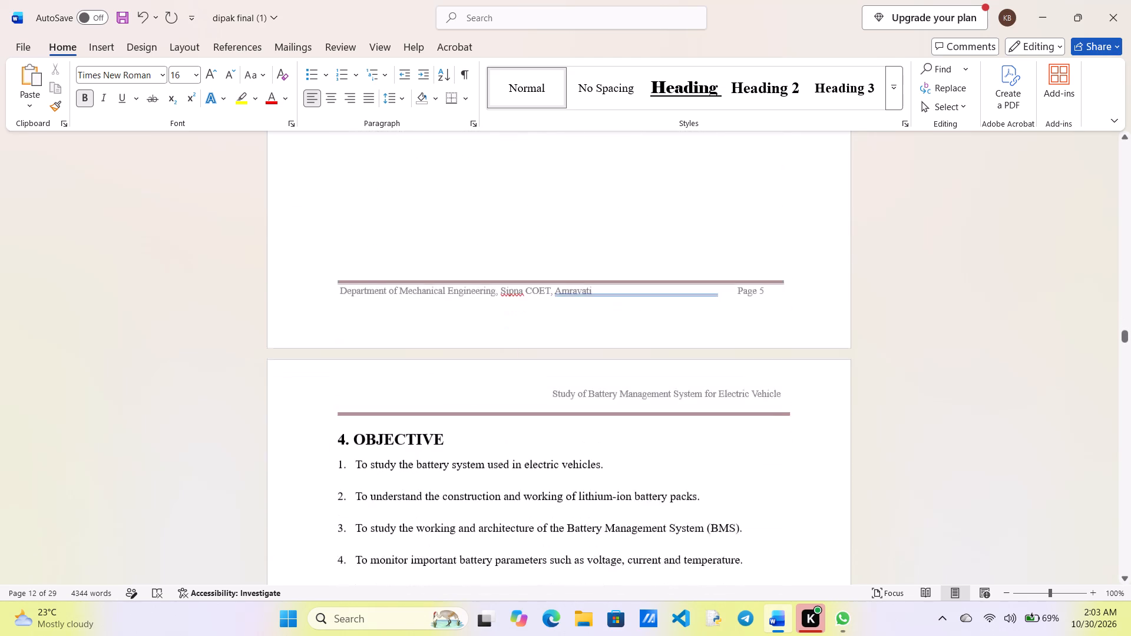
scroll(338, 317, "down", 5)
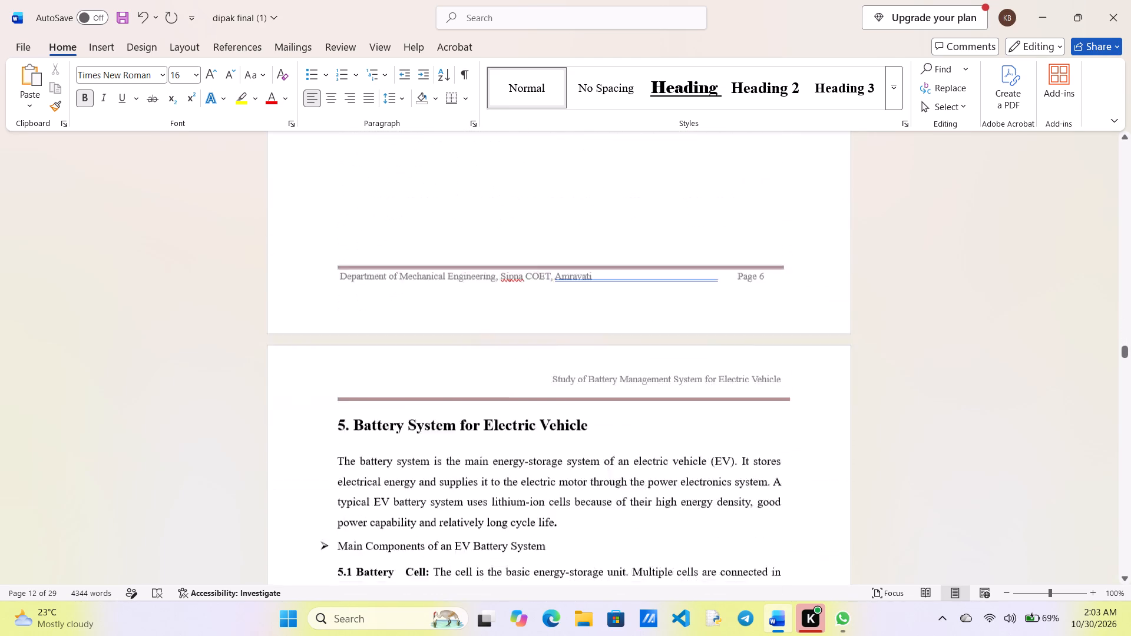
scroll(338, 317, "down", 2)
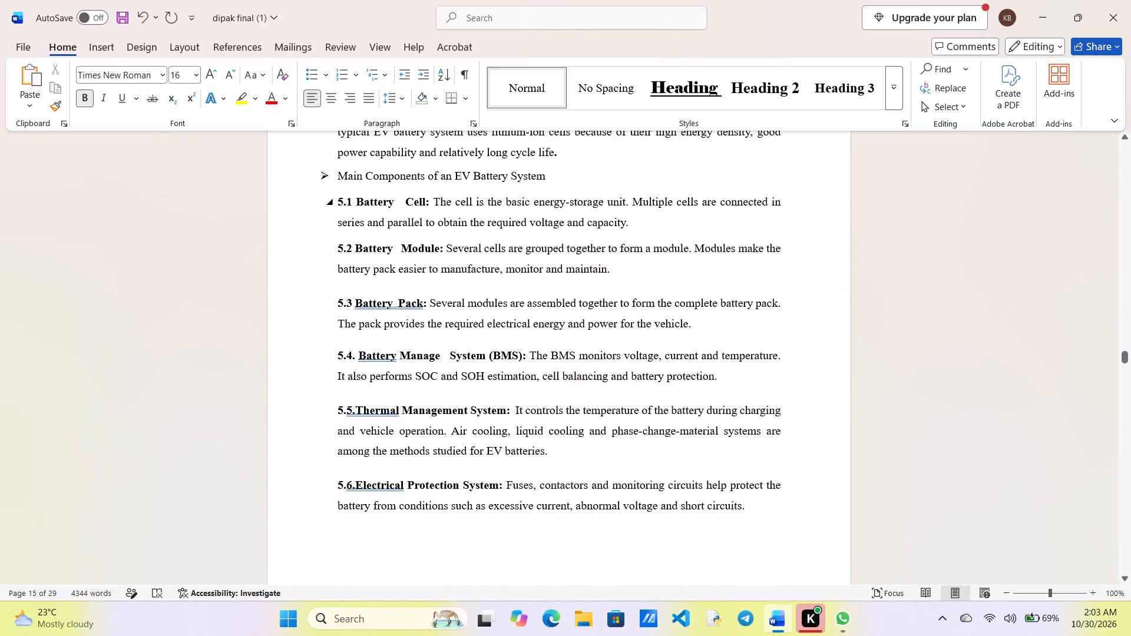
left_click(432, 201)
key("Return")
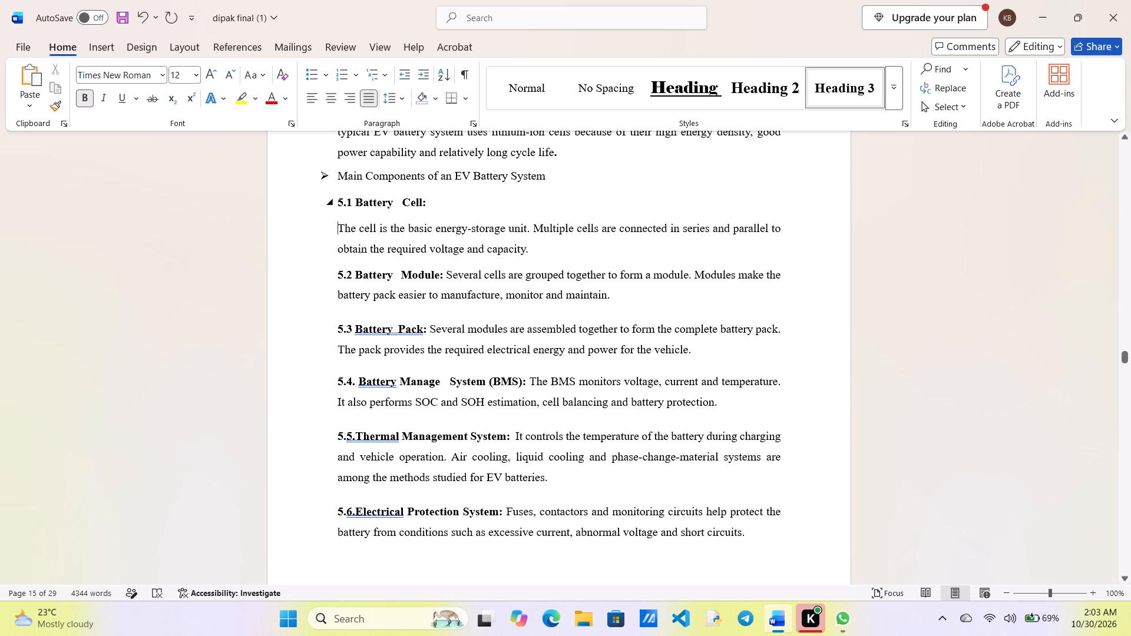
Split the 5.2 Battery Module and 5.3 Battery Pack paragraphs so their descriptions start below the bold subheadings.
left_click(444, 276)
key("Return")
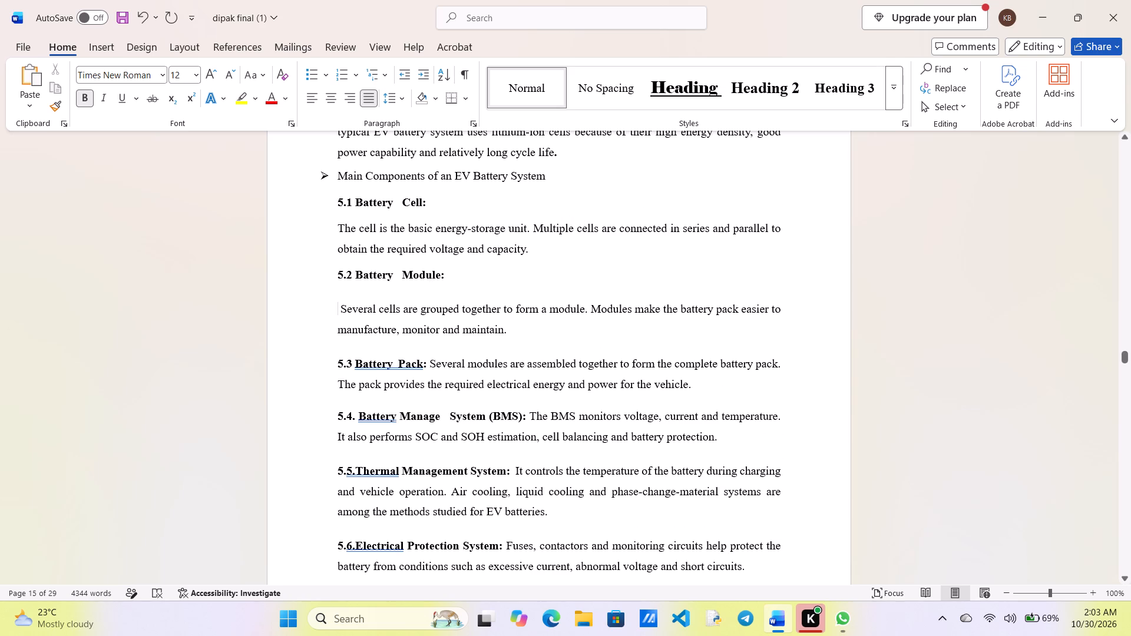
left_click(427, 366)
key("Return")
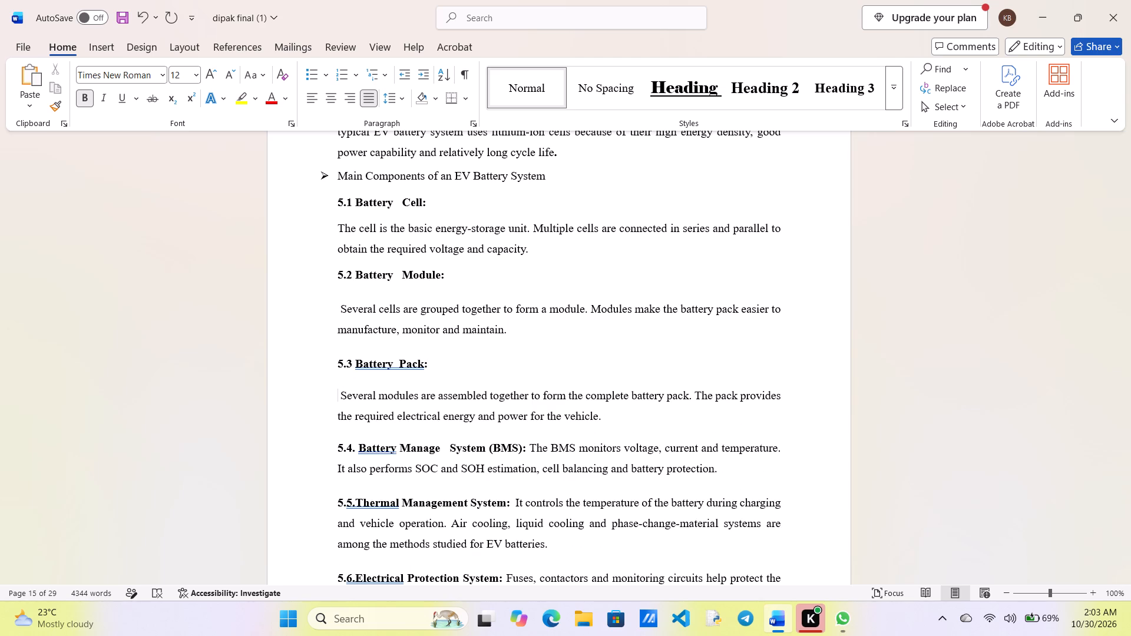
Undo the line splits after the 5.3, 5.2 and 5.1 subheadings.
left_click(141, 14)
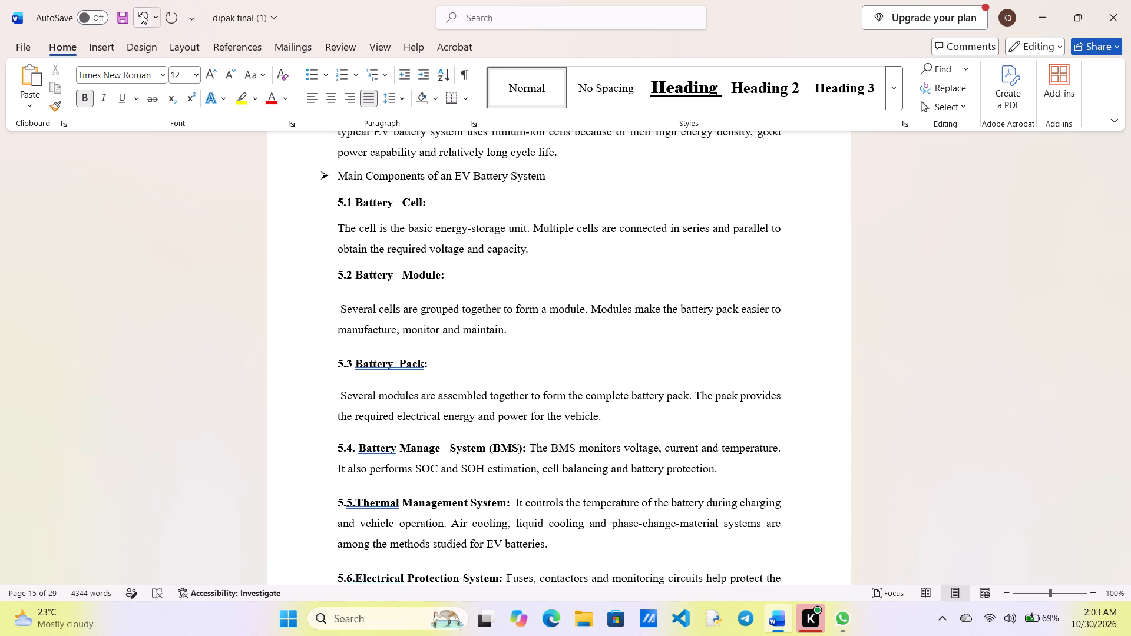
left_click(141, 14)
left_click(141, 14)
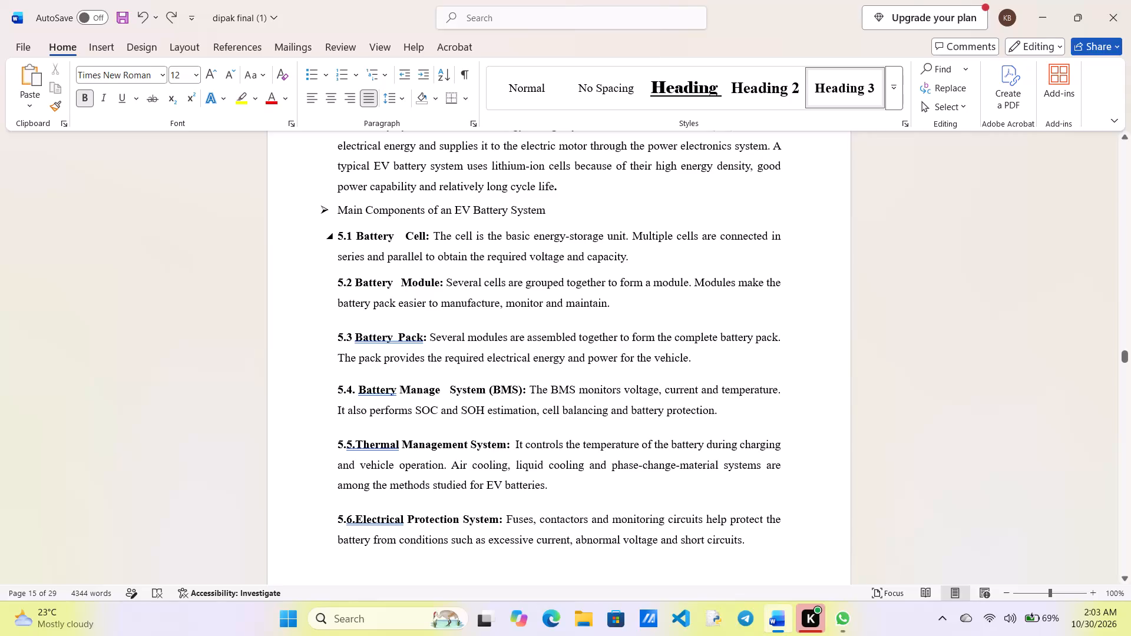
Check the line spacing setting of the component paragraphs 5.1 to 5.6 without changing it.
left_click_drag(339, 234, 492, 252)
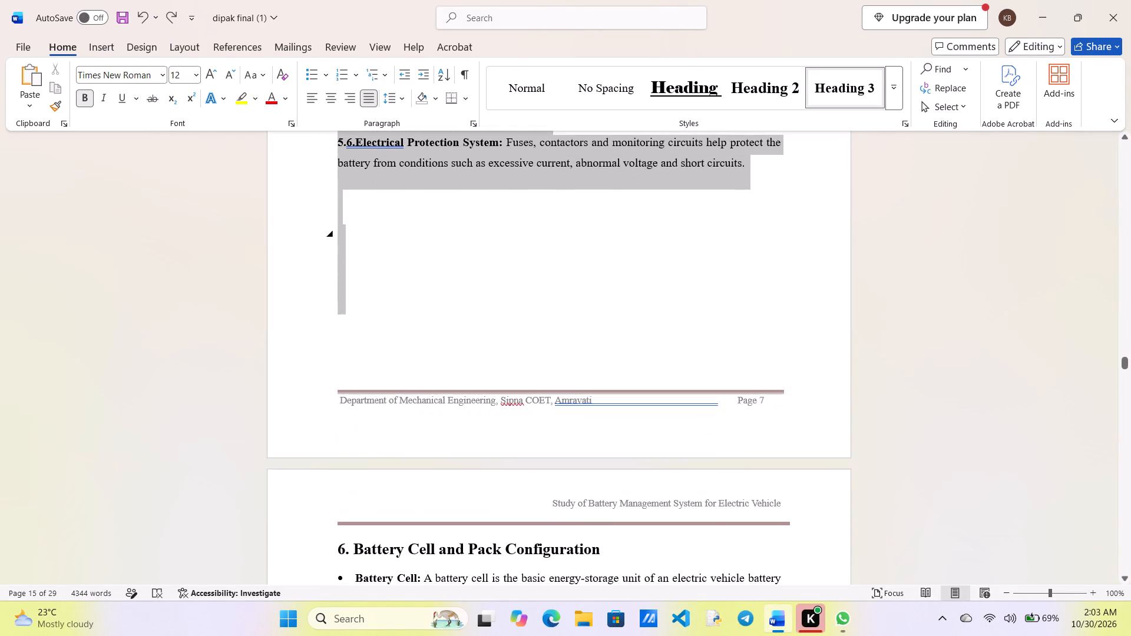
left_click_drag(492, 252, 488, 192)
scroll(488, 192, "up", 1)
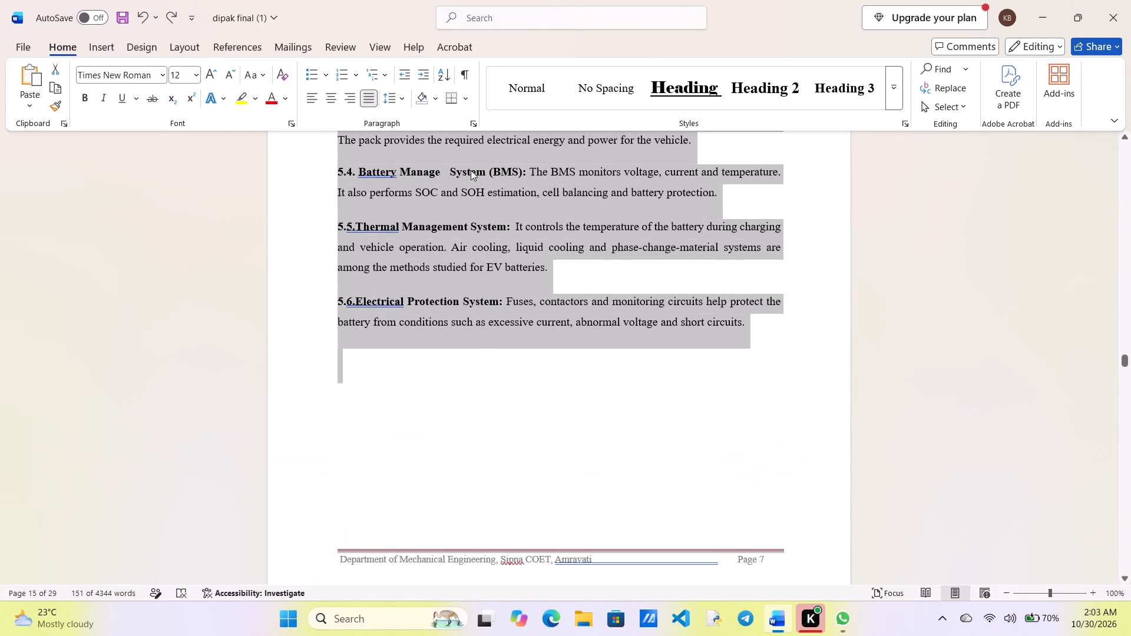
left_click(408, 94)
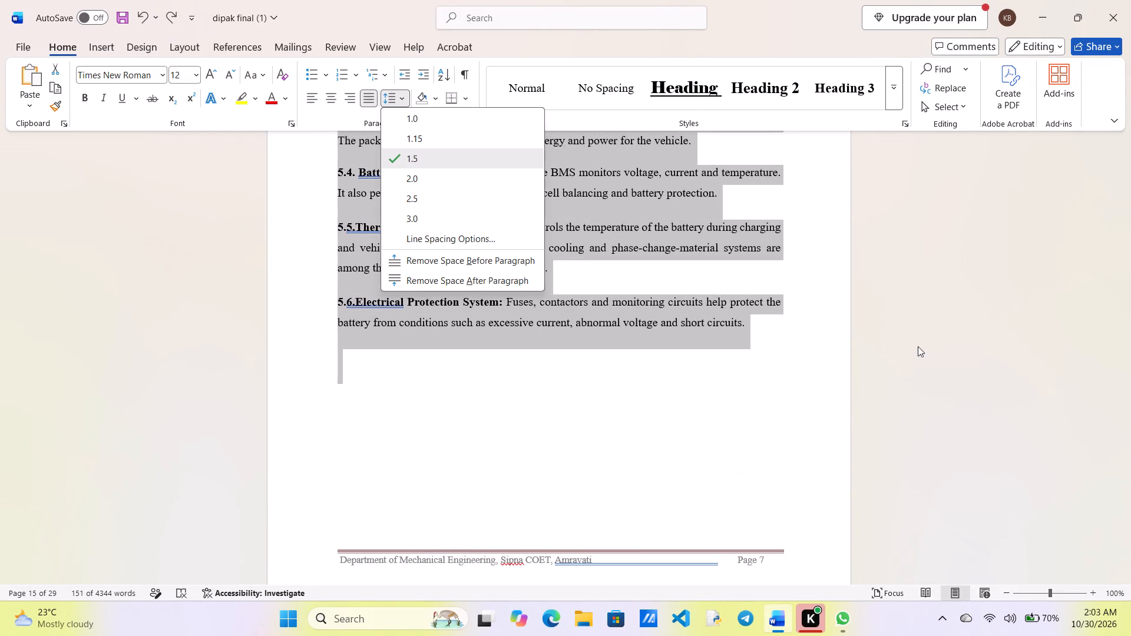
left_click(922, 347)
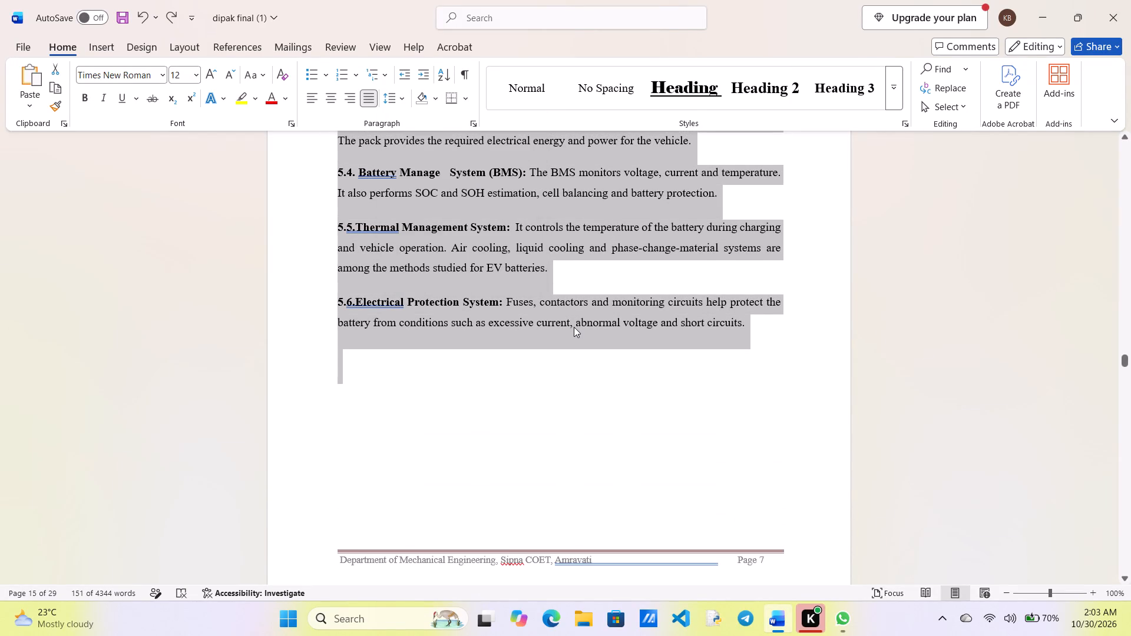
left_click(887, 430)
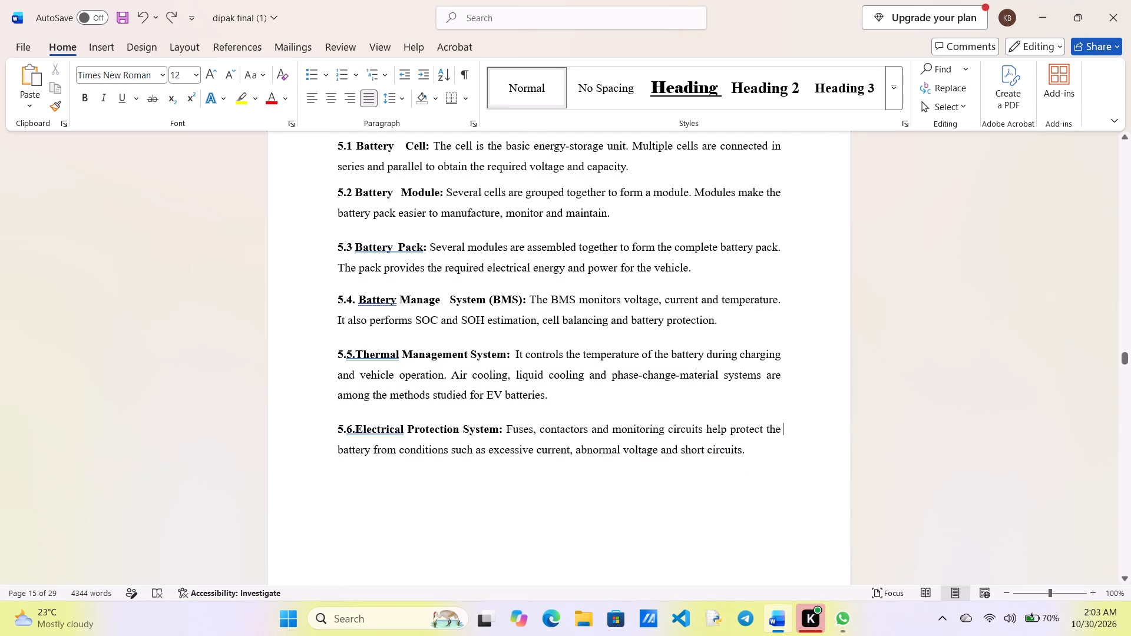
Check the line spacing setting of the bulleted list in section 6, Battery Cell and Pack Configuration.
scroll(574, 368, "down", 4)
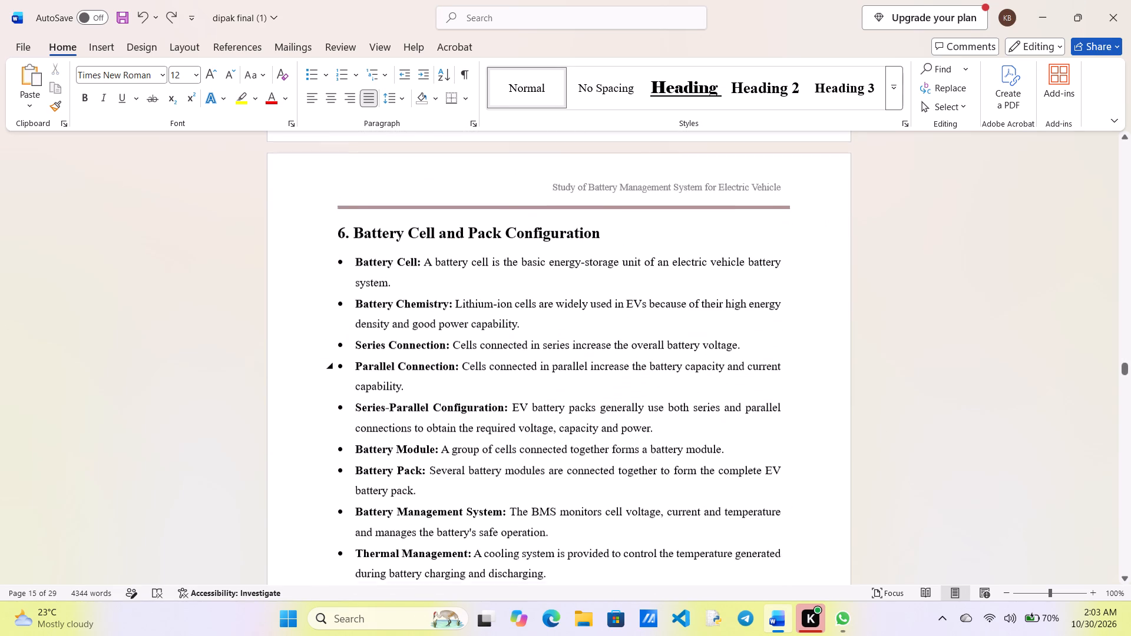
scroll(574, 368, "down", 3)
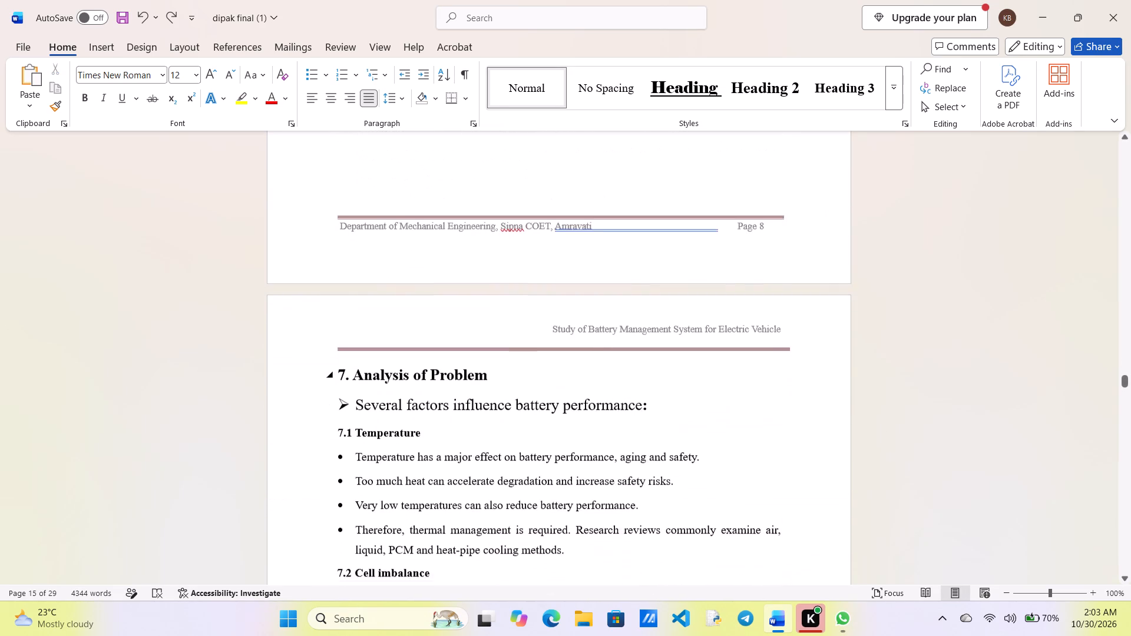
scroll(574, 368, "up", 4)
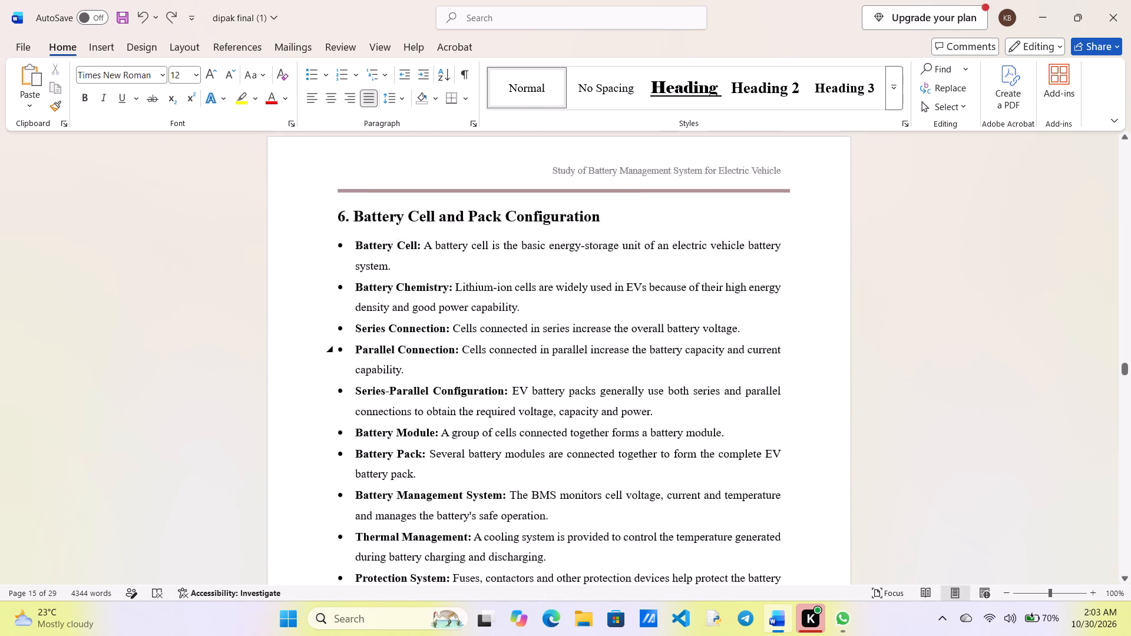
left_click_drag(354, 167, 595, 634)
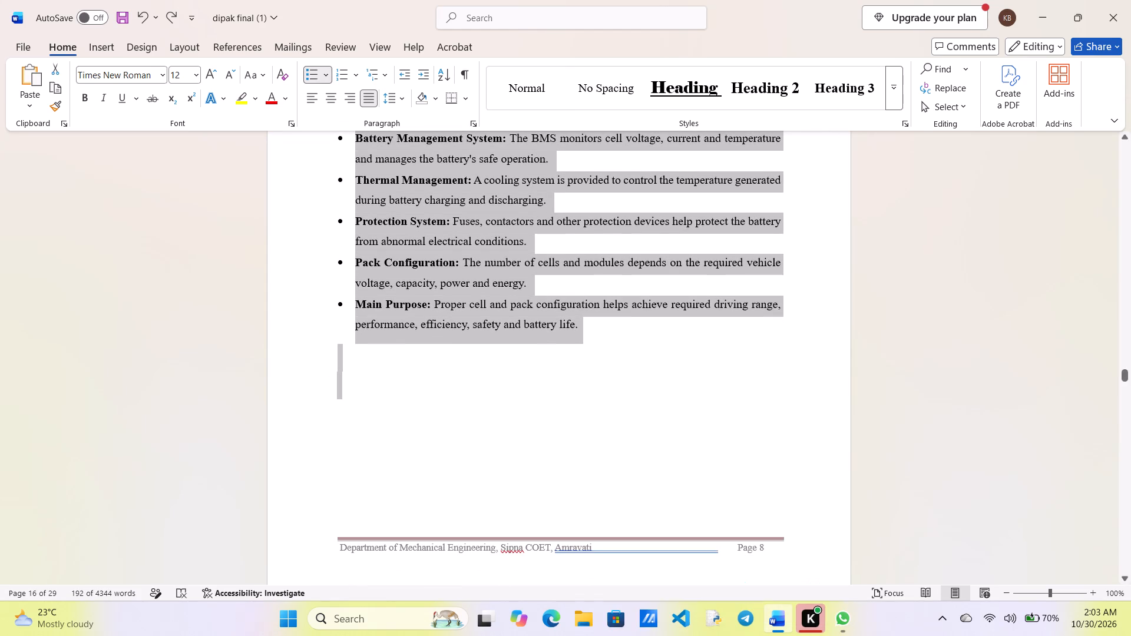
left_click(394, 95)
left_click(170, 353)
double_click(926, 437)
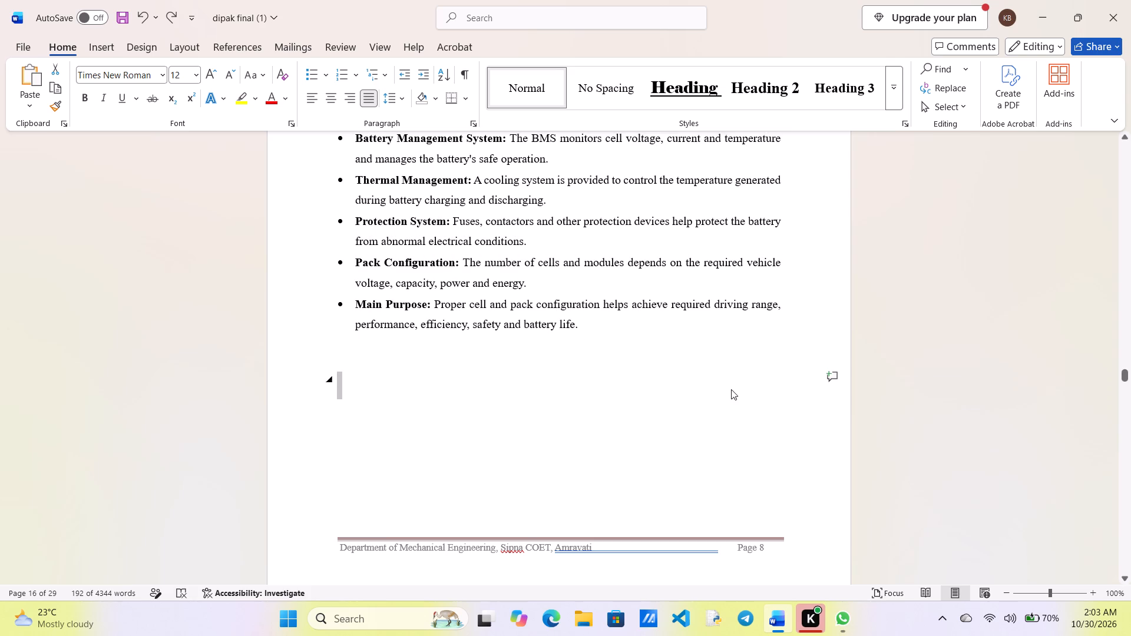
Set the left indent of the section 8 heading, Major Functions of BMS, and its numbered list to 0.2".
scroll(731, 389, "down", 6)
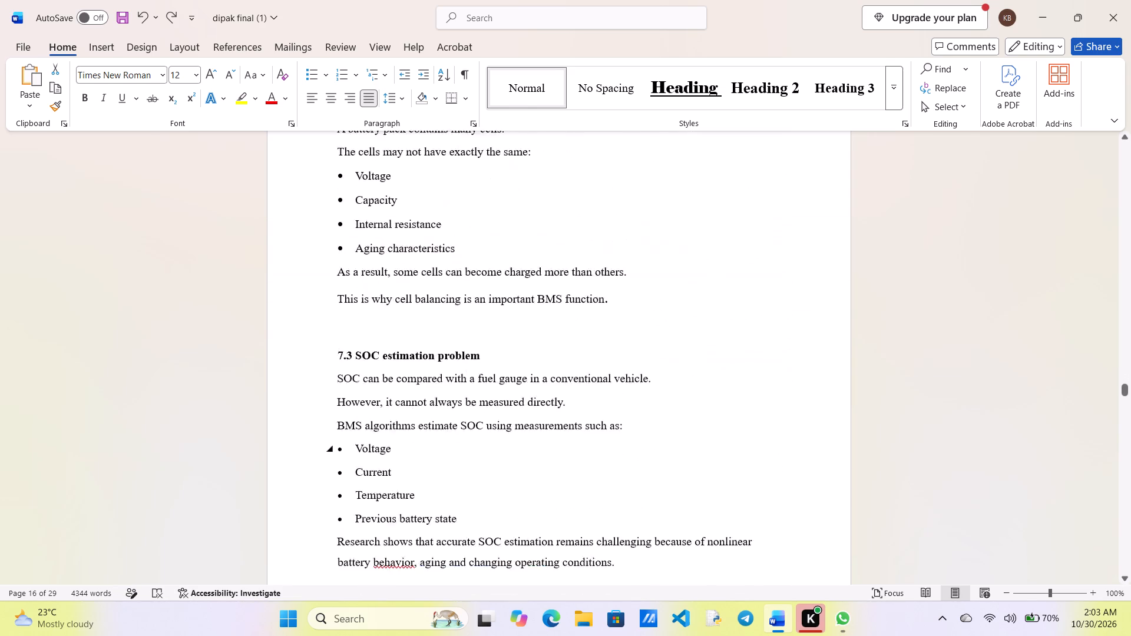
scroll(731, 389, "down", 5)
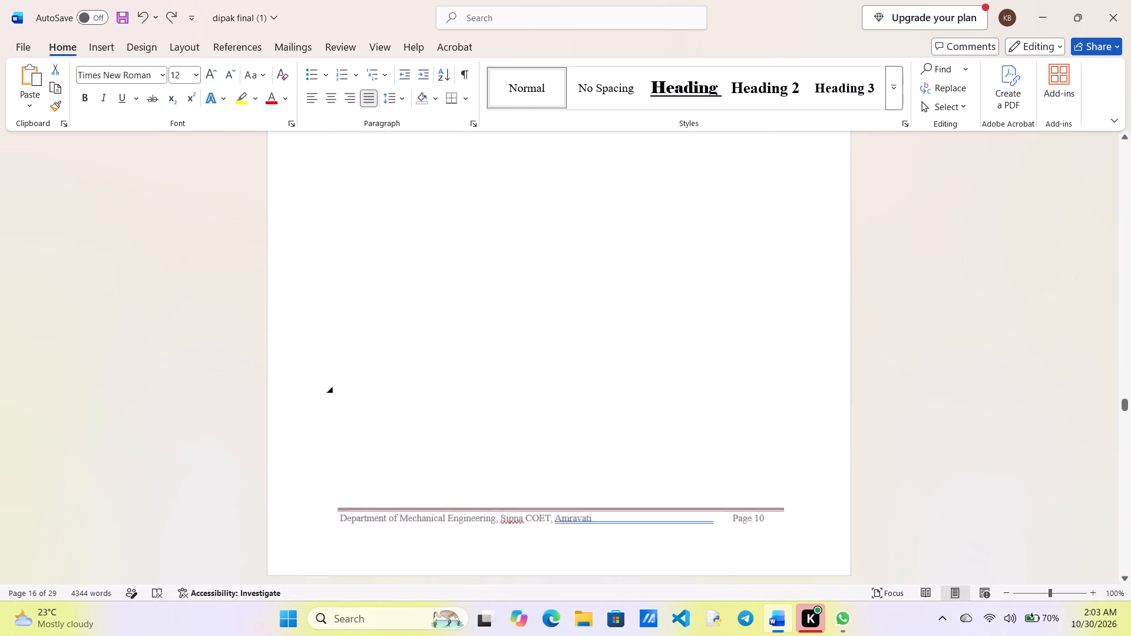
scroll(731, 389, "down", 2)
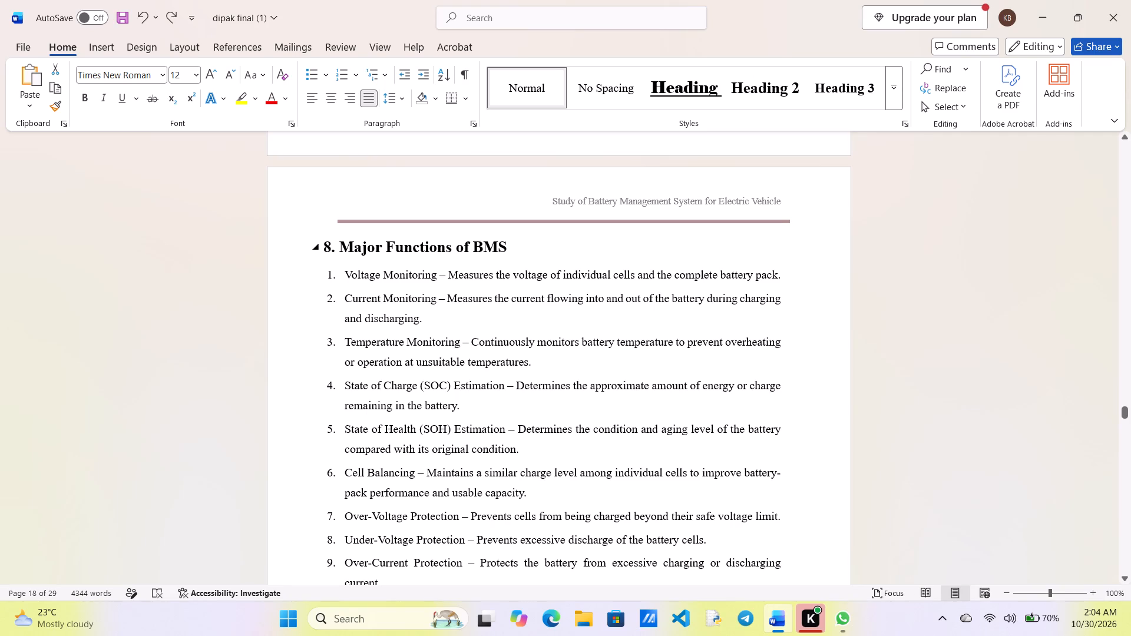
scroll(349, 245, "up", 1)
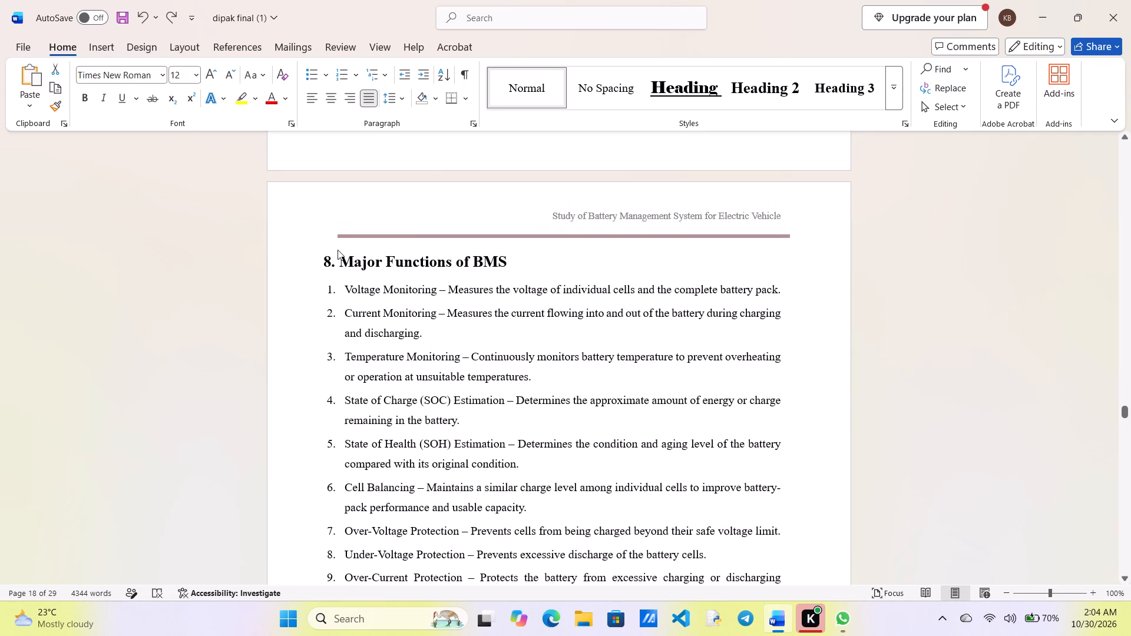
left_click_drag(340, 258, 365, 293)
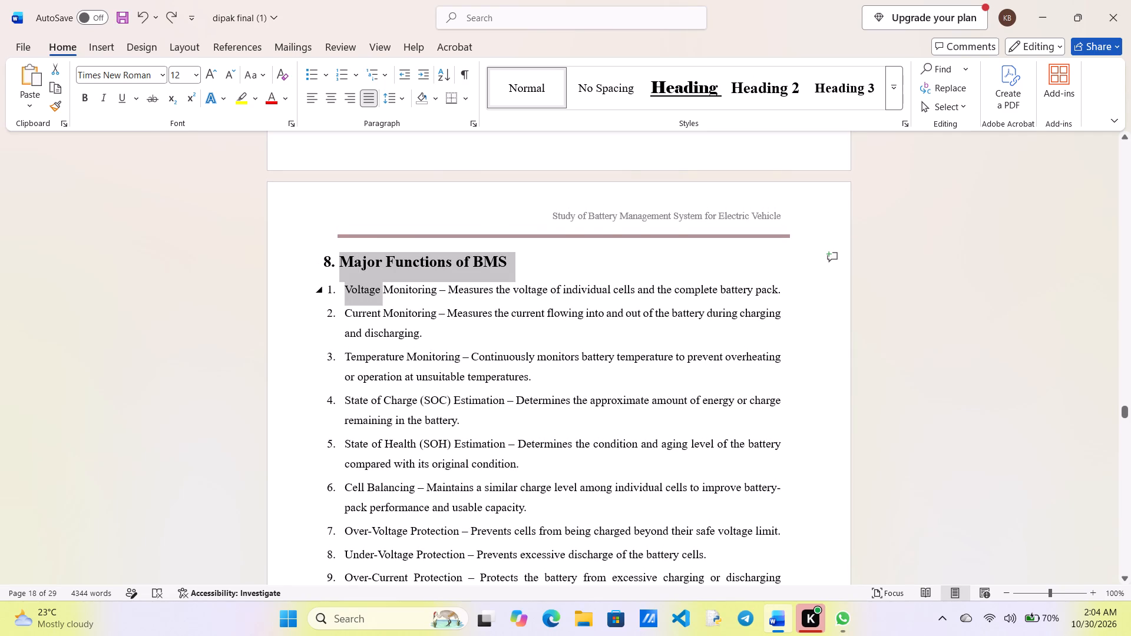
left_click_drag(365, 293, 412, 503)
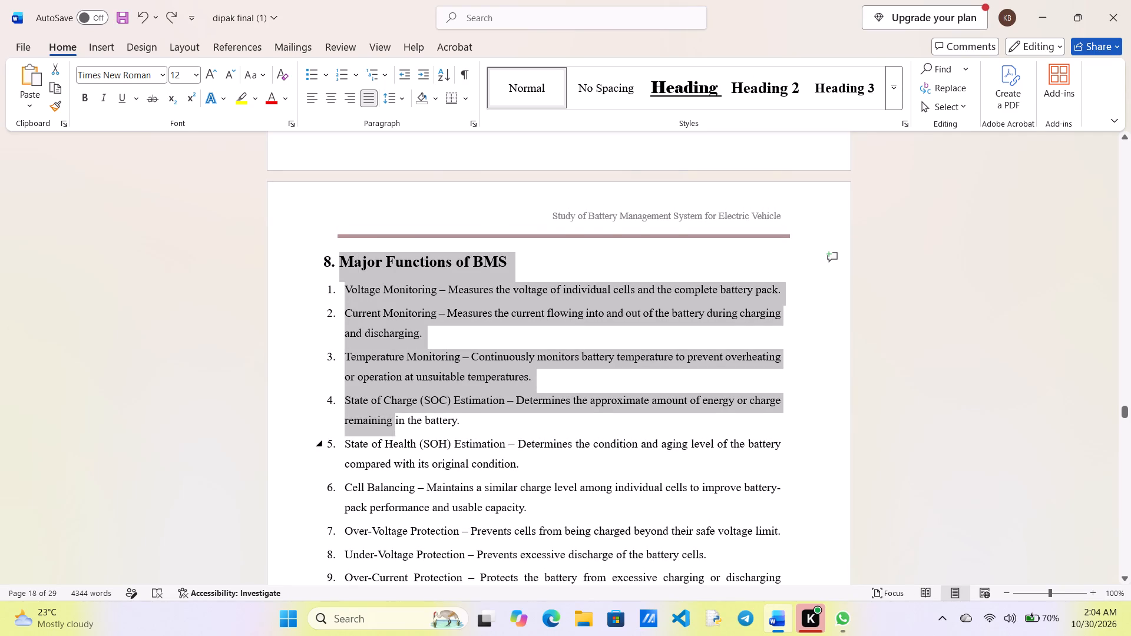
left_click_drag(412, 503, 449, 399)
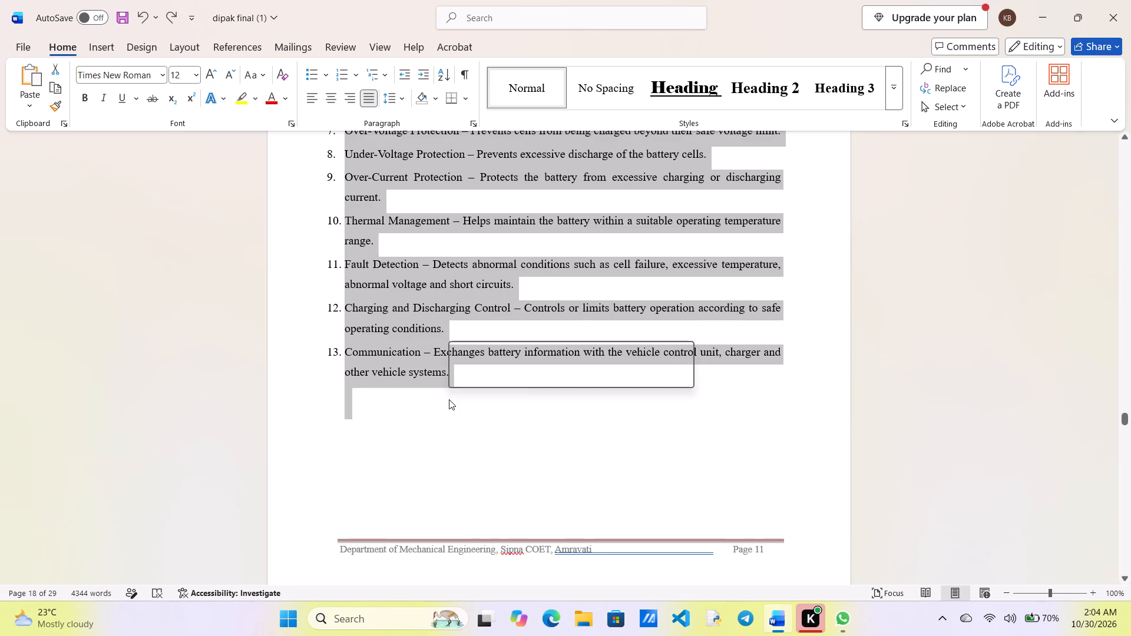
scroll(393, 283, "up", 2)
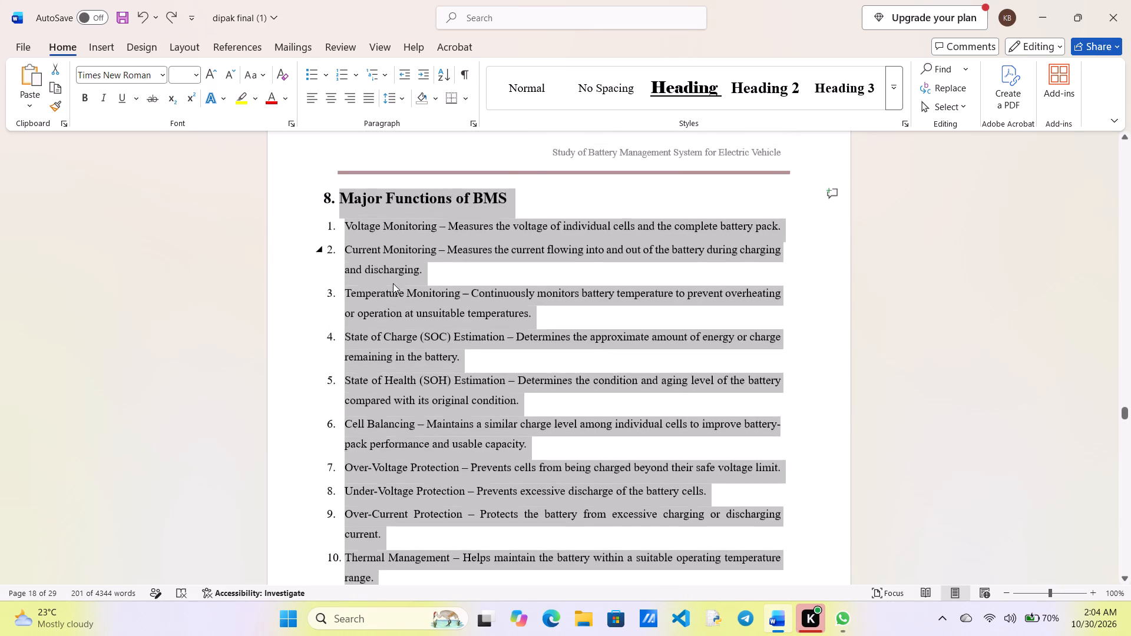
scroll(393, 283, "up", 1)
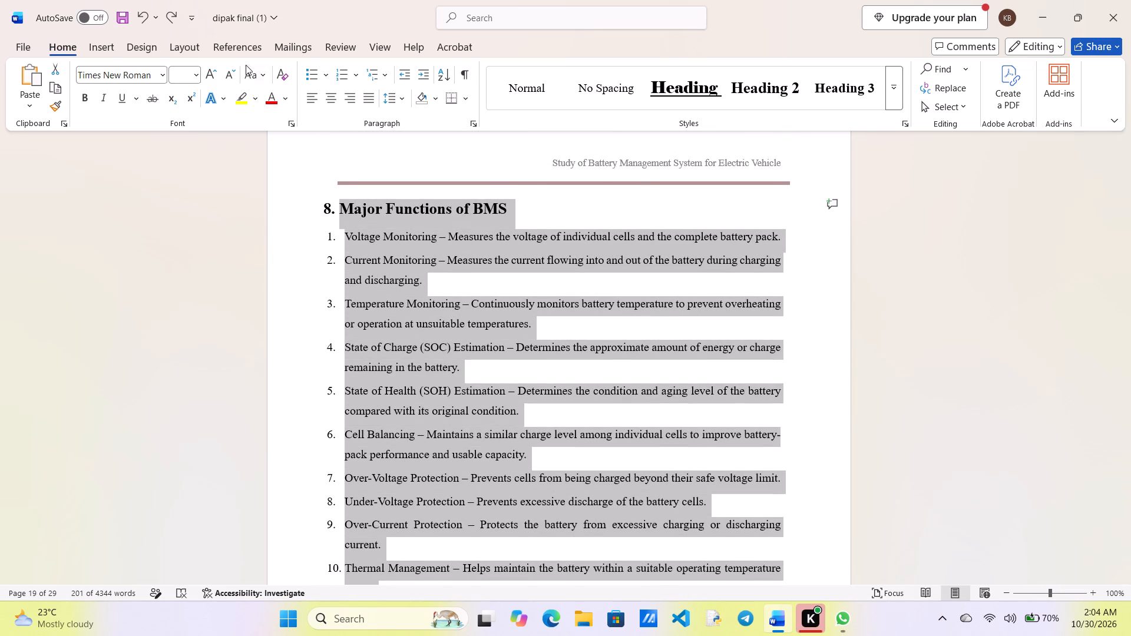
left_click(187, 45)
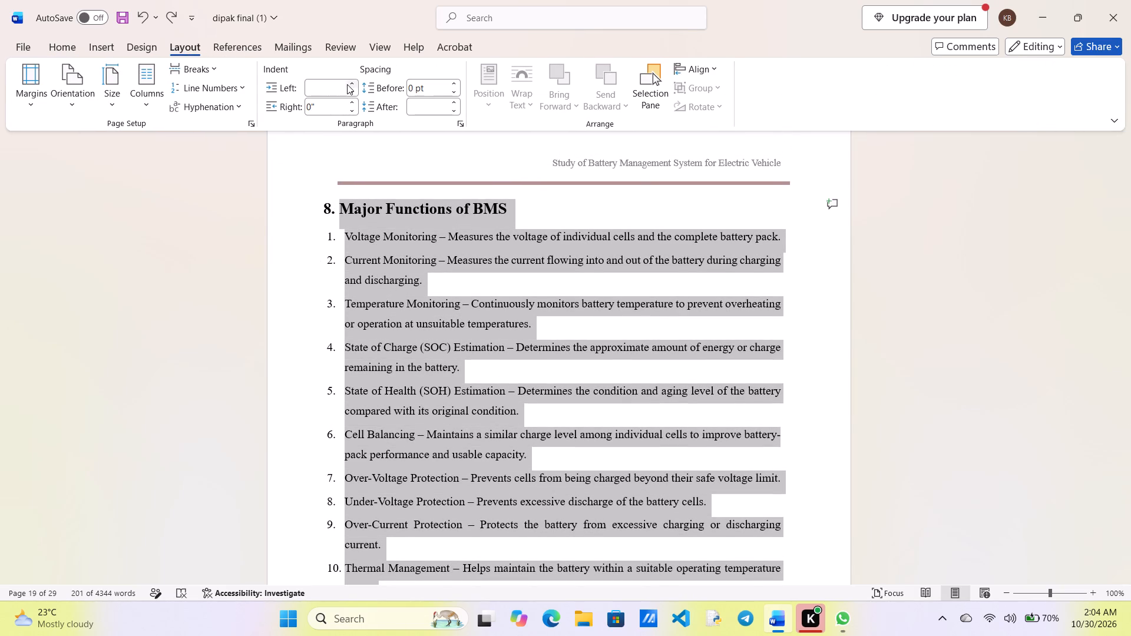
left_click(352, 81)
left_click(352, 81)
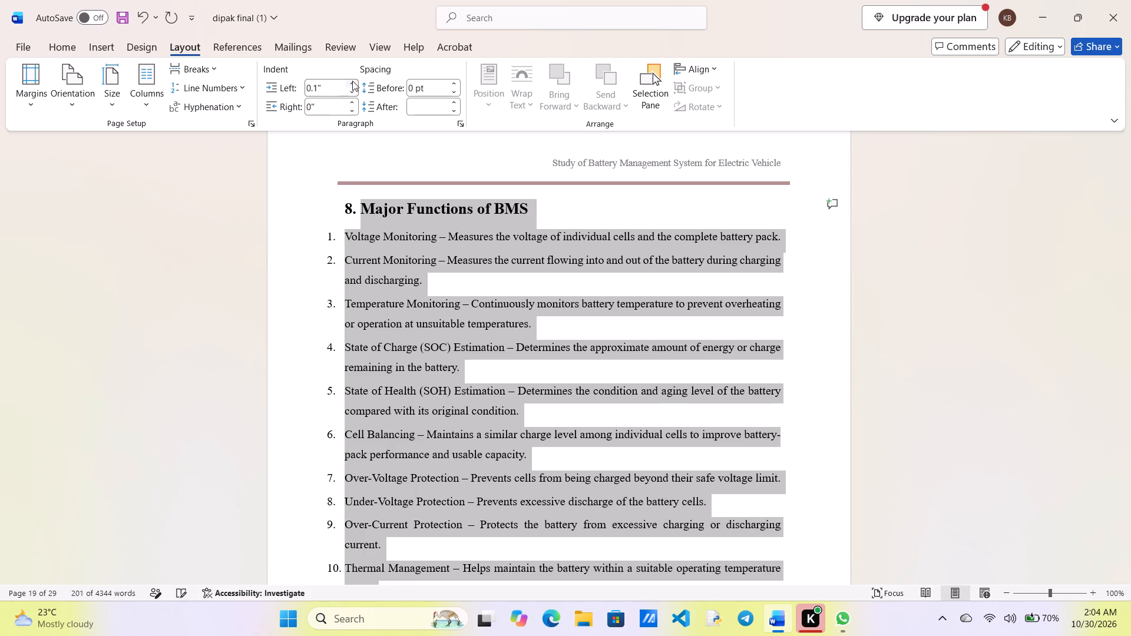
left_click(352, 81)
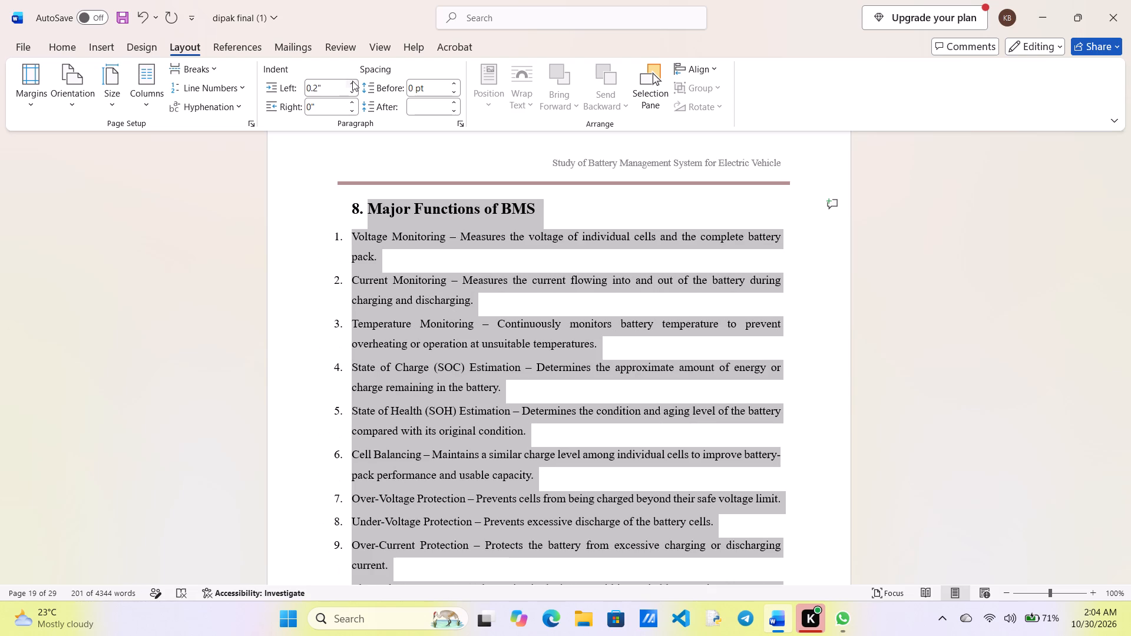
Set the left indent of the heading 8. Major Functions of BMS alone to -0.1".
left_click(177, 218)
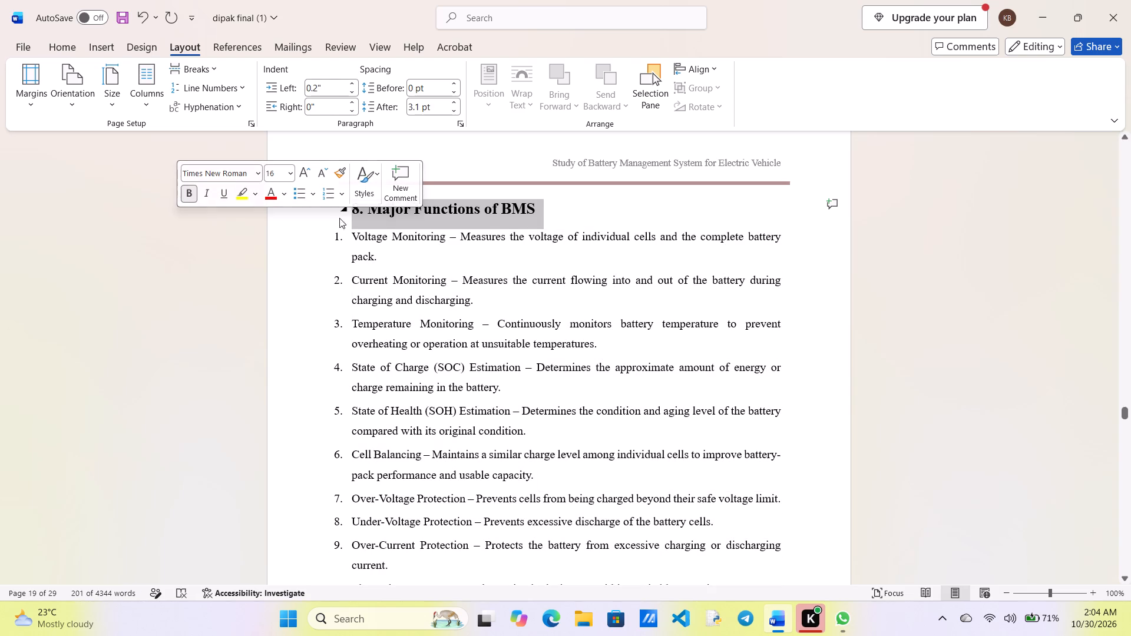
left_click(352, 89)
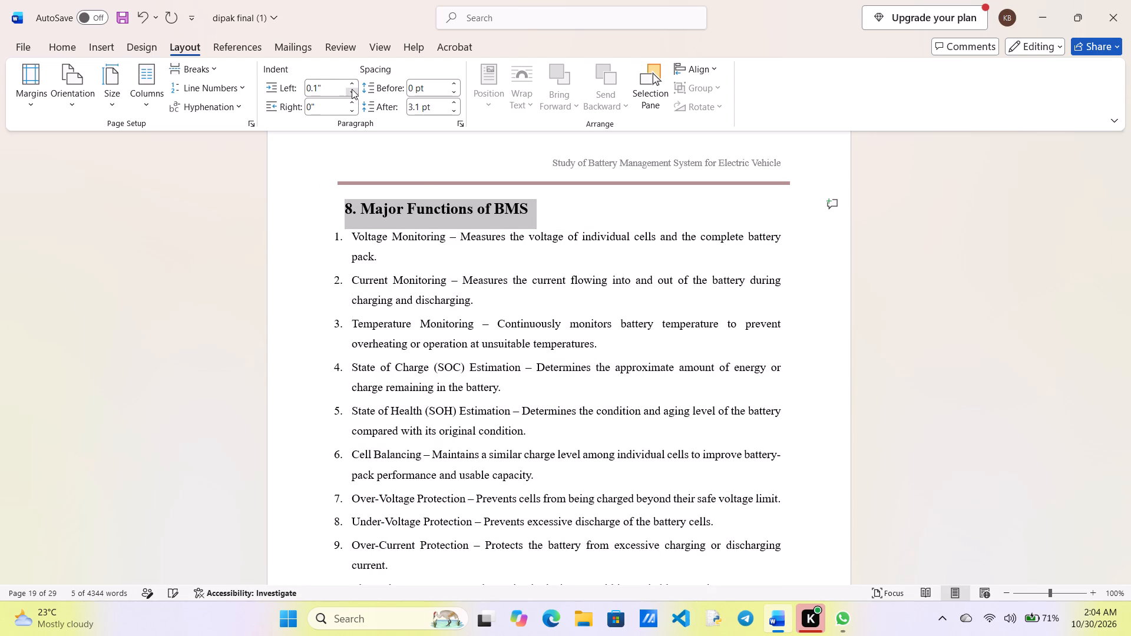
double_click(352, 89)
left_click(352, 80)
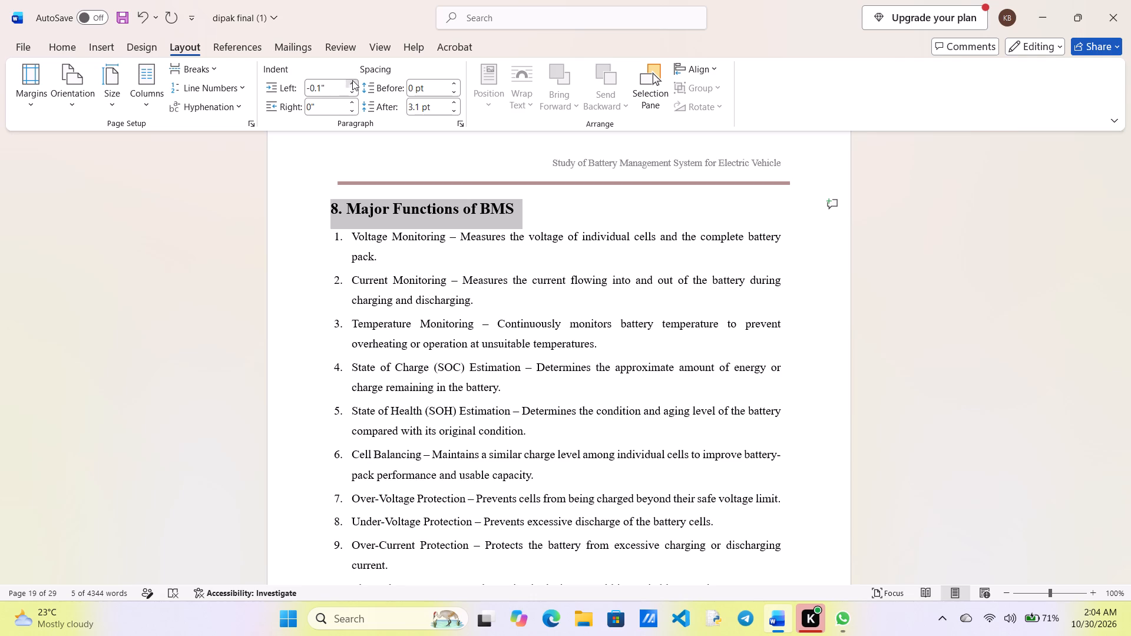
left_click(352, 89)
left_click(196, 266)
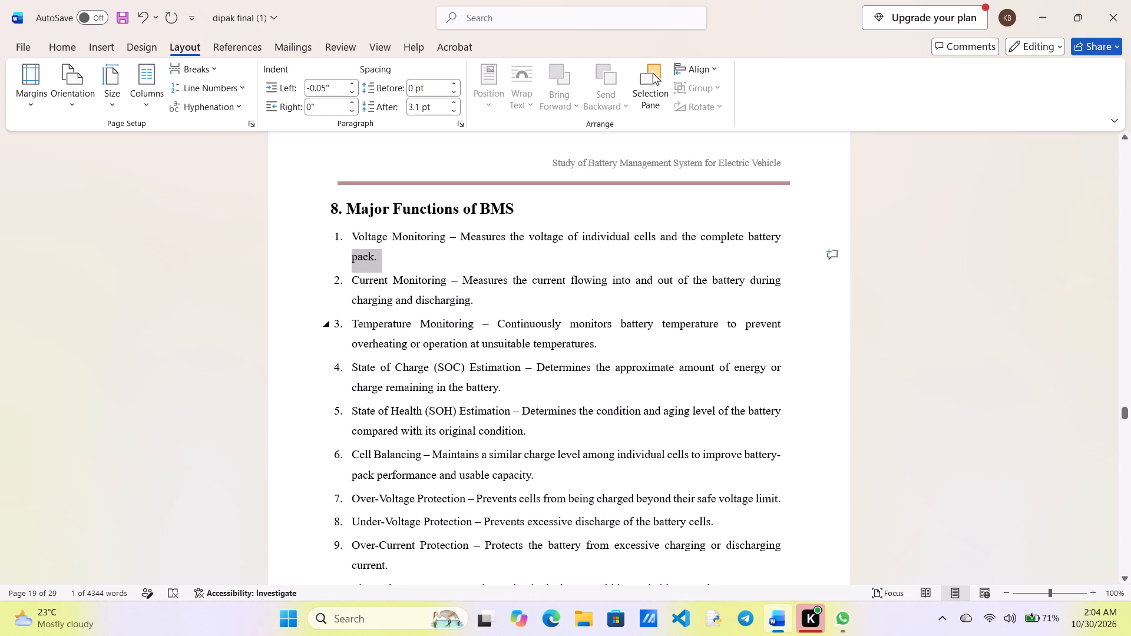
scroll(619, 299, "up", 1)
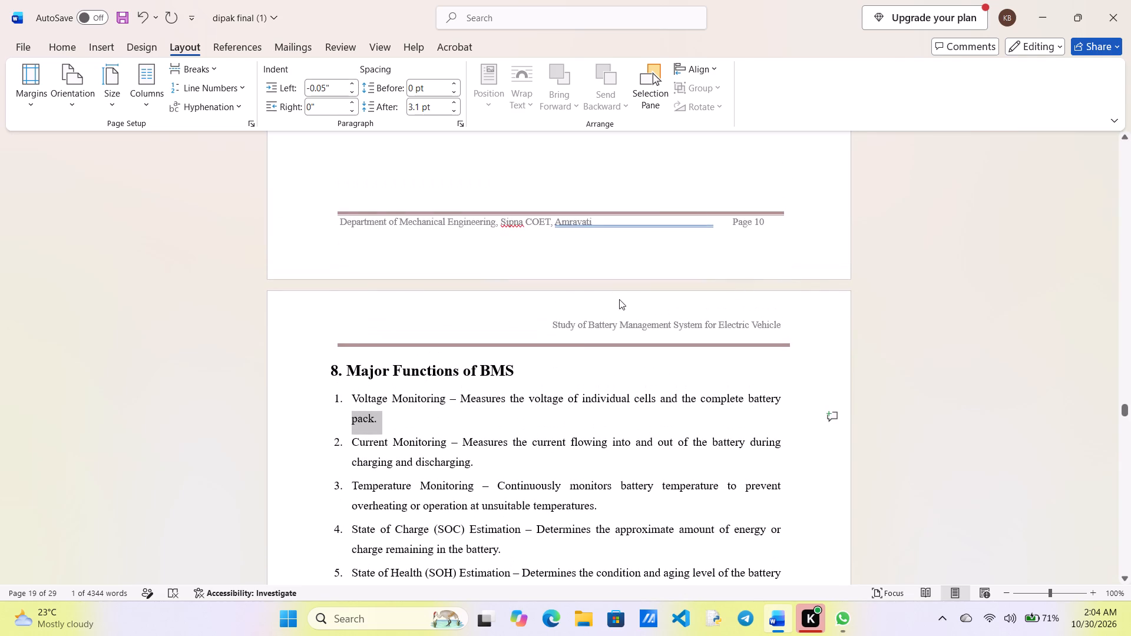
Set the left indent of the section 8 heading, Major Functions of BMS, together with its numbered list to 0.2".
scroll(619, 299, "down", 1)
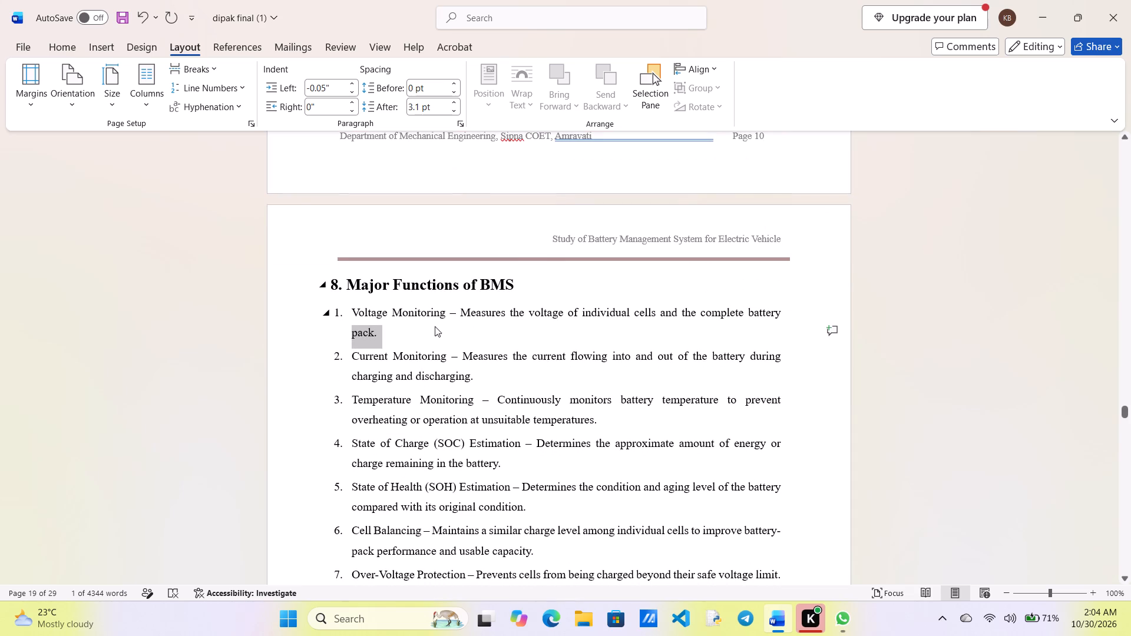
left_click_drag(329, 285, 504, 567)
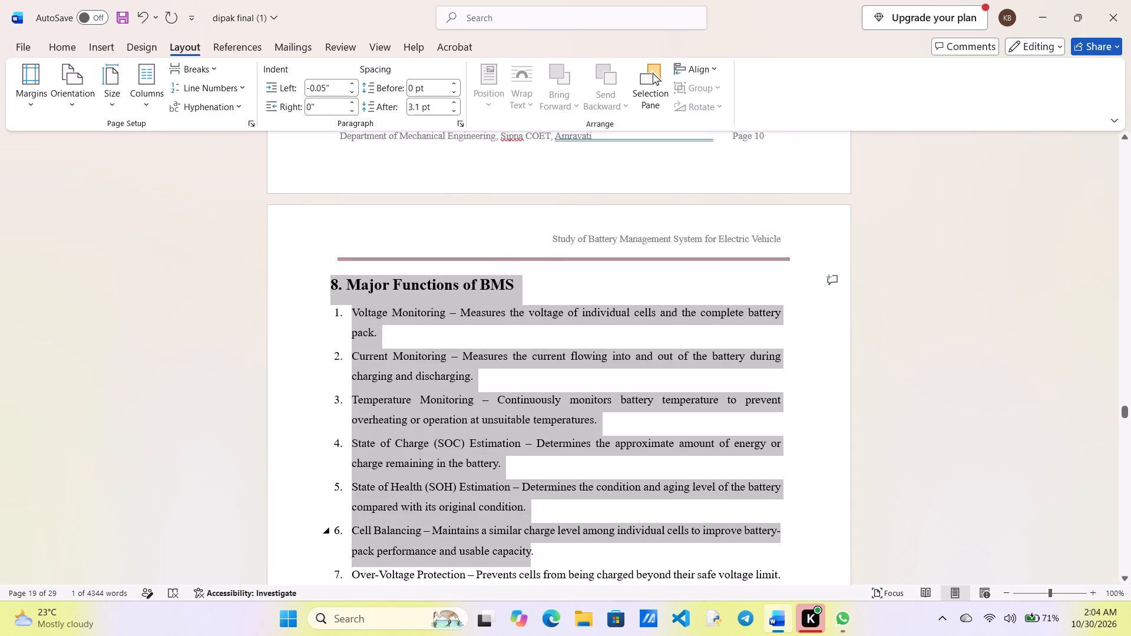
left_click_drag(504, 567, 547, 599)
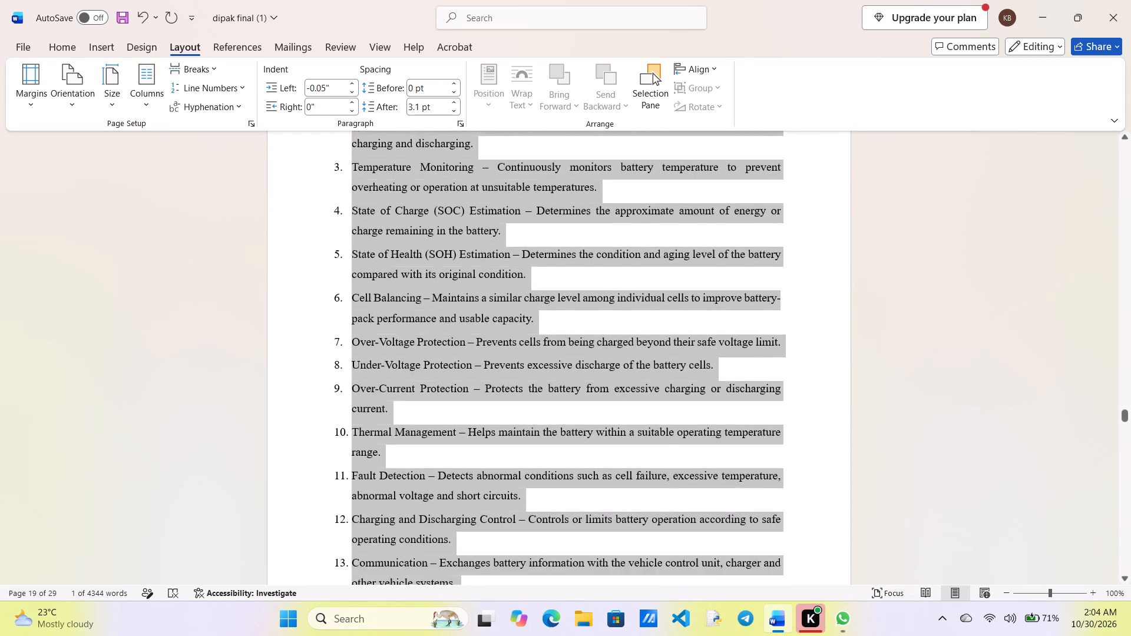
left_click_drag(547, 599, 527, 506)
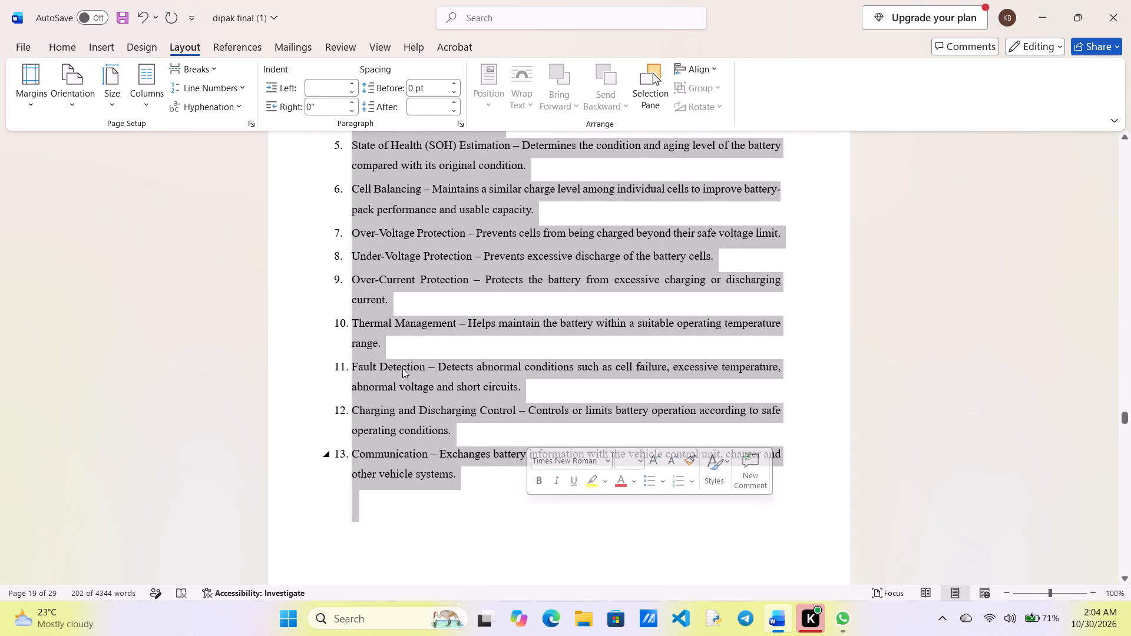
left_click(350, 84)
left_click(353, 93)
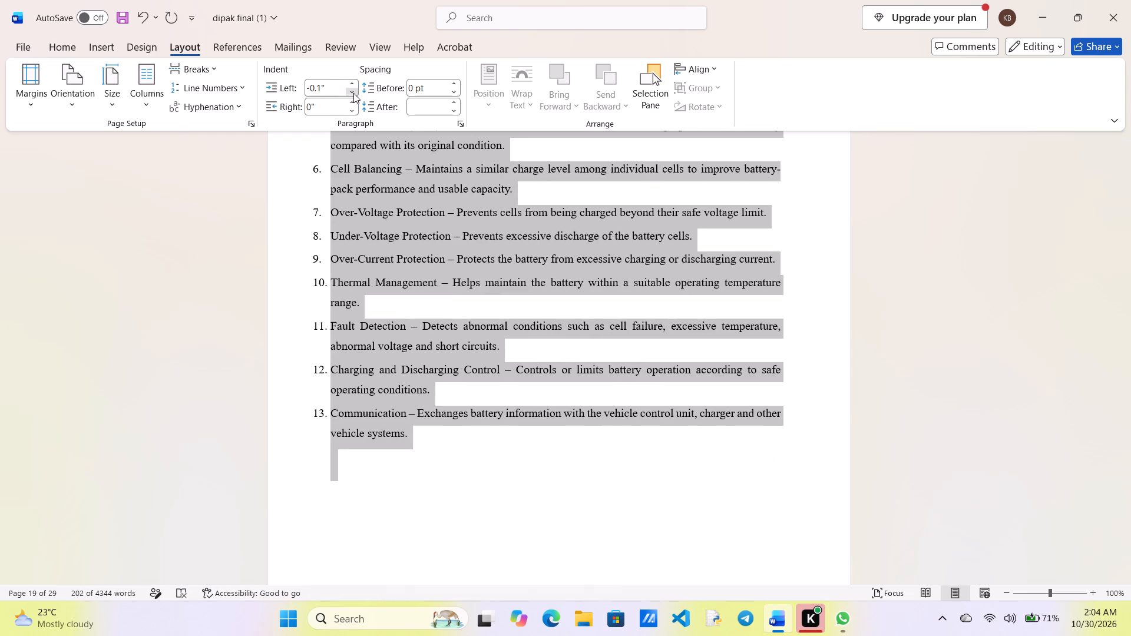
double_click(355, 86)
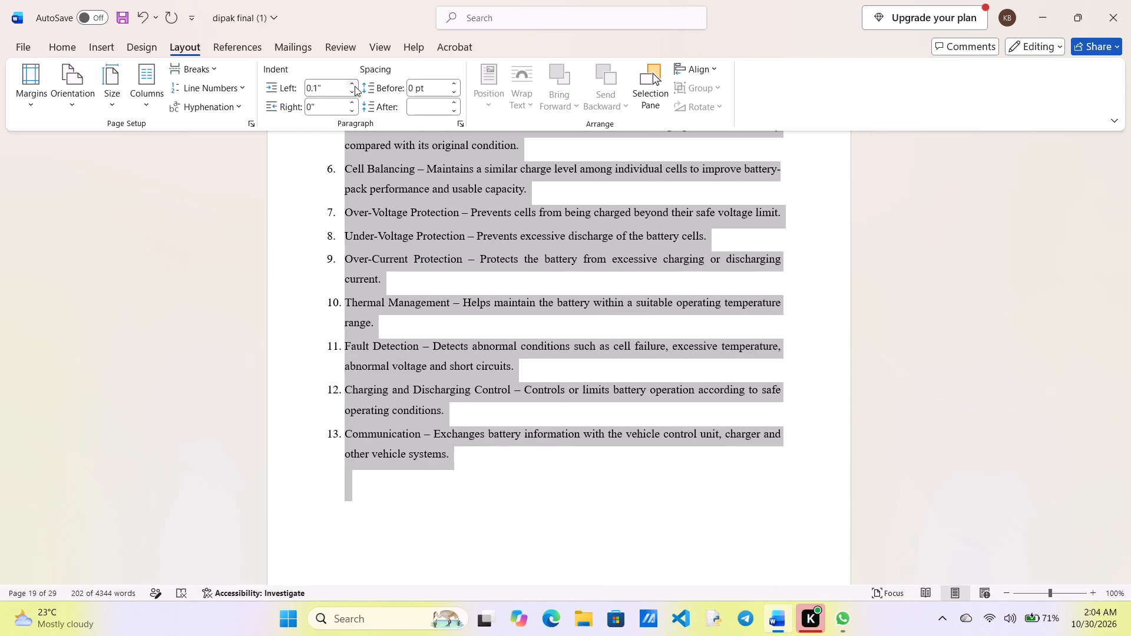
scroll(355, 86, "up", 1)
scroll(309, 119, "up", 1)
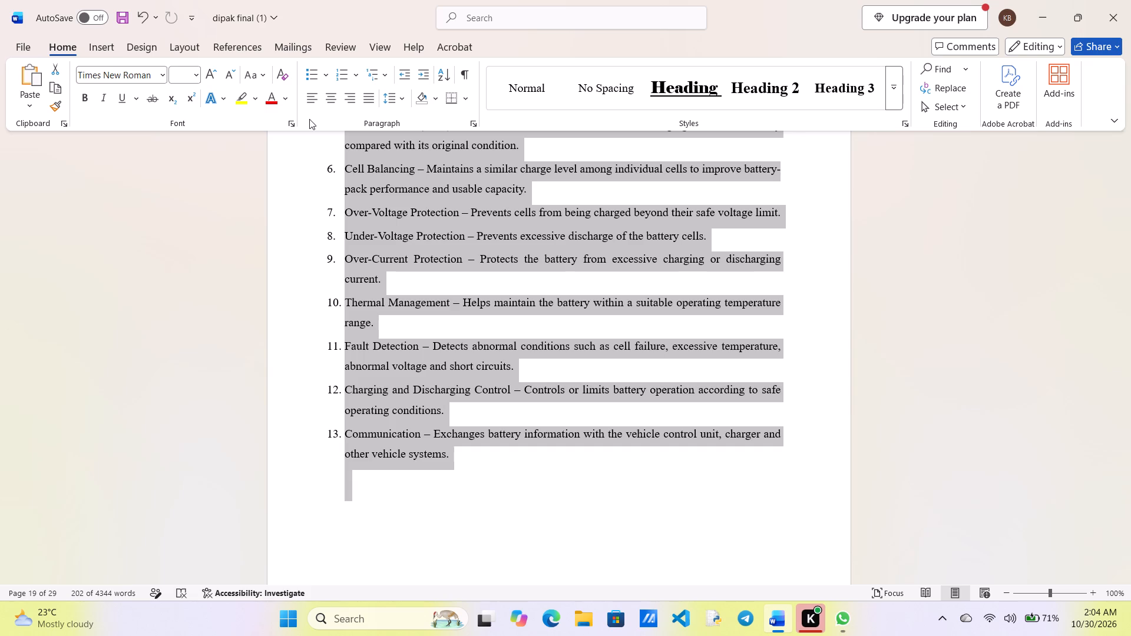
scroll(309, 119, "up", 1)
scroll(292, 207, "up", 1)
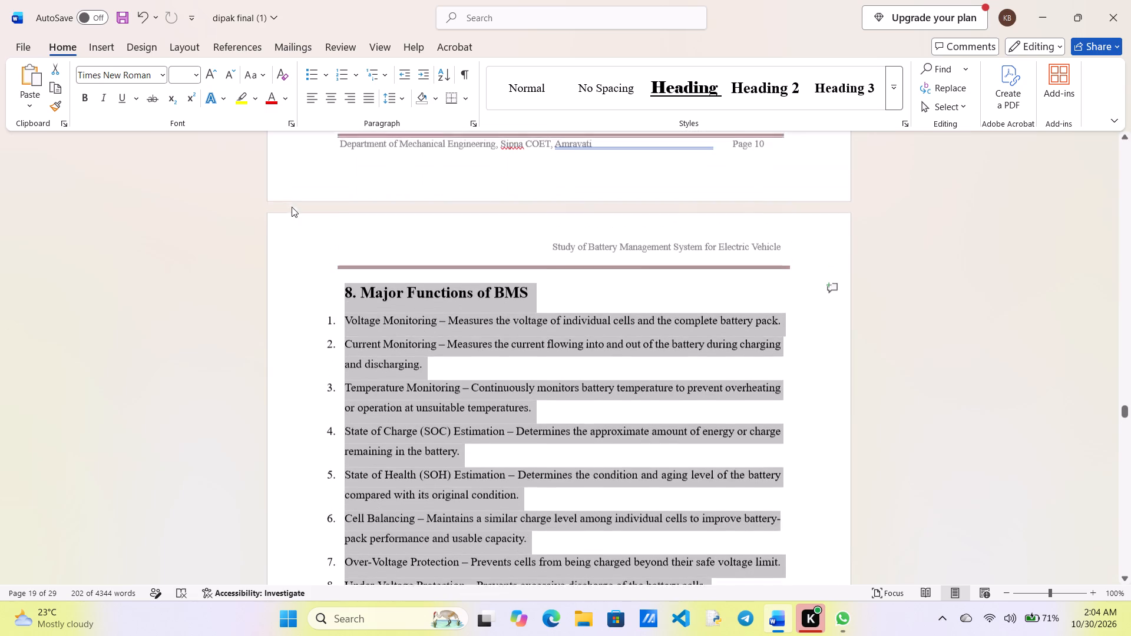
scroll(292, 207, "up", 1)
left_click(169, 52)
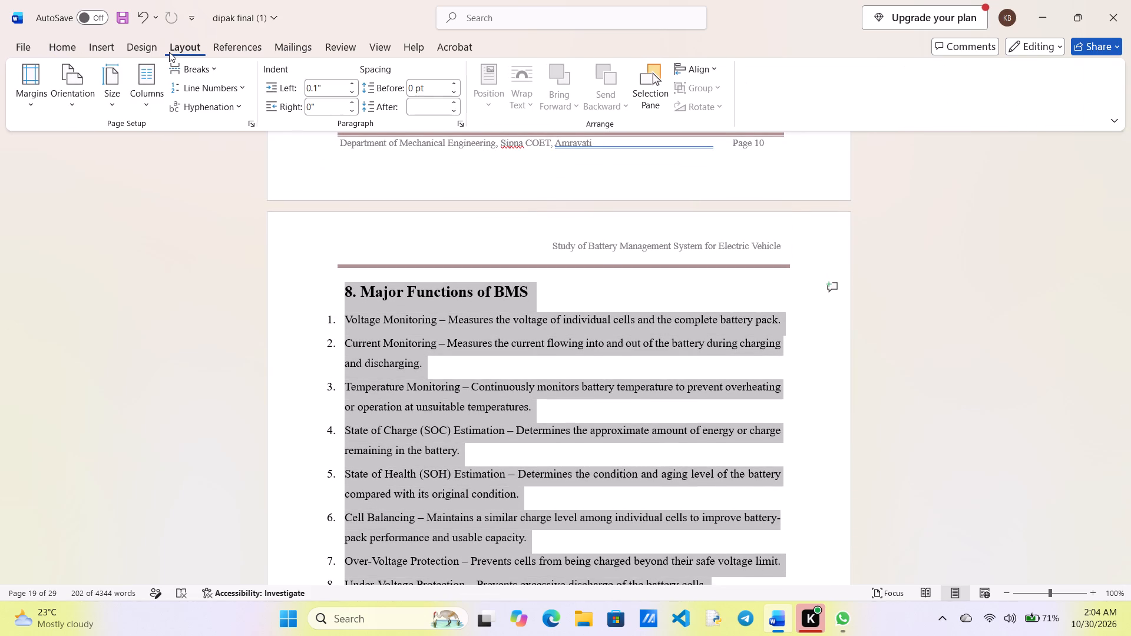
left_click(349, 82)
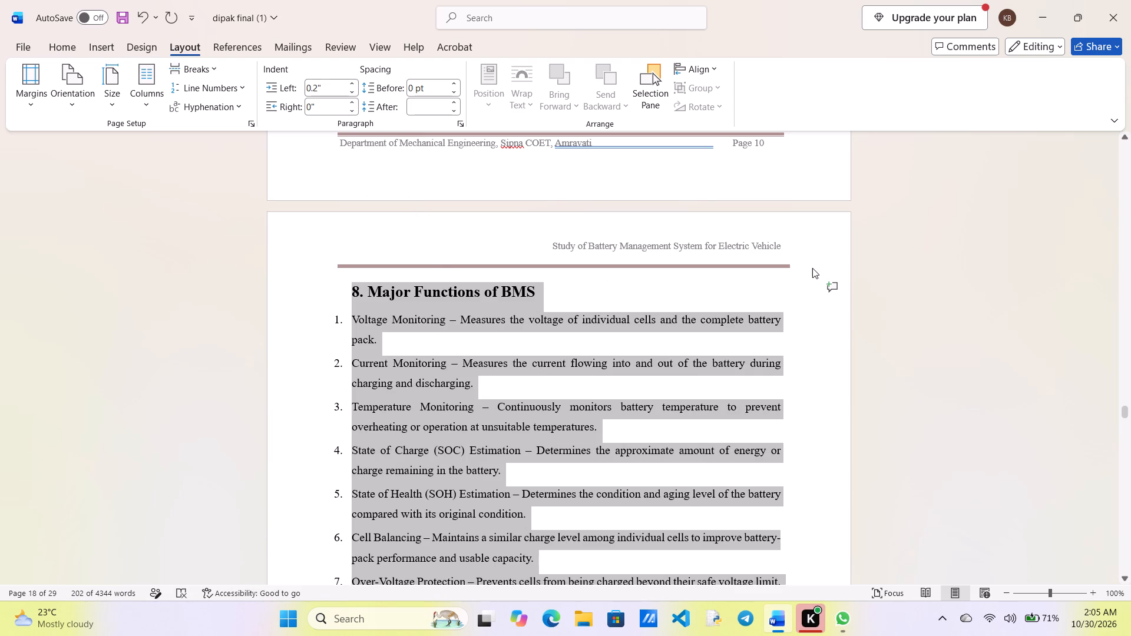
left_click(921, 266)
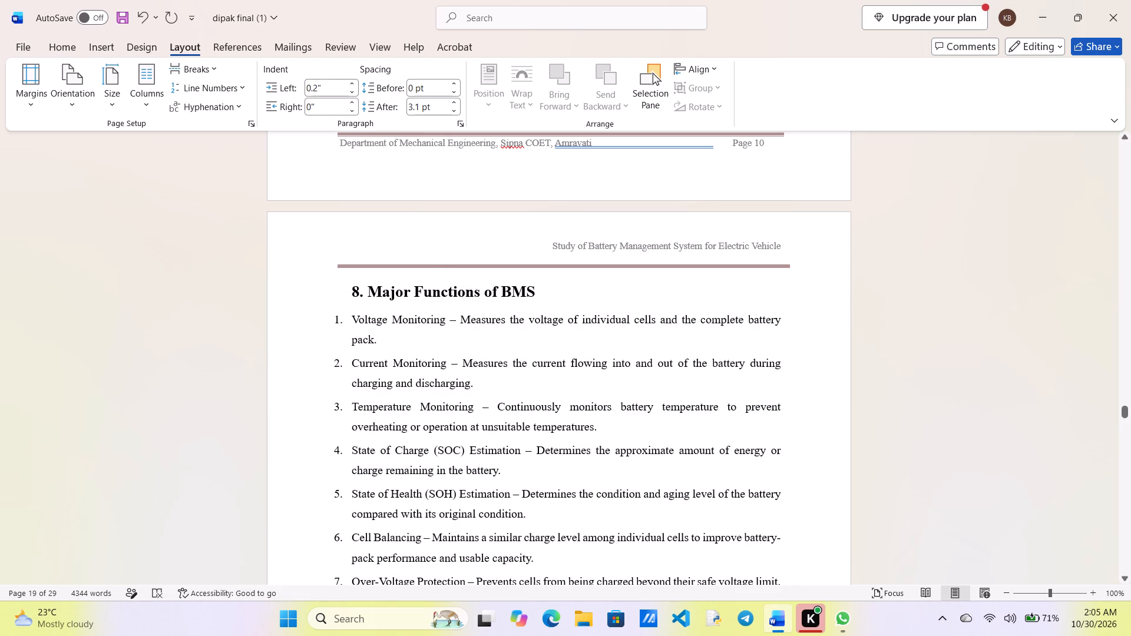
Set the left indent of the heading 8. Major Functions of BMS alone to 0".
left_click_drag(355, 290, 531, 286)
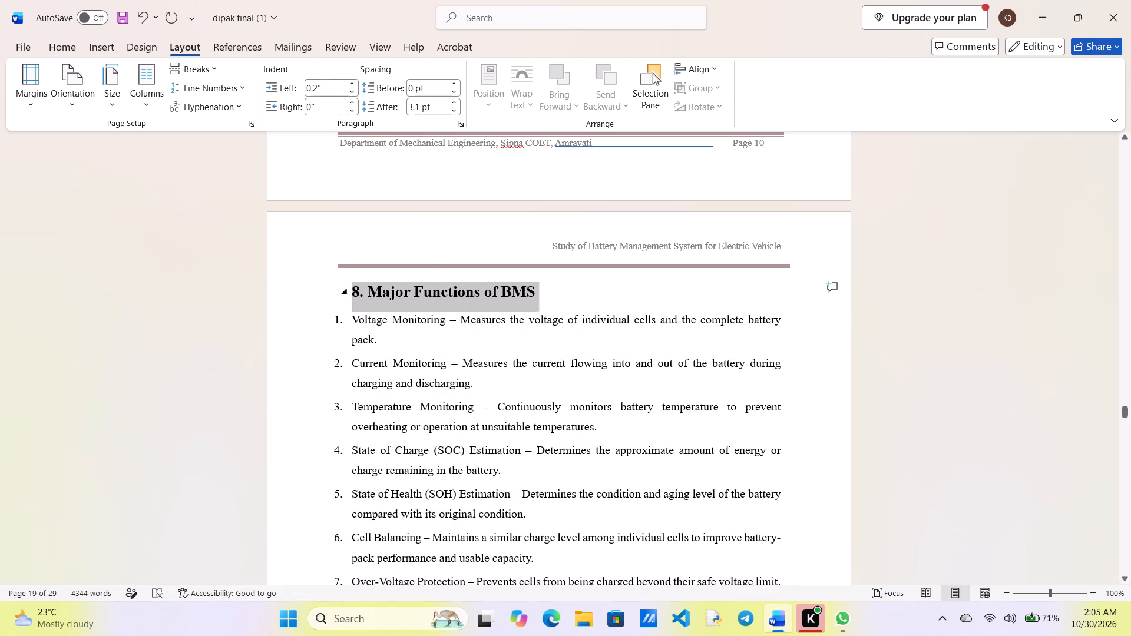
left_click_drag(531, 286, 535, 287)
left_click(352, 92)
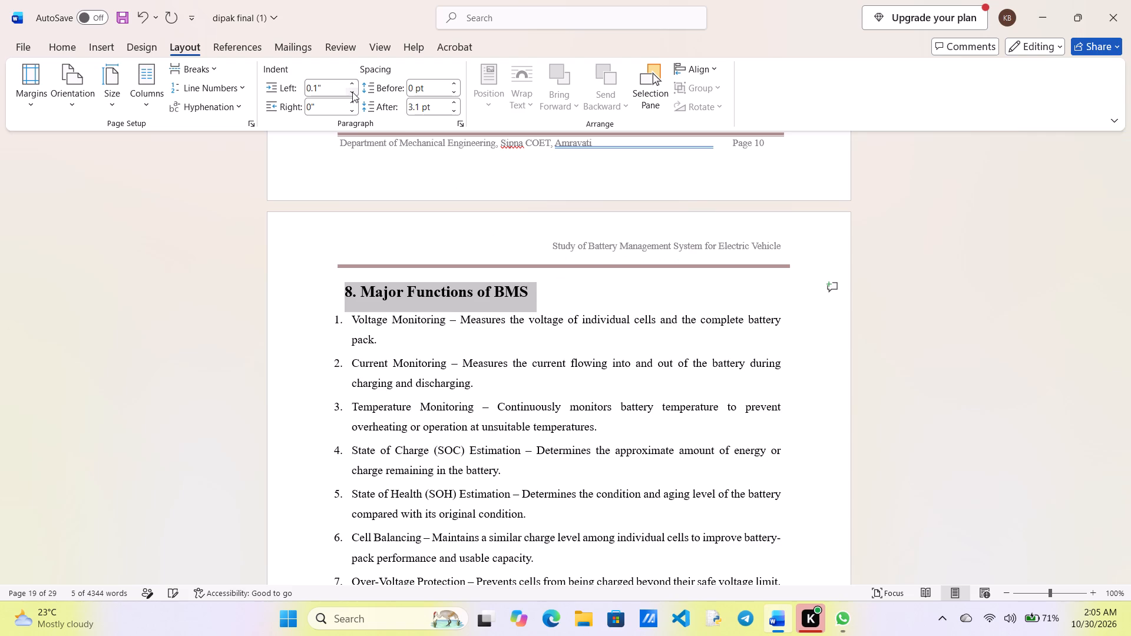
left_click(352, 92)
left_click(352, 92)
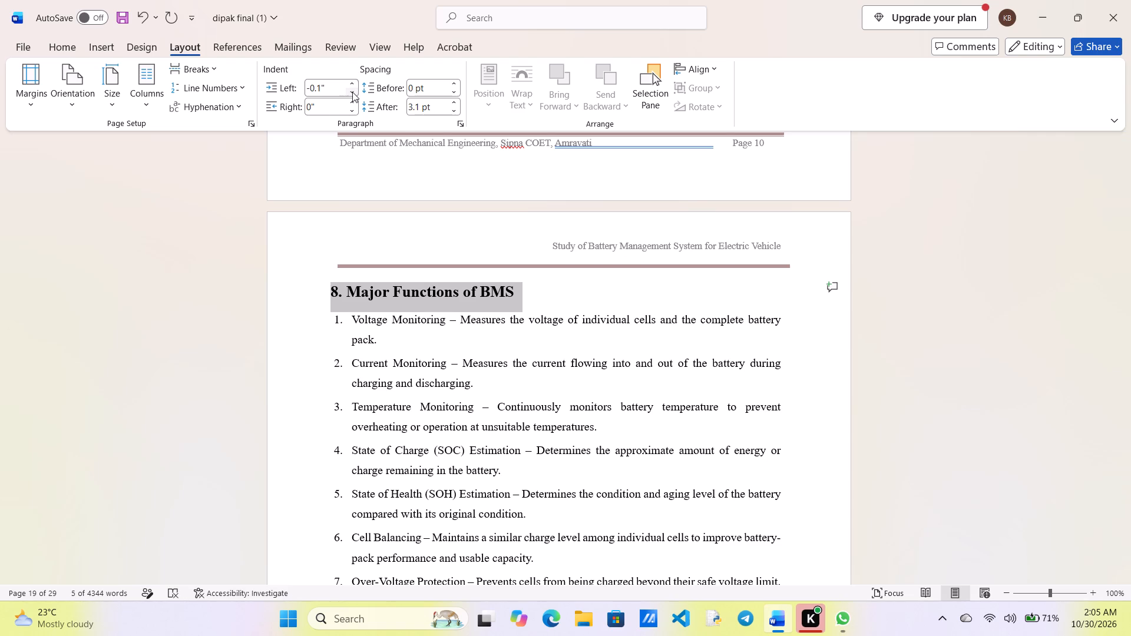
left_click(352, 82)
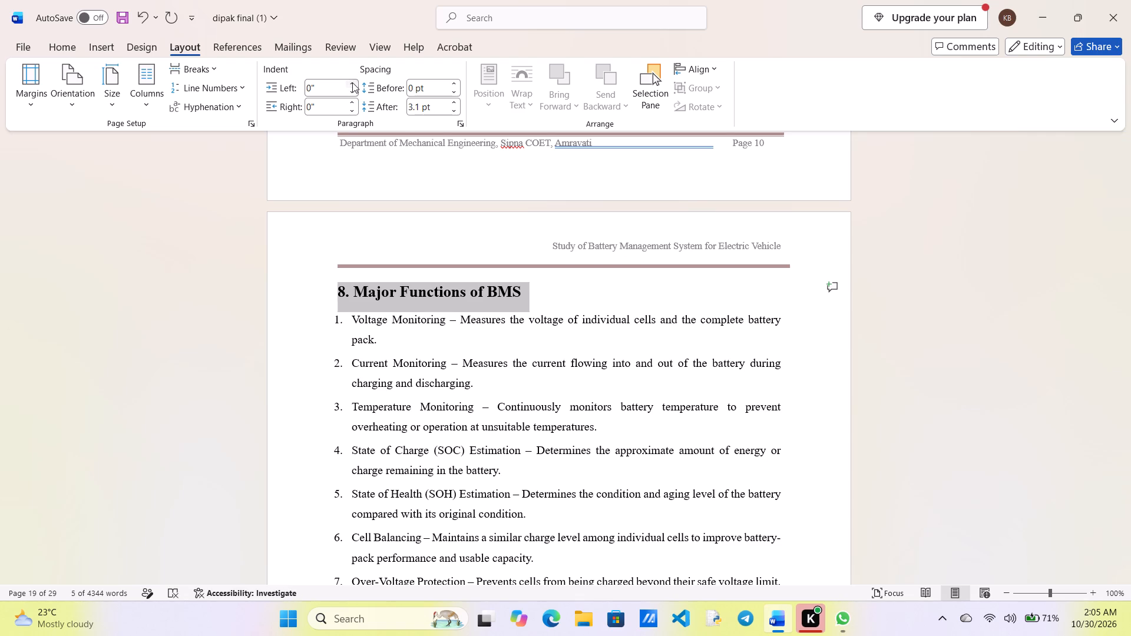
left_click(1076, 306)
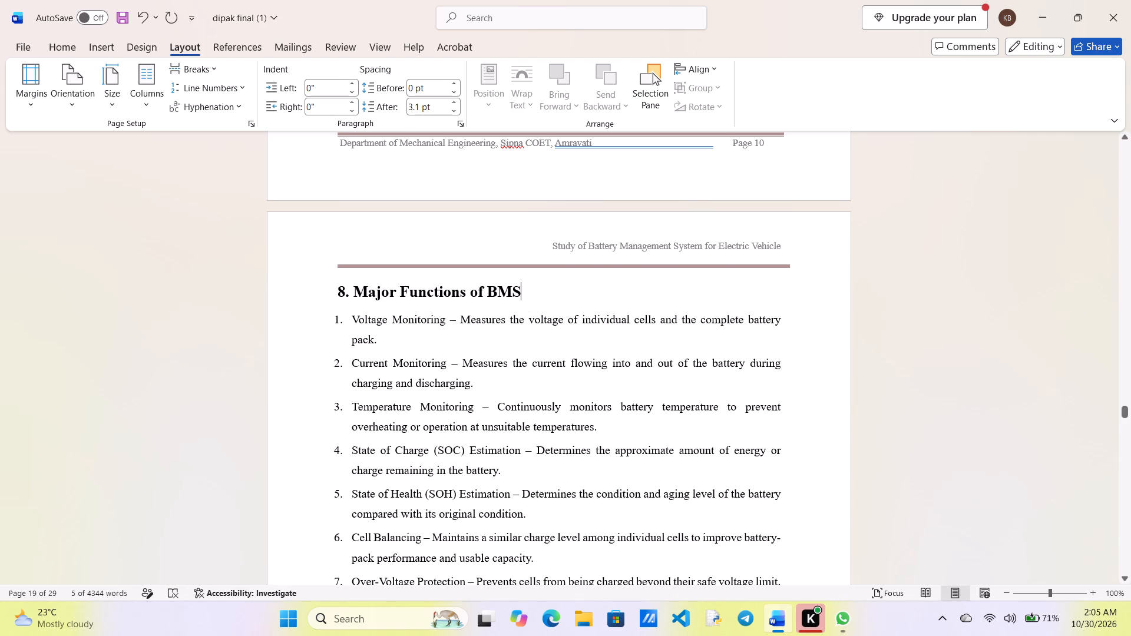
Set the left indent of the 13-item numbered list under Major Functions of BMS to 0".
left_click_drag(332, 320, 558, 483)
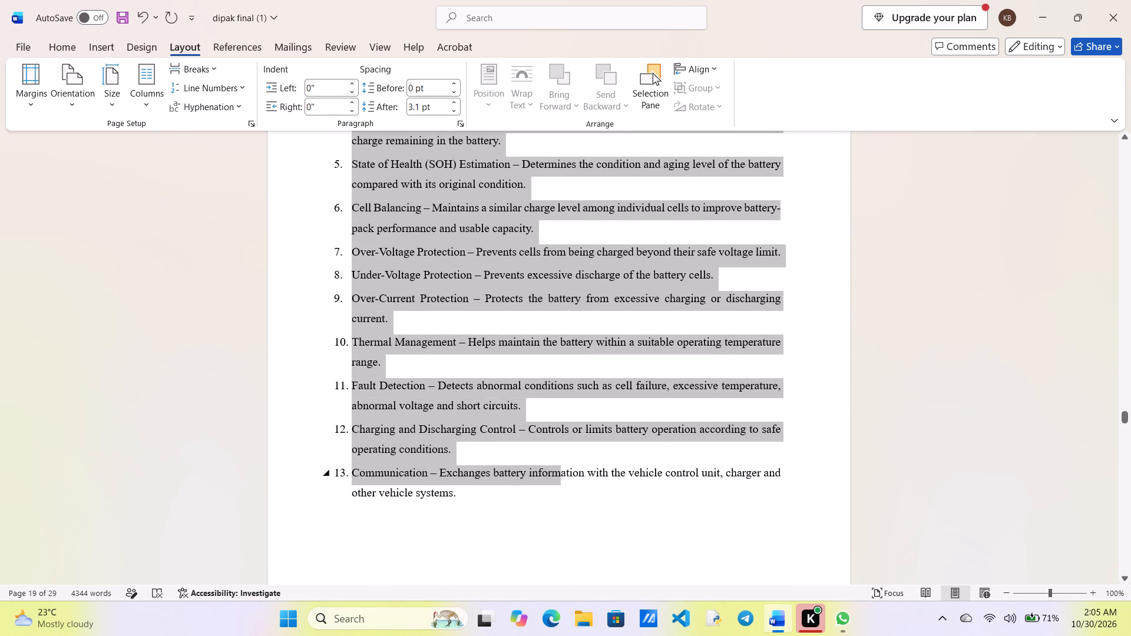
left_click_drag(558, 483, 560, 491)
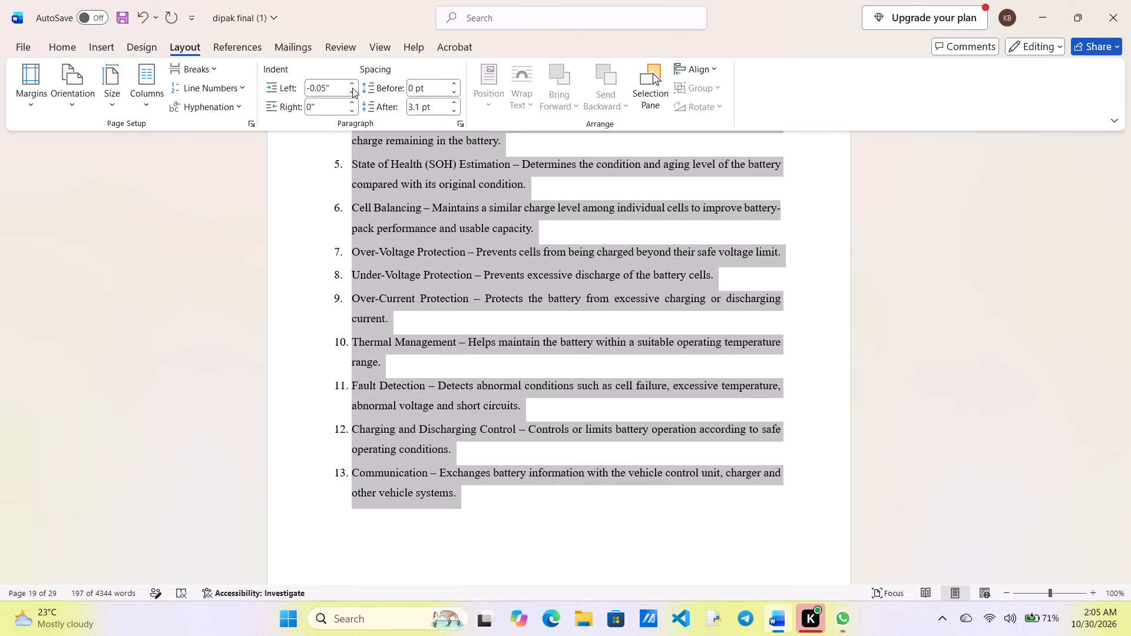
left_click(352, 85)
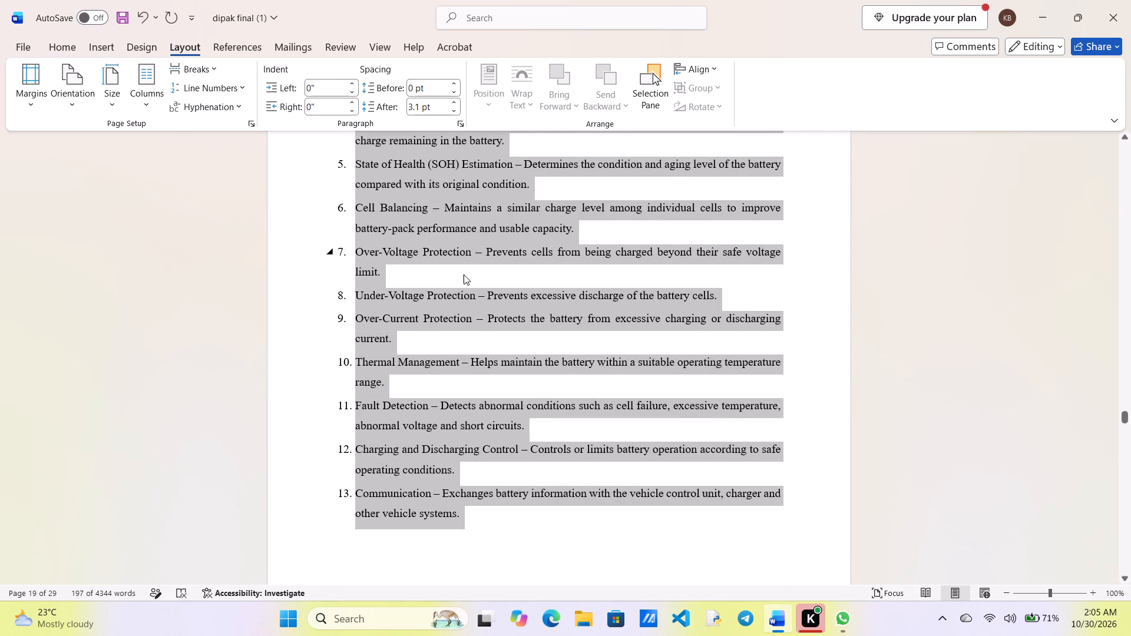
scroll(464, 274, "up", 2)
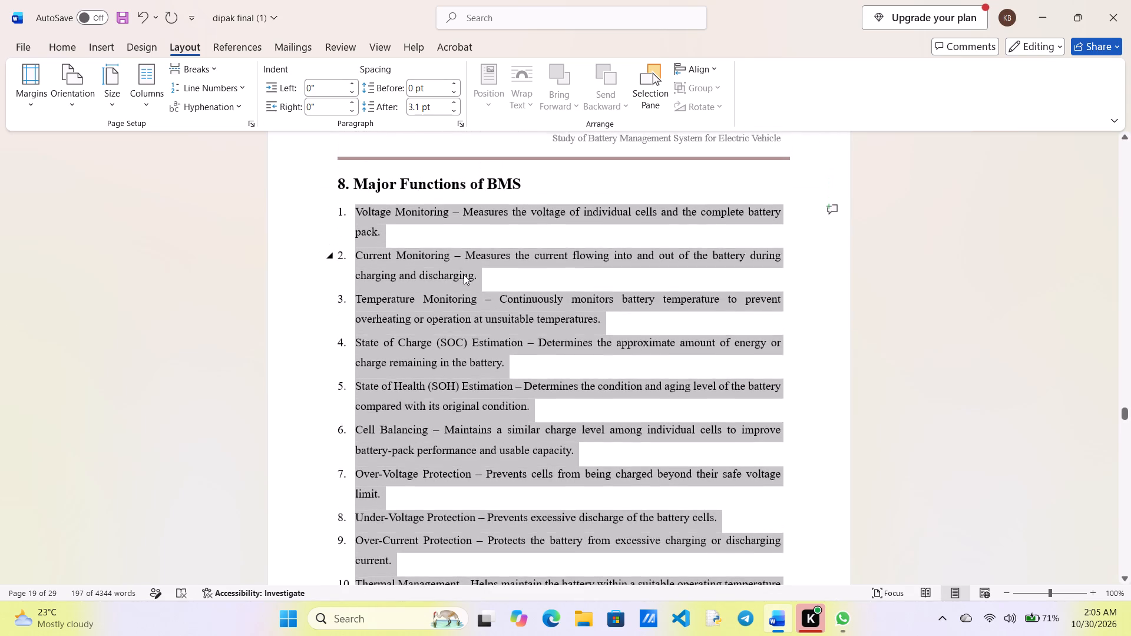
scroll(464, 274, "up", 1)
Align the heading 9. Why is a Battery Management System (BMS) Needed? with its body text and delete the blank lines above it.
scroll(464, 274, "down", 2)
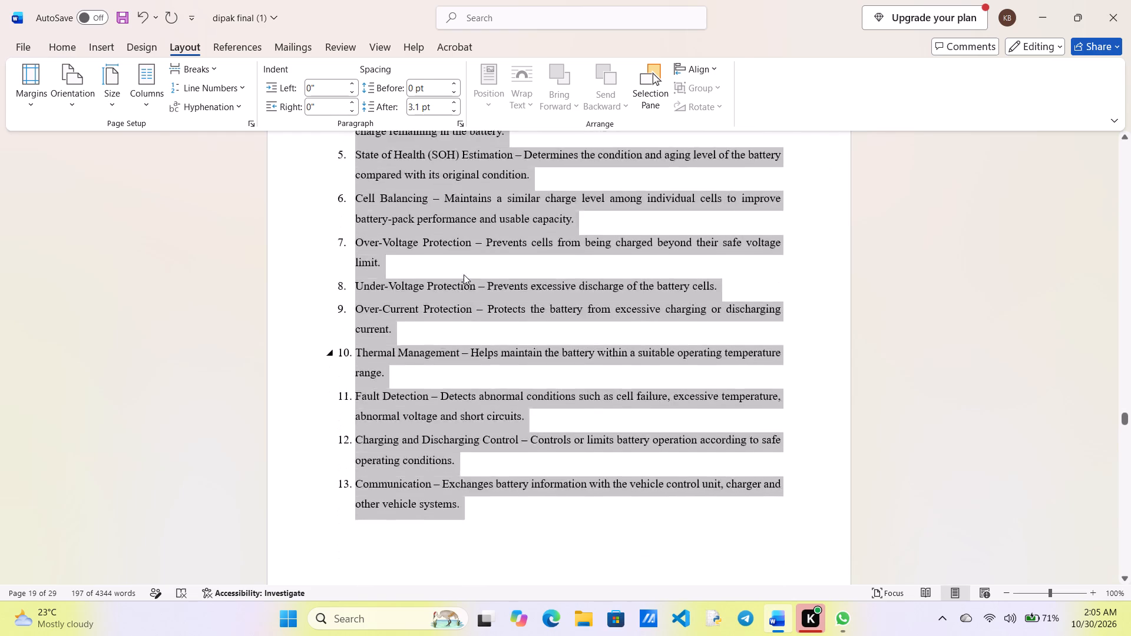
scroll(482, 188, "down", 2)
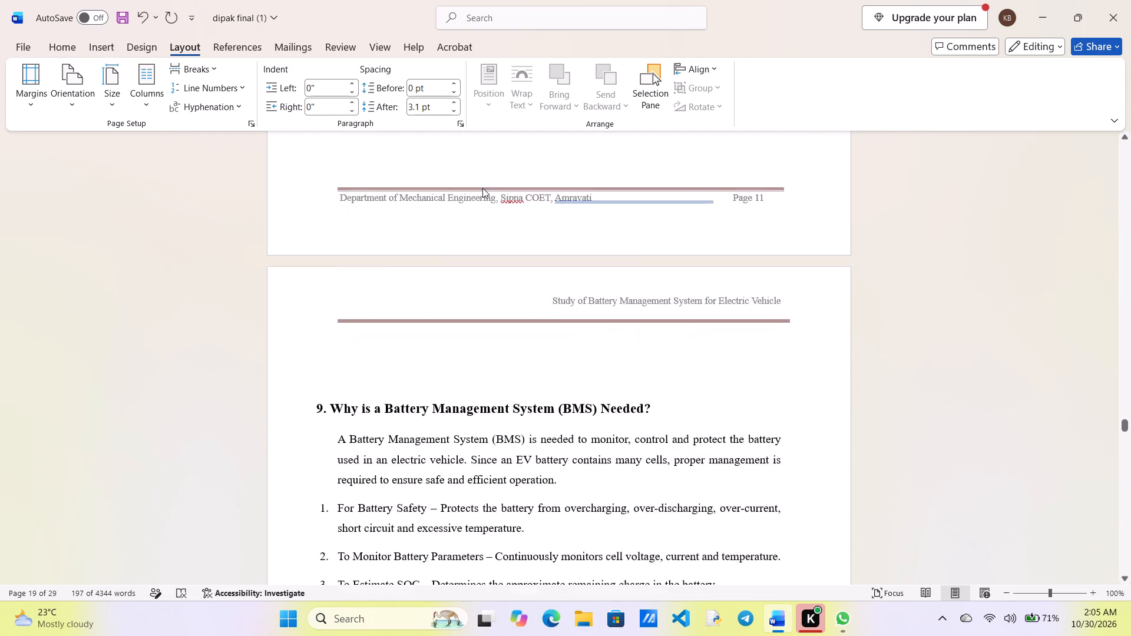
scroll(482, 188, "down", 1)
left_click(379, 249)
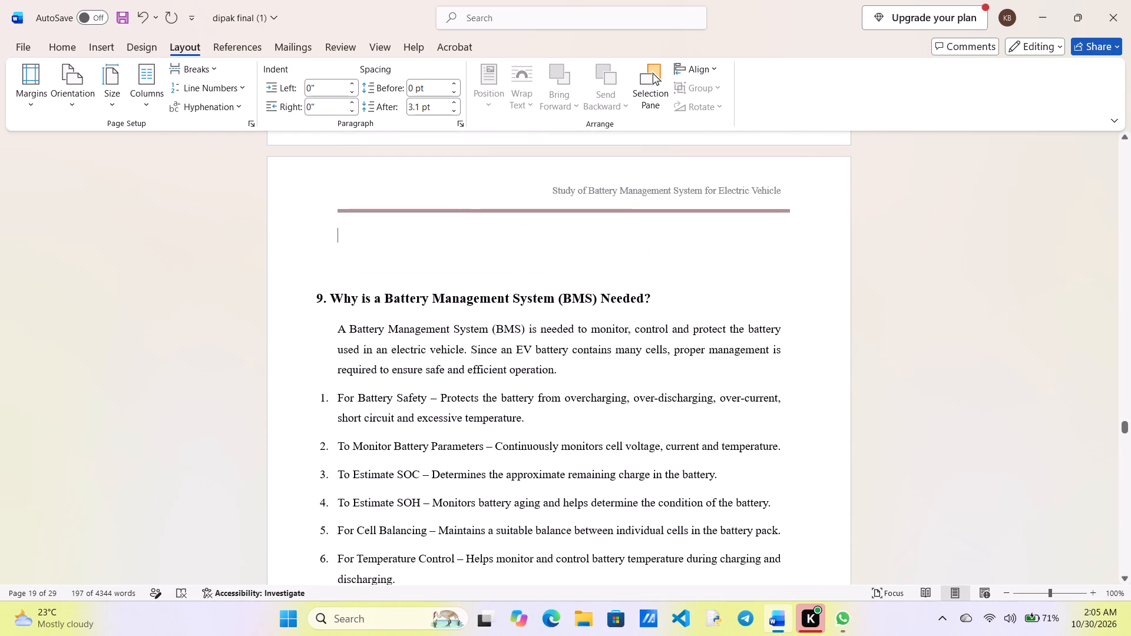
left_click(313, 294)
key("BackSpace")
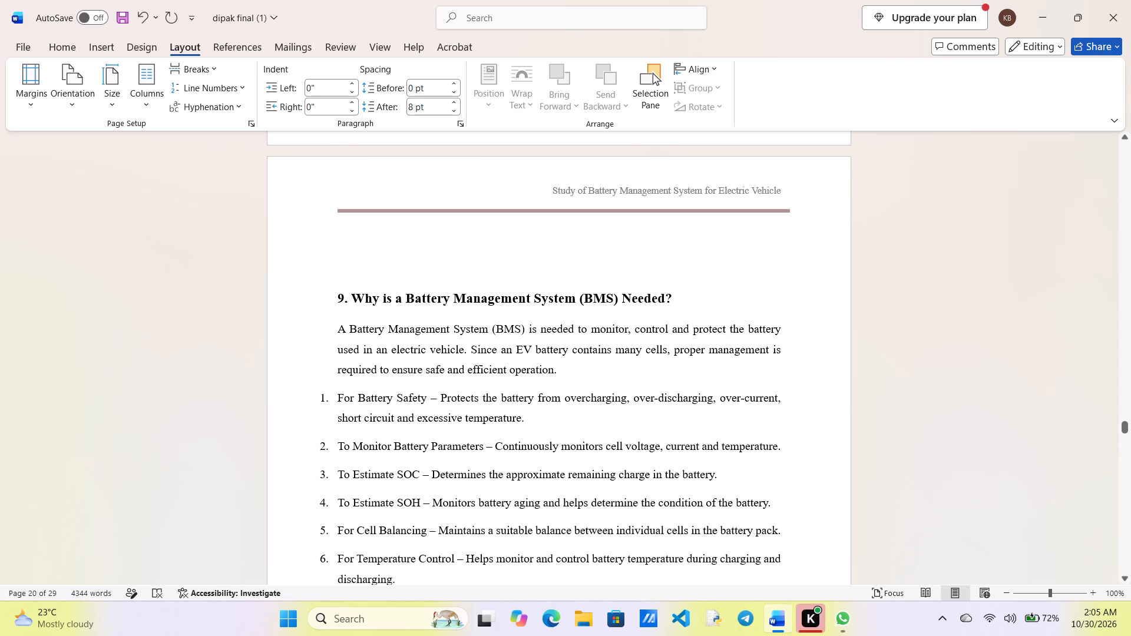
key("BackSpace")
key("BackSpace")
key("BackSpace")
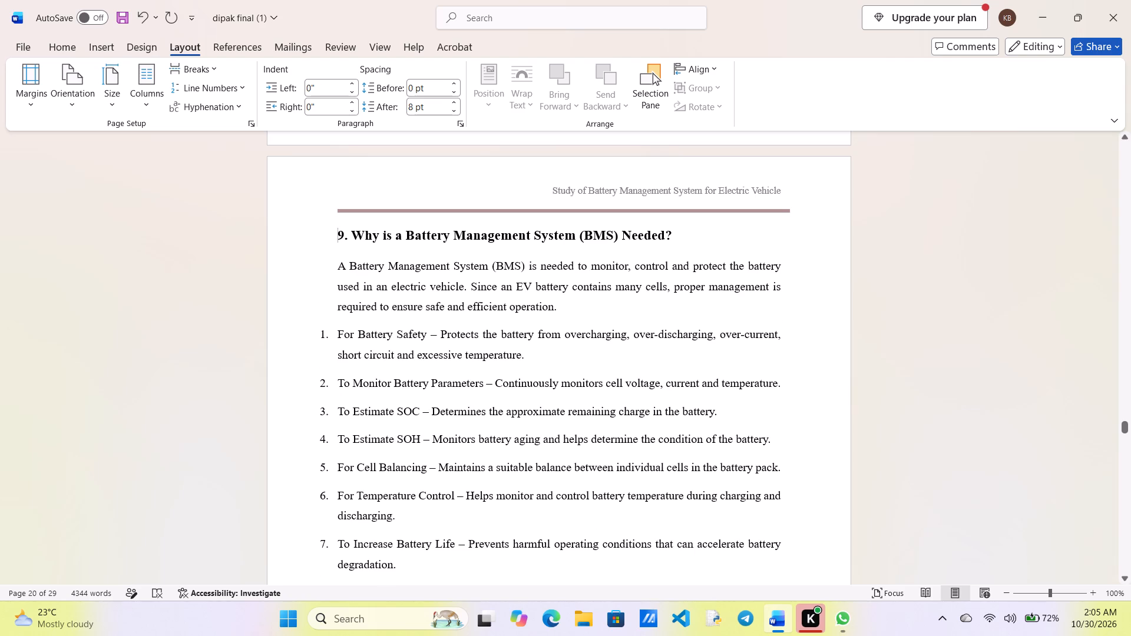
Set the font size of the heading 9. Why is a Battery Management System (BMS) Needed? to 16, matching the section 8 heading.
scroll(361, 279, "up", 5)
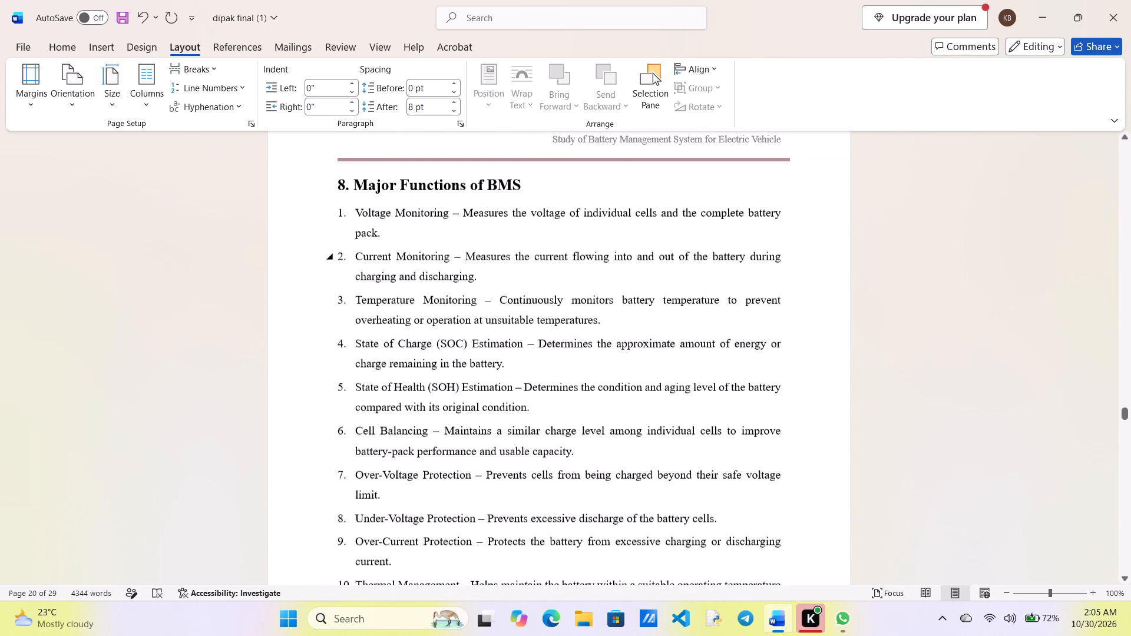
left_click(361, 189)
left_click_drag(361, 189, 391, 196)
left_click(67, 45)
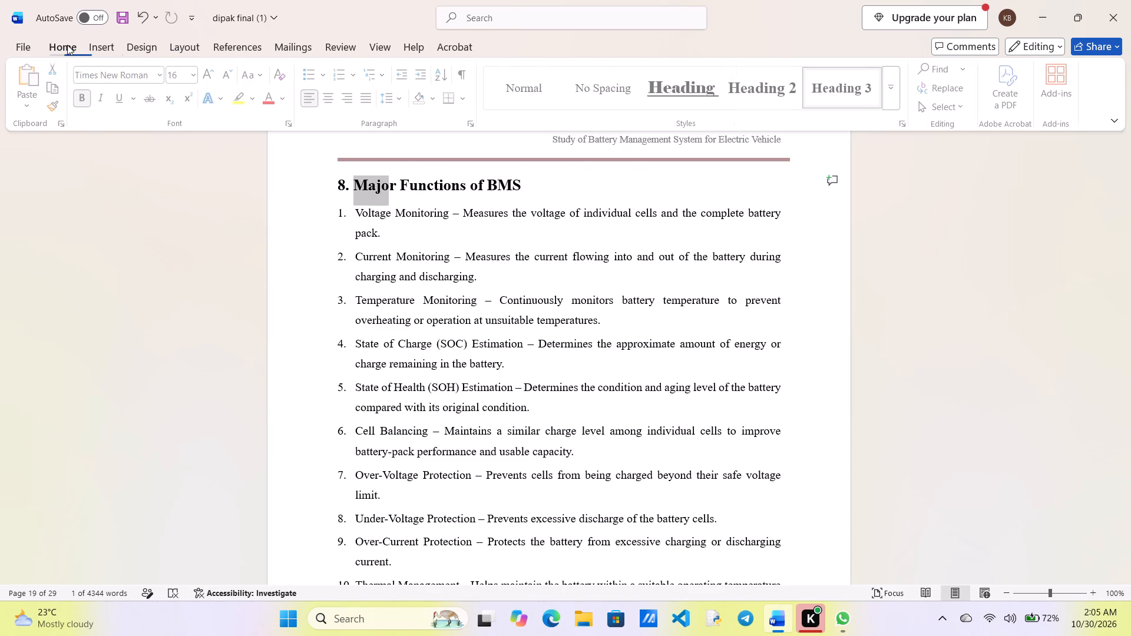
left_click(249, 290)
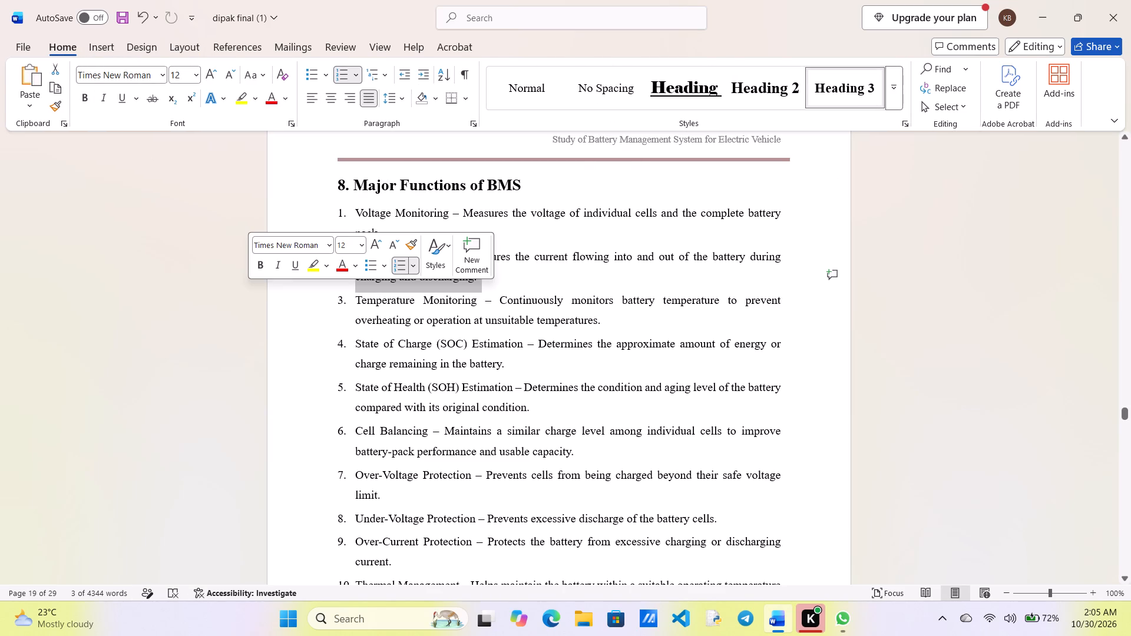
scroll(338, 319, "down", 2)
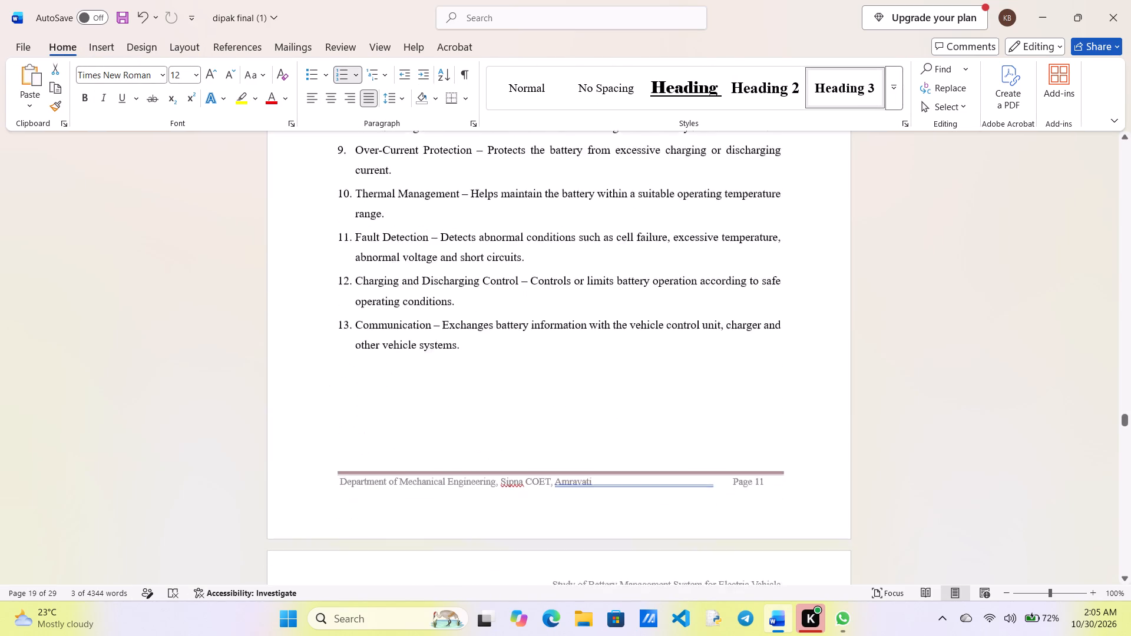
scroll(338, 319, "down", 1)
left_click_drag(340, 408, 655, 417)
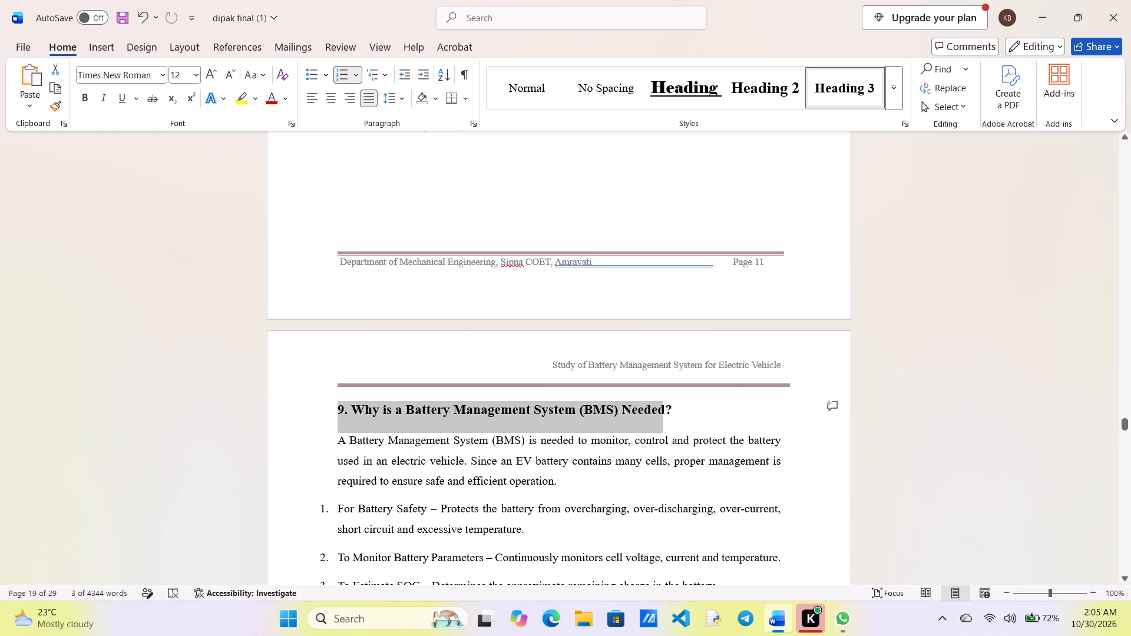
left_click_drag(655, 417, 735, 412)
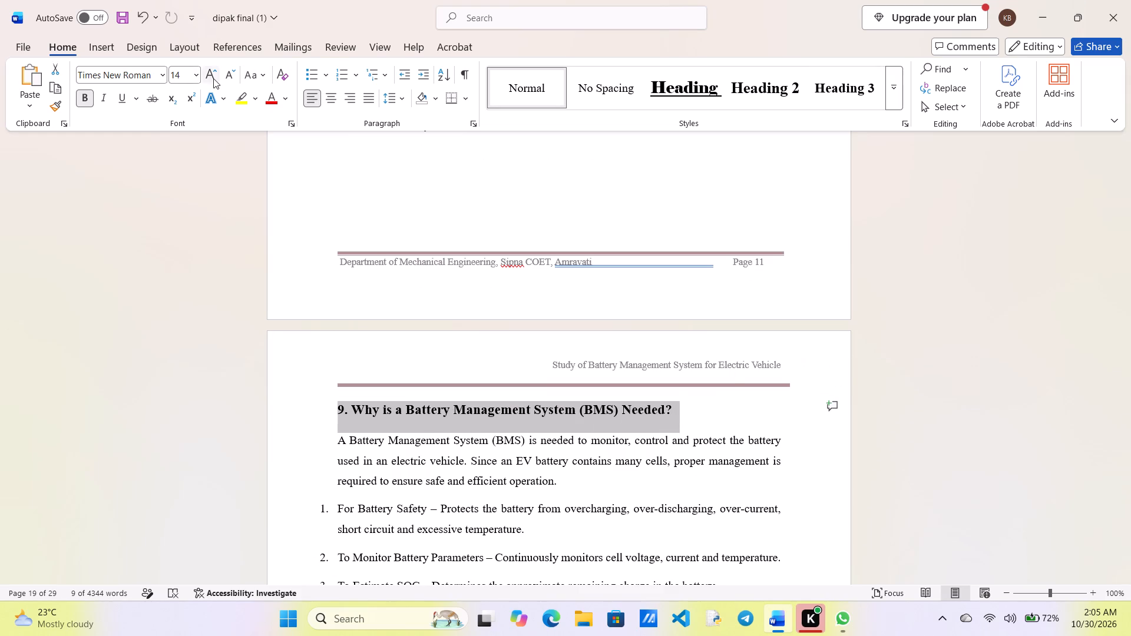
left_click(214, 74)
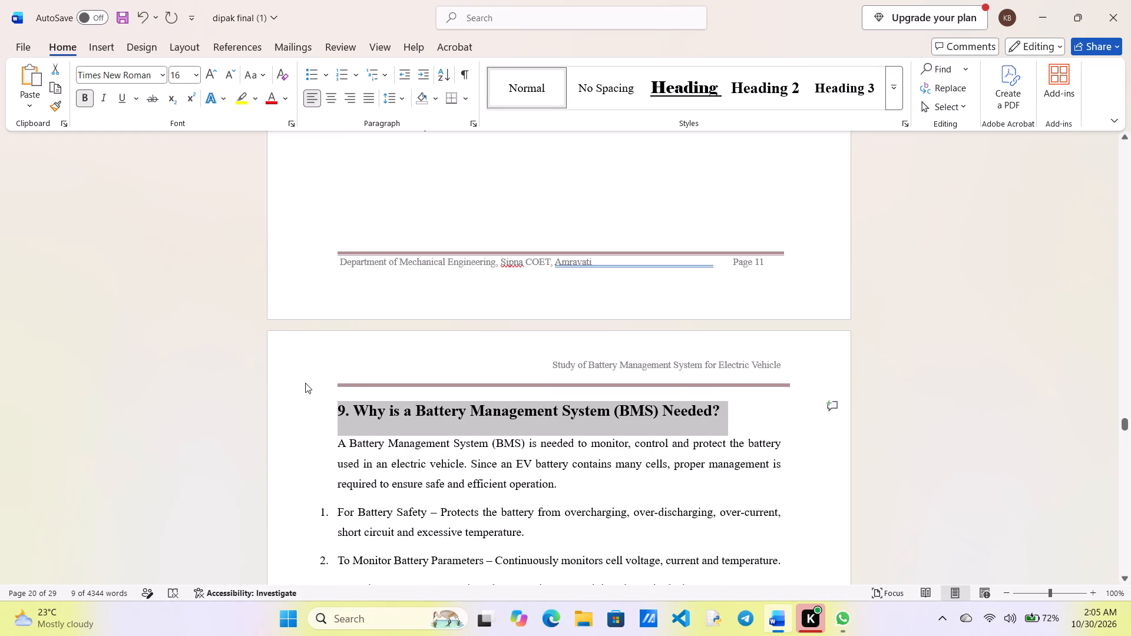
Set the left indent of section 9's introductory paragraph, 11-item numbered list and closing lines to 0.2", leaving out the heading.
scroll(305, 383, "down", 1)
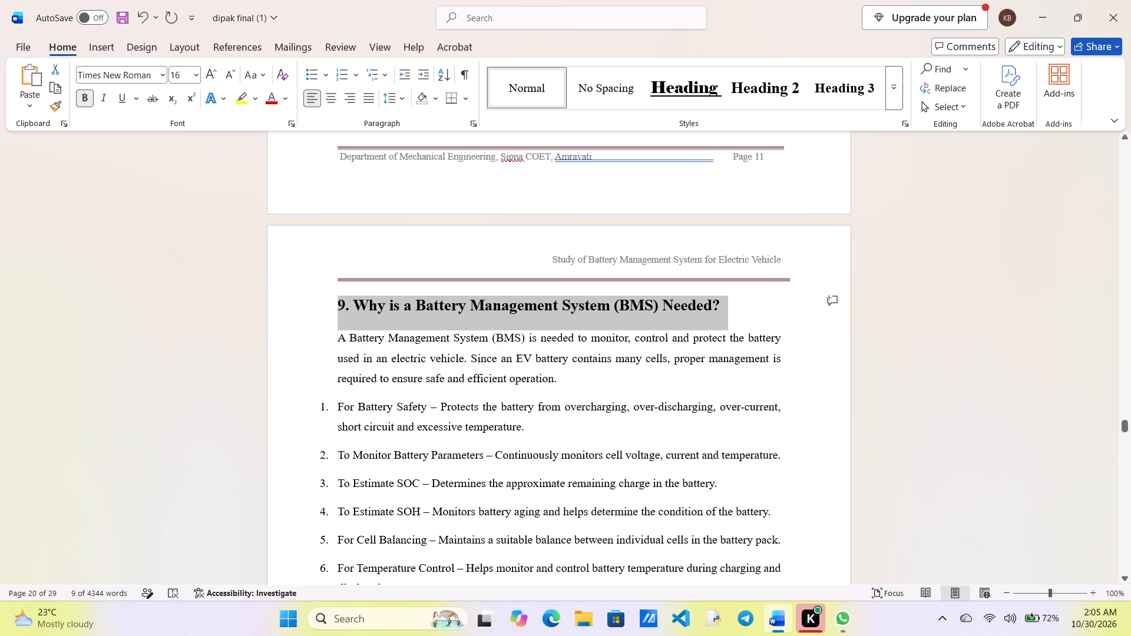
left_click_drag(337, 399, 421, 573)
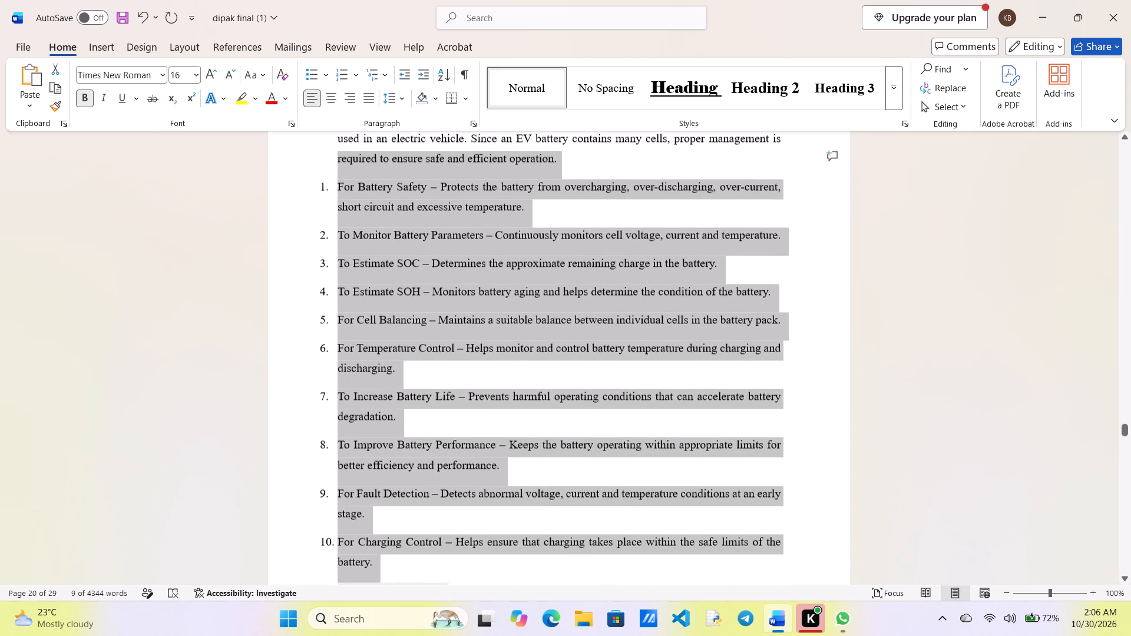
left_click_drag(421, 573, 436, 418)
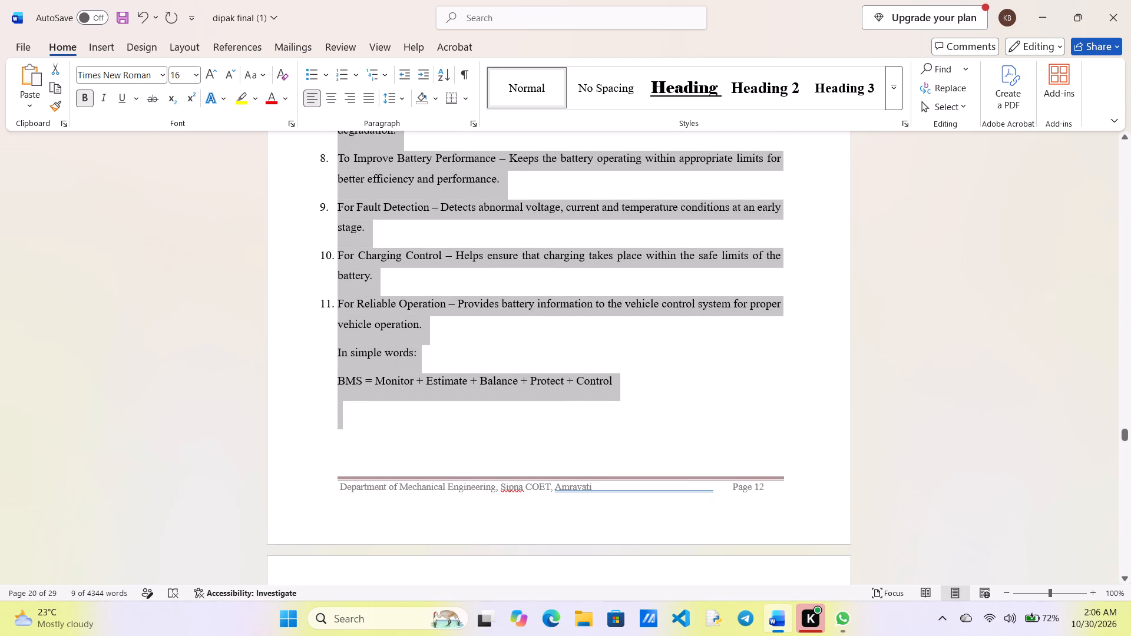
left_click_drag(436, 418, 432, 405)
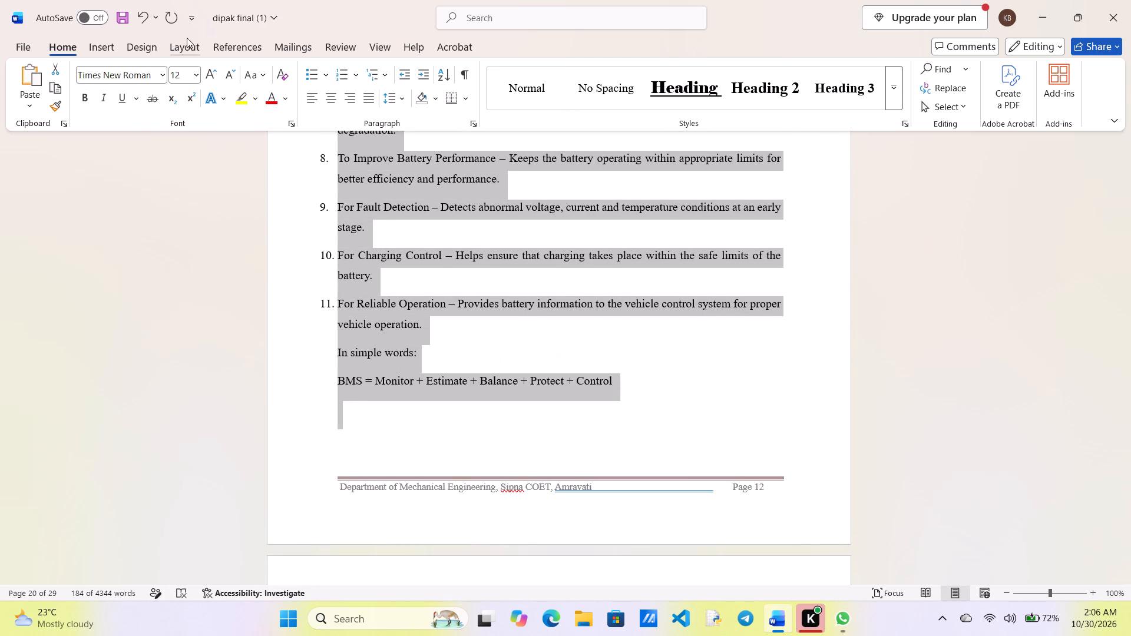
left_click(184, 45)
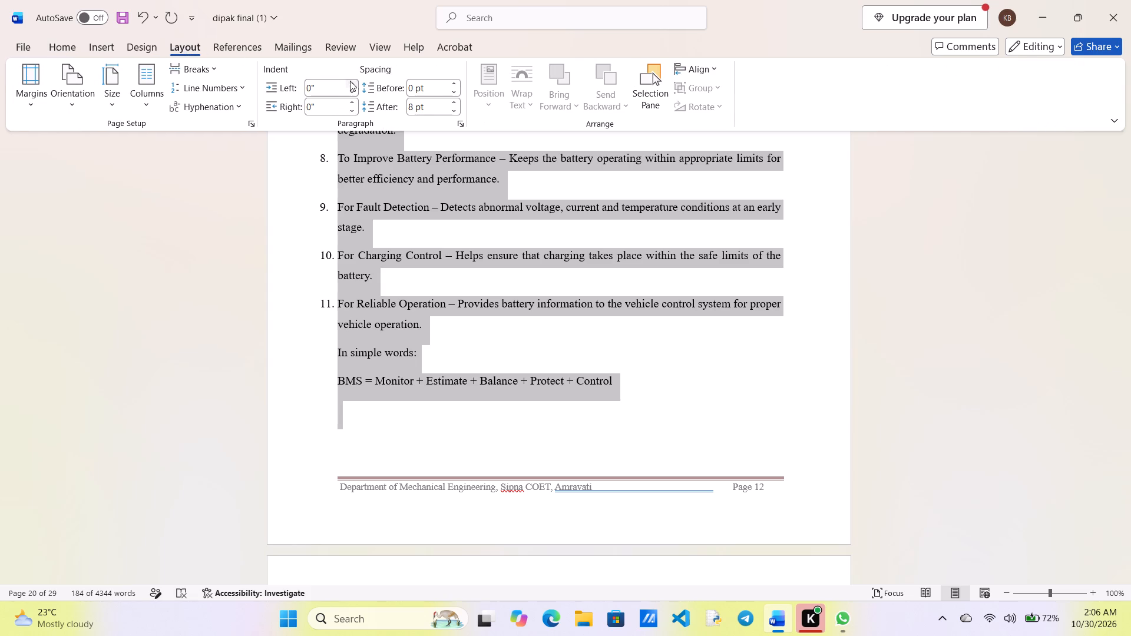
left_click(353, 83)
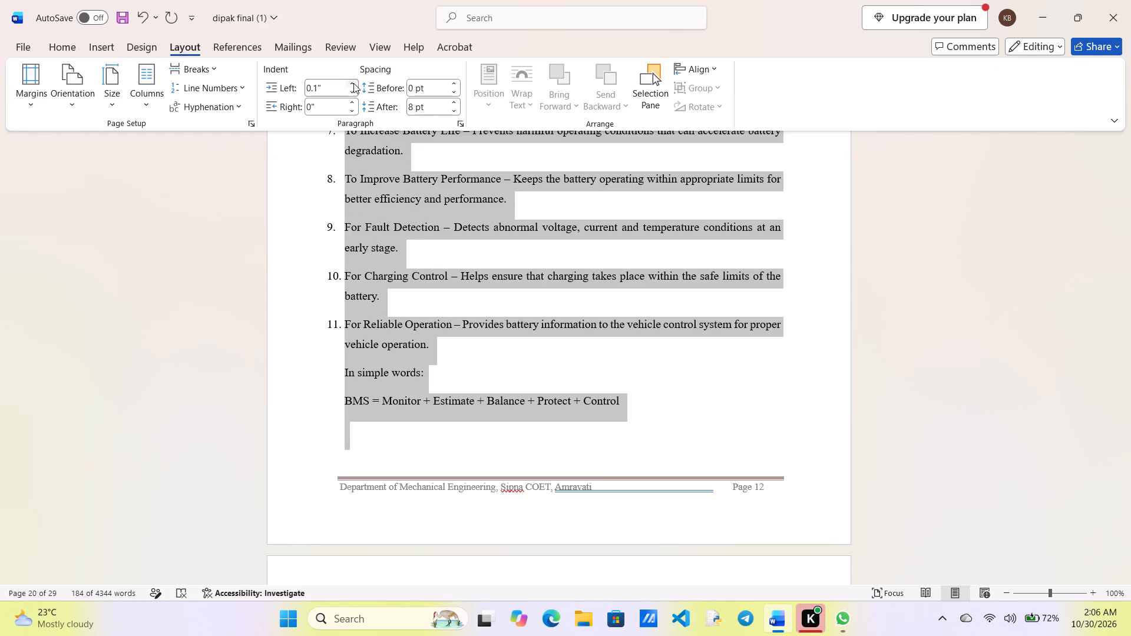
scroll(423, 241, "up", 3)
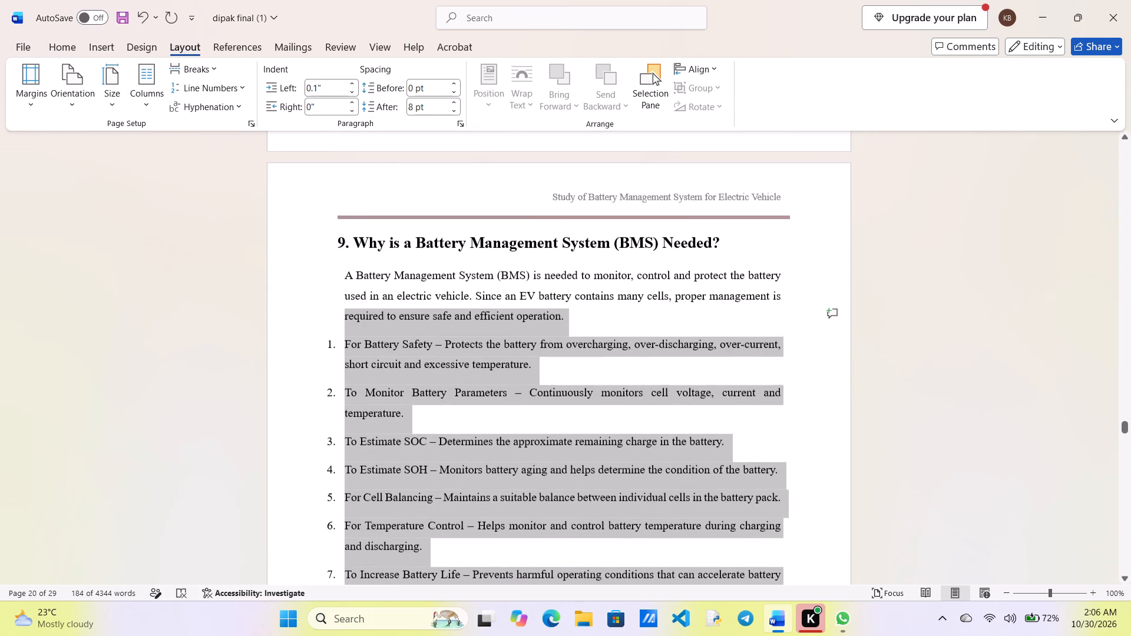
left_click(351, 83)
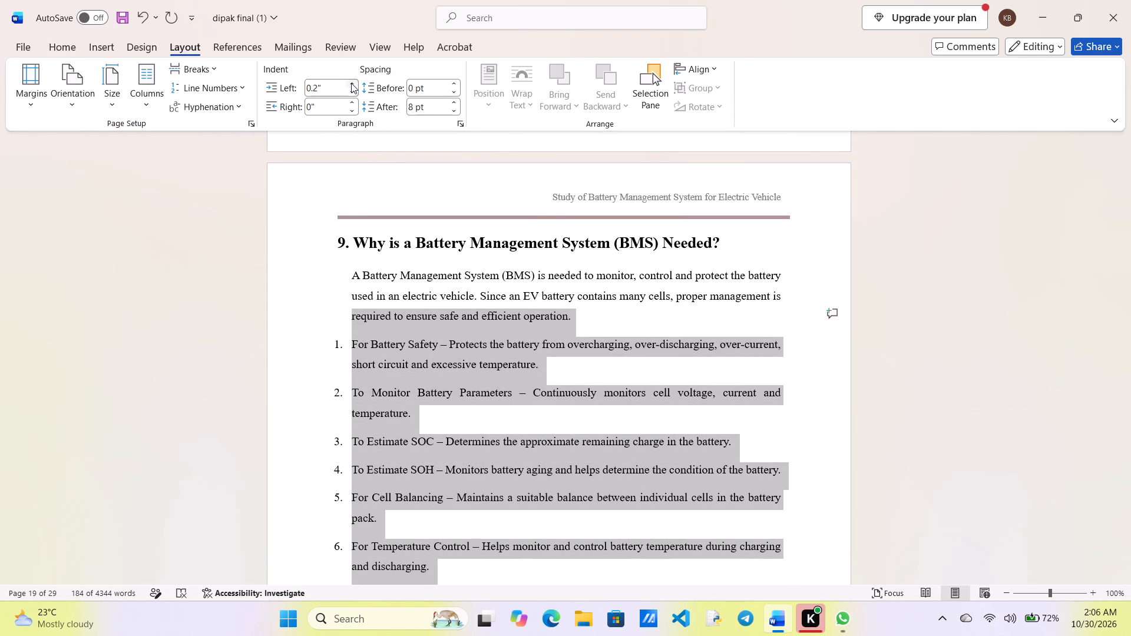
left_click(351, 83)
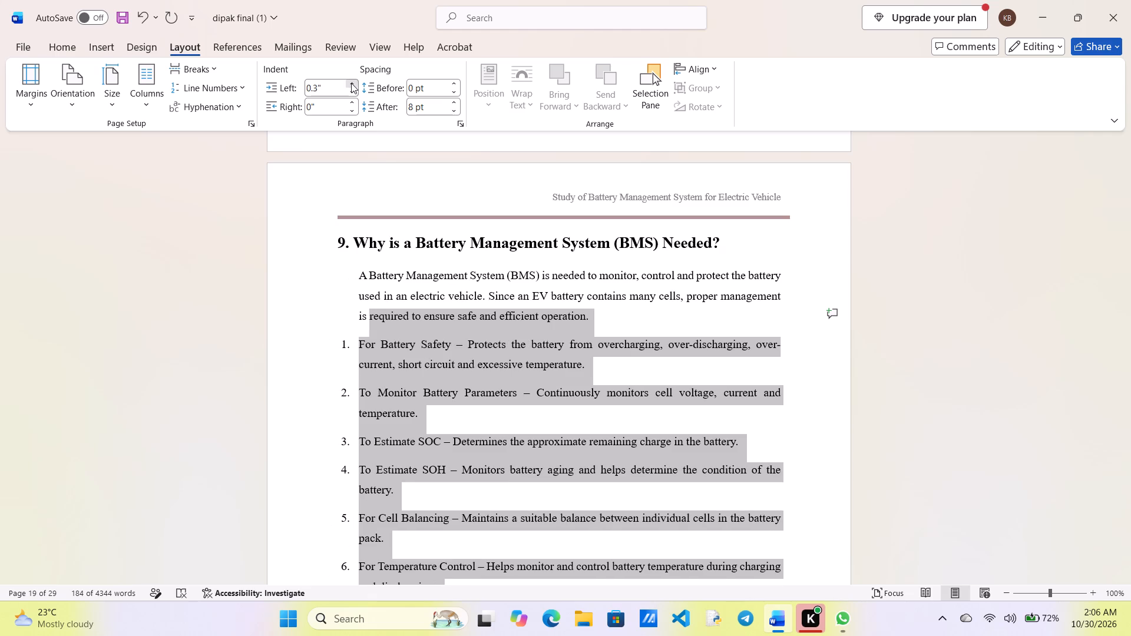
left_click(355, 92)
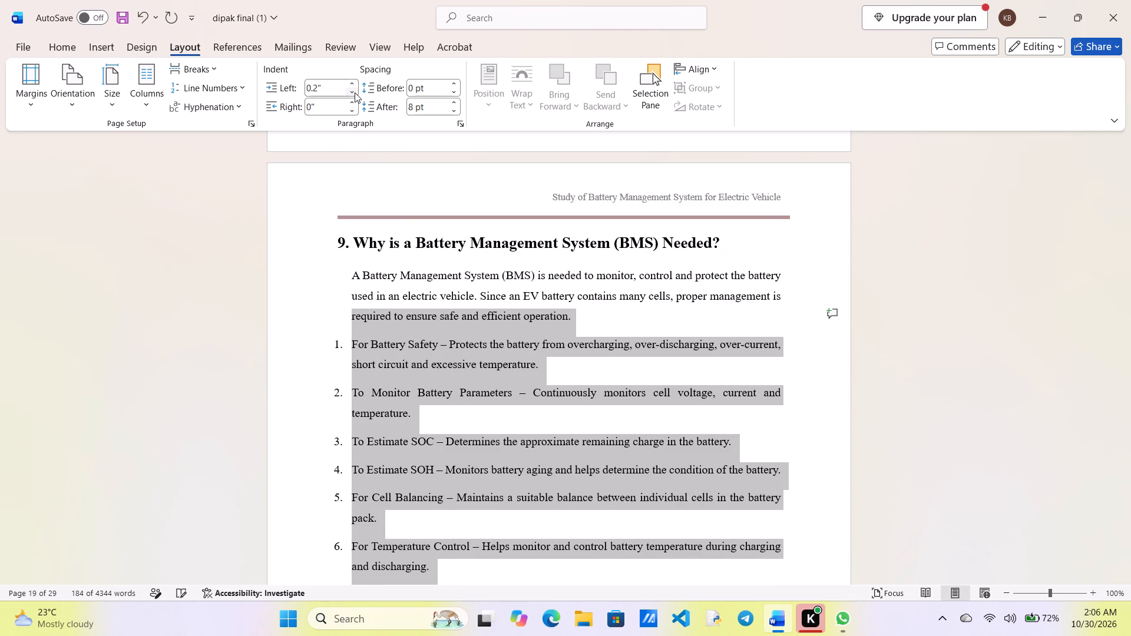
left_click(862, 335)
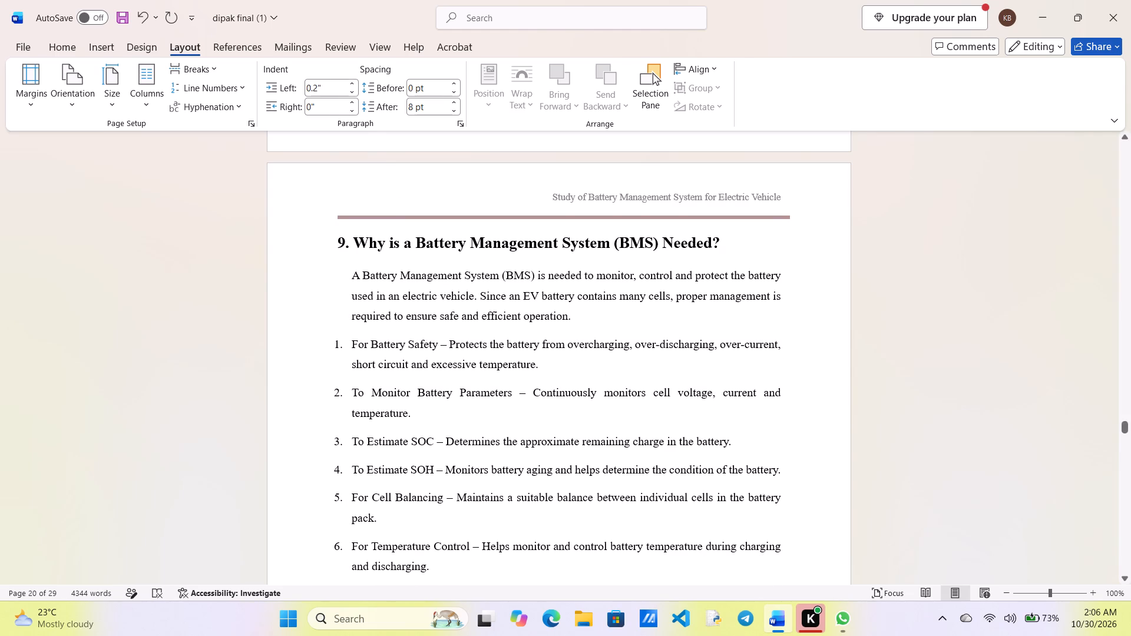
Set the left indent of the heading 10. Battery Thermal Management System (BTMS) and its 14-item numbered list to 0.2".
scroll(338, 347, "up", 1)
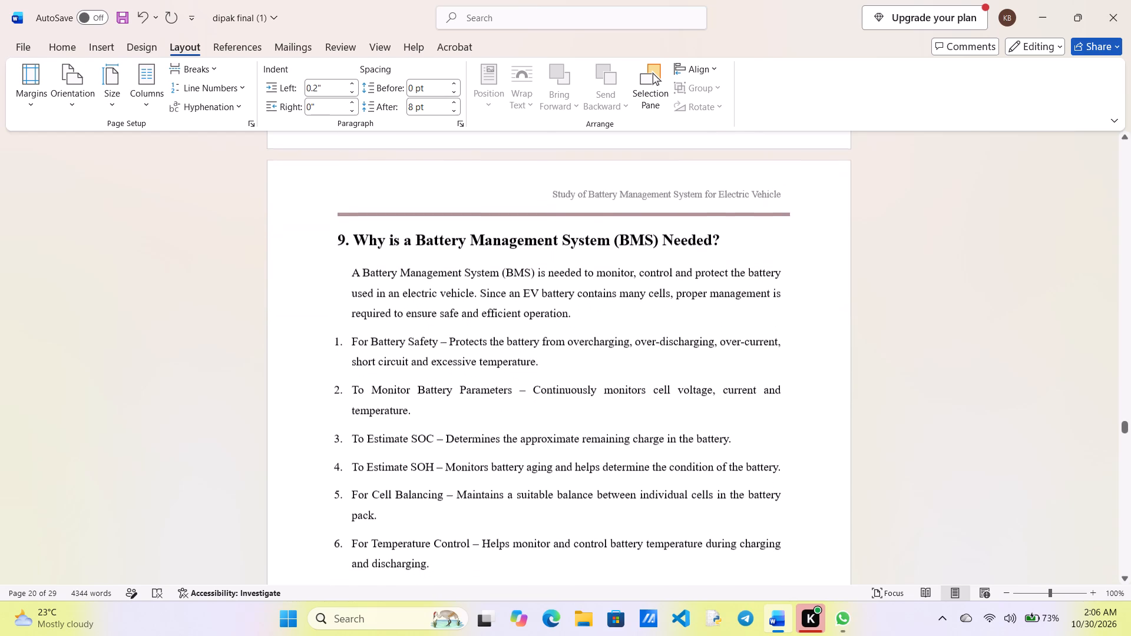
scroll(338, 347, "down", 4)
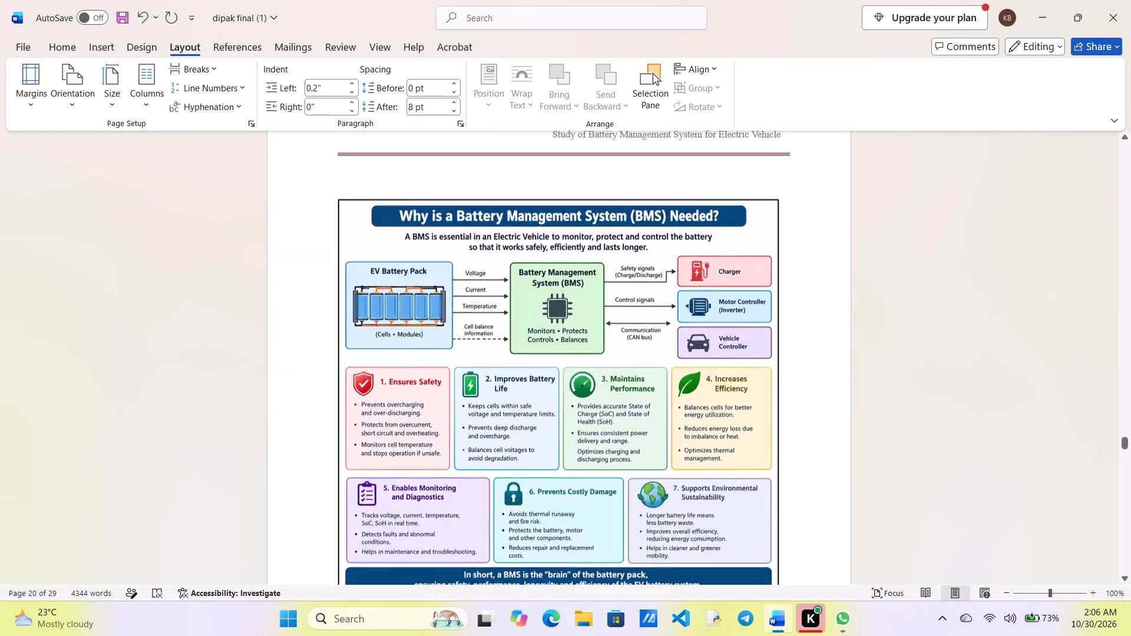
scroll(338, 347, "down", 5)
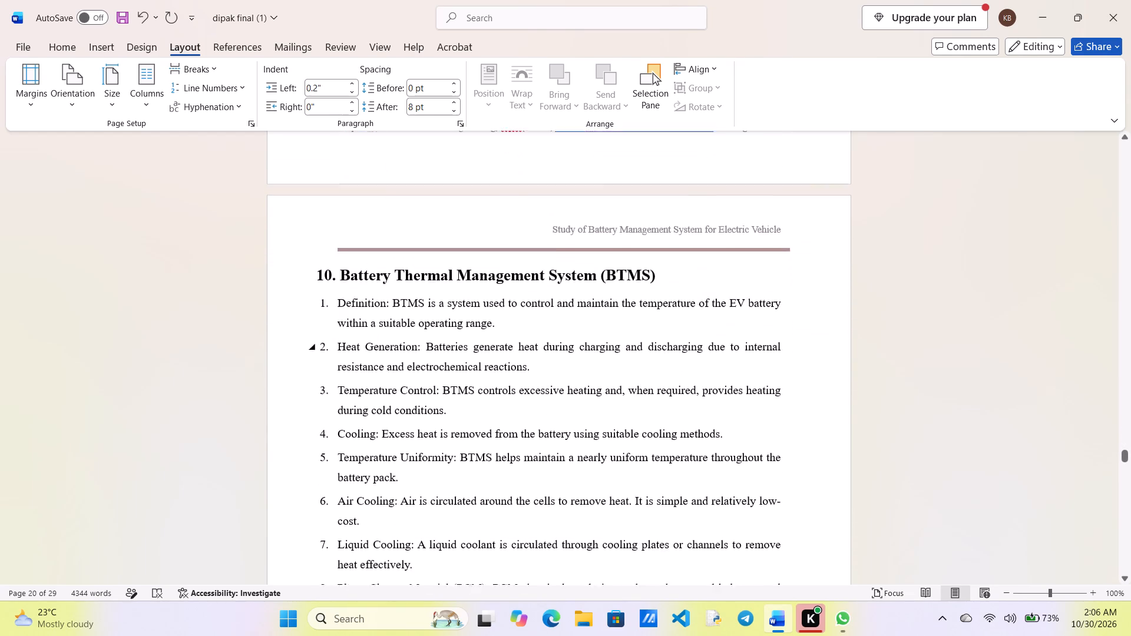
left_click_drag(318, 269, 433, 555)
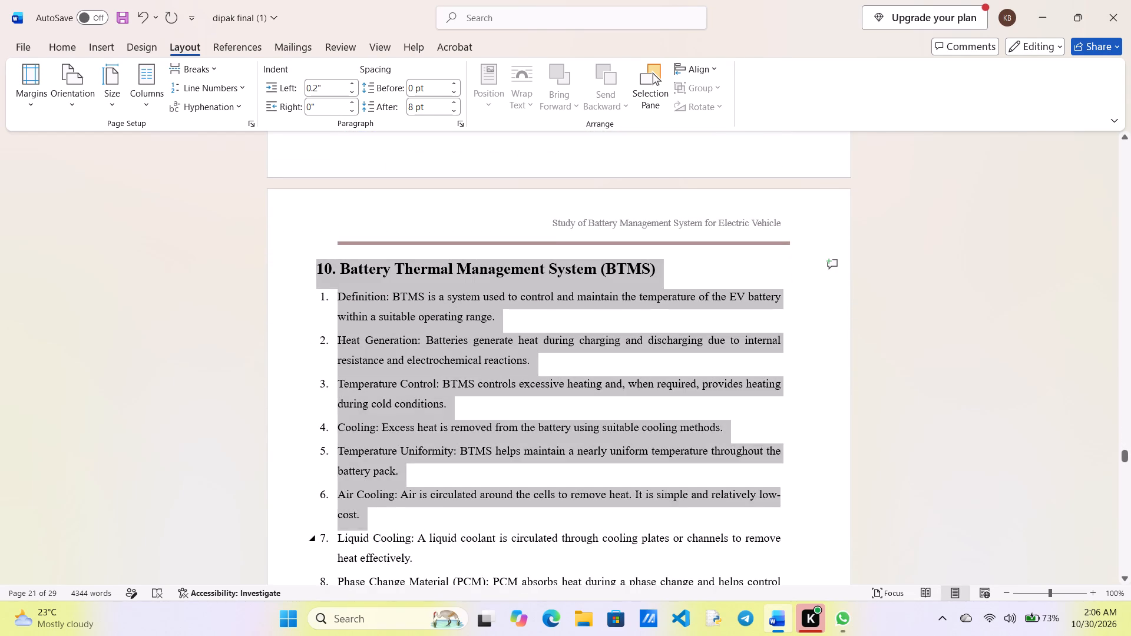
left_click_drag(433, 555, 427, 499)
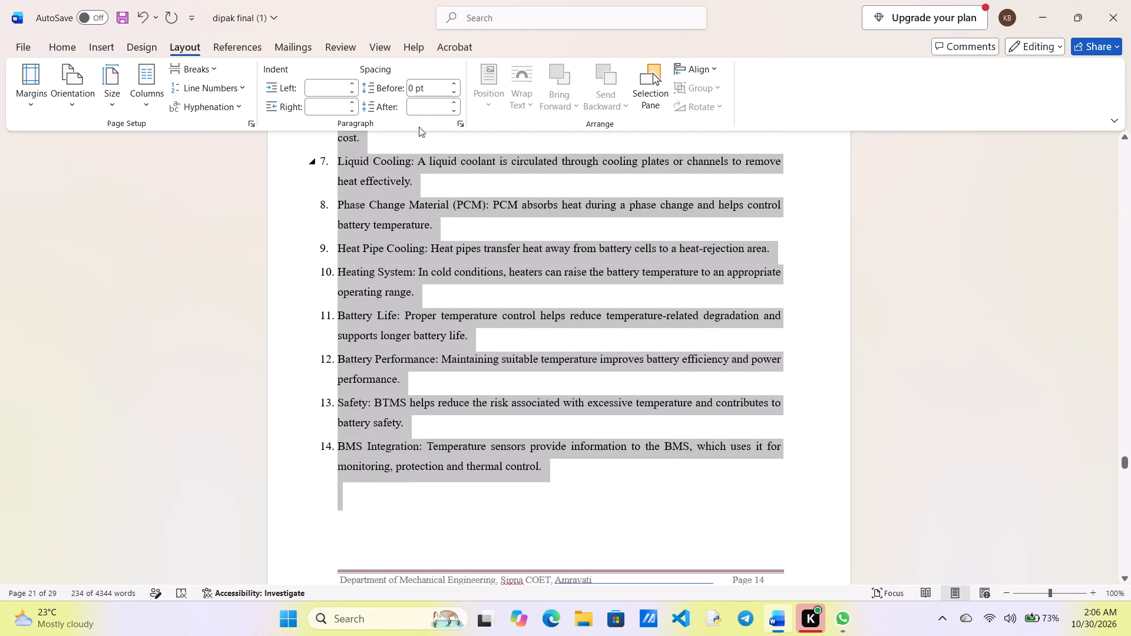
left_click(353, 81)
left_click(353, 81)
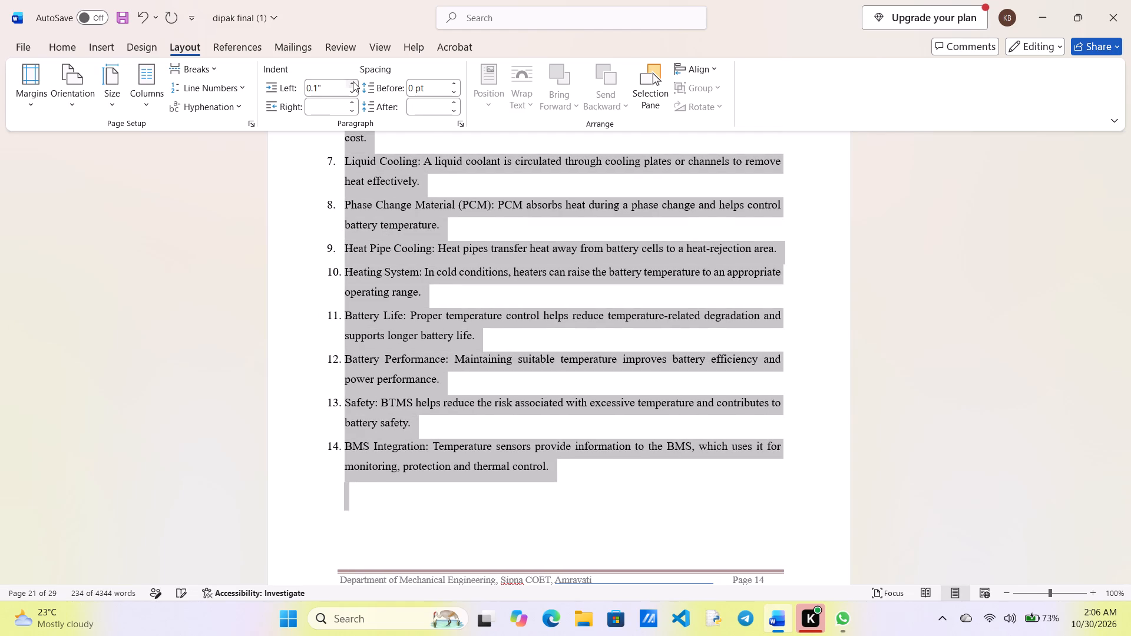
scroll(439, 285, "up", 3)
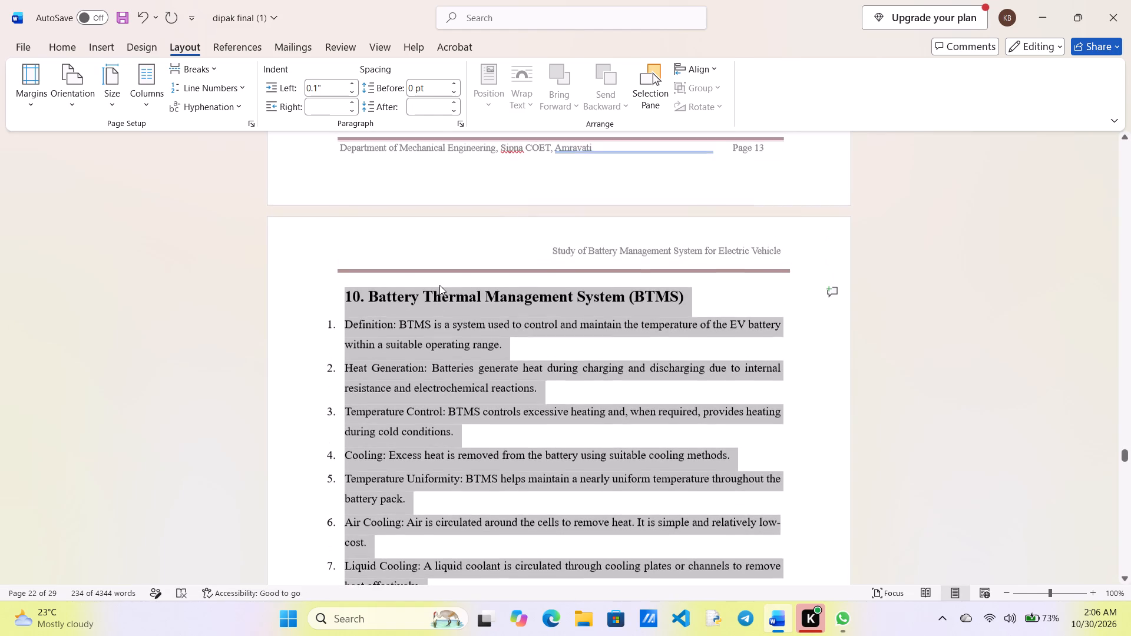
left_click(350, 85)
left_click(170, 327)
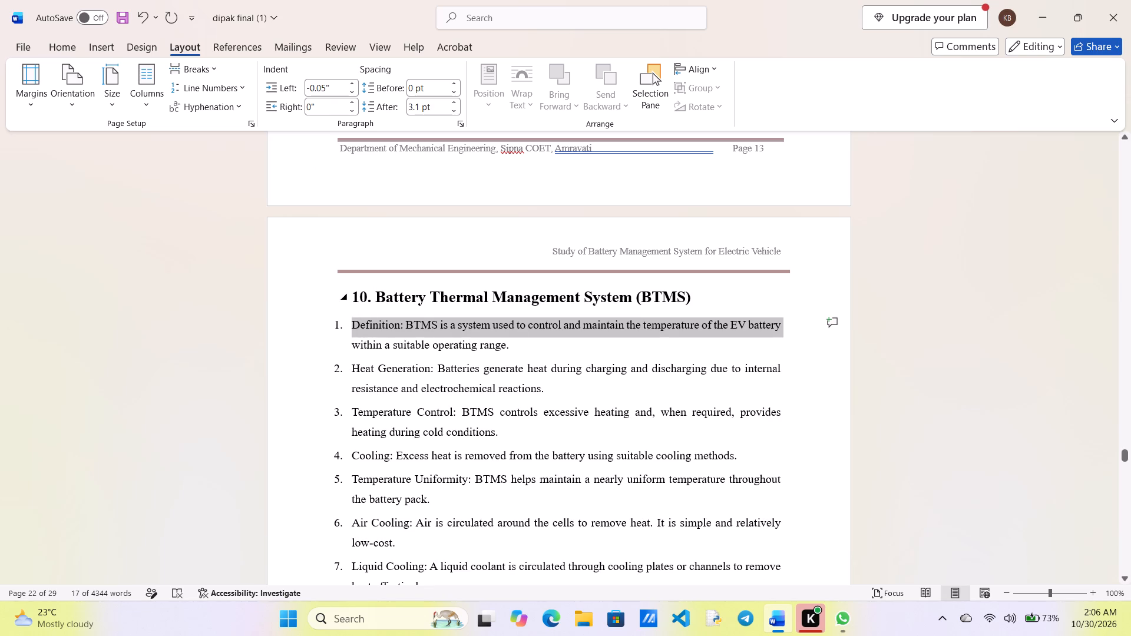
Set the left indent of the heading 10. Battery Thermal Management System (BTMS) alone to -0.1".
left_click_drag(691, 290, 293, 291)
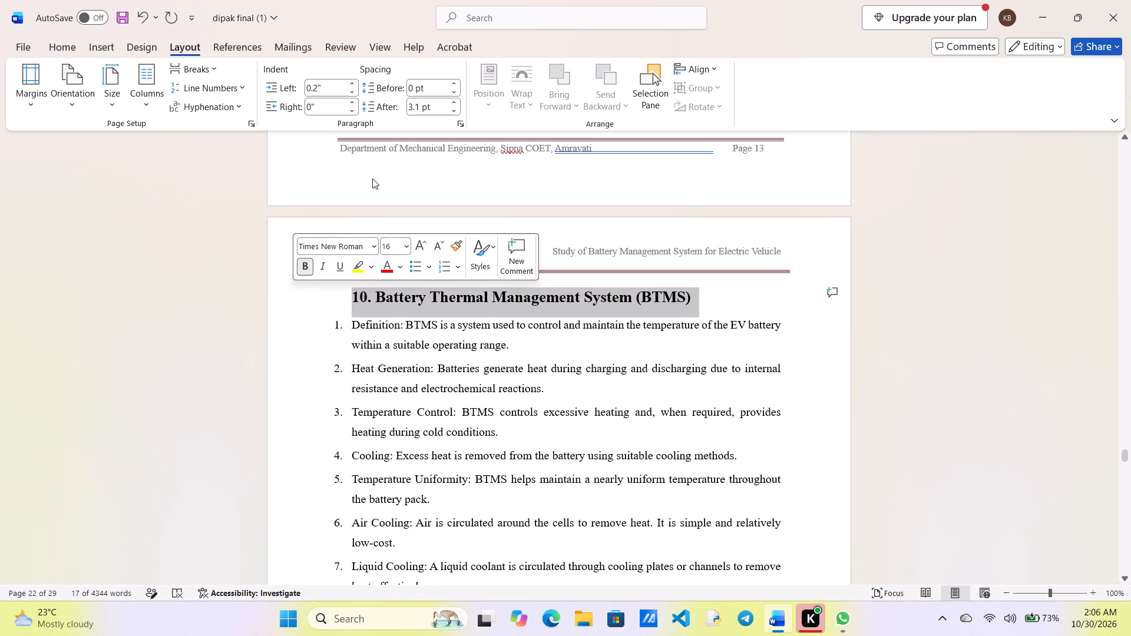
left_click(353, 95)
left_click(353, 95)
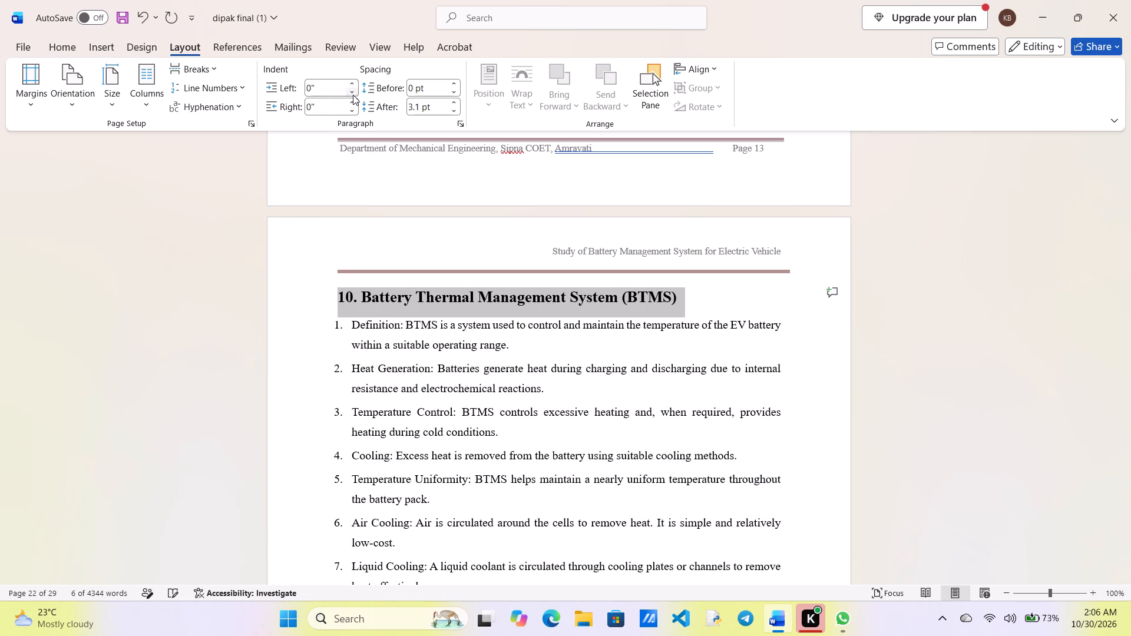
left_click(353, 95)
left_click(976, 303)
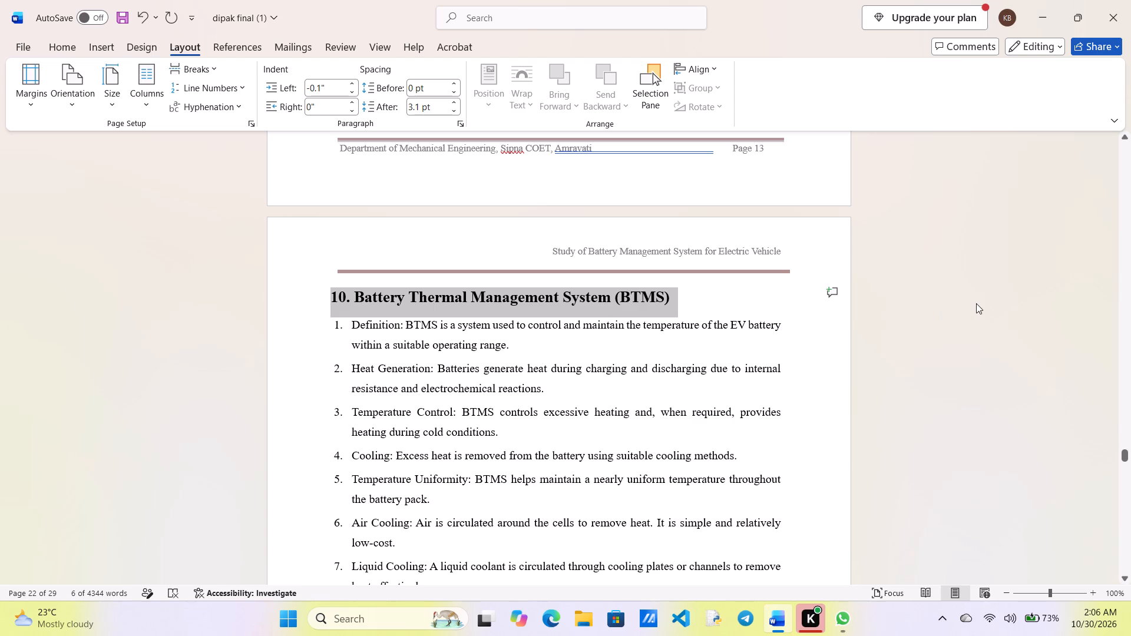
Shift the header's horizontal line on the 1. INTRODUCTION page slightly to the left and return to the body text.
scroll(719, 363, "down", 4)
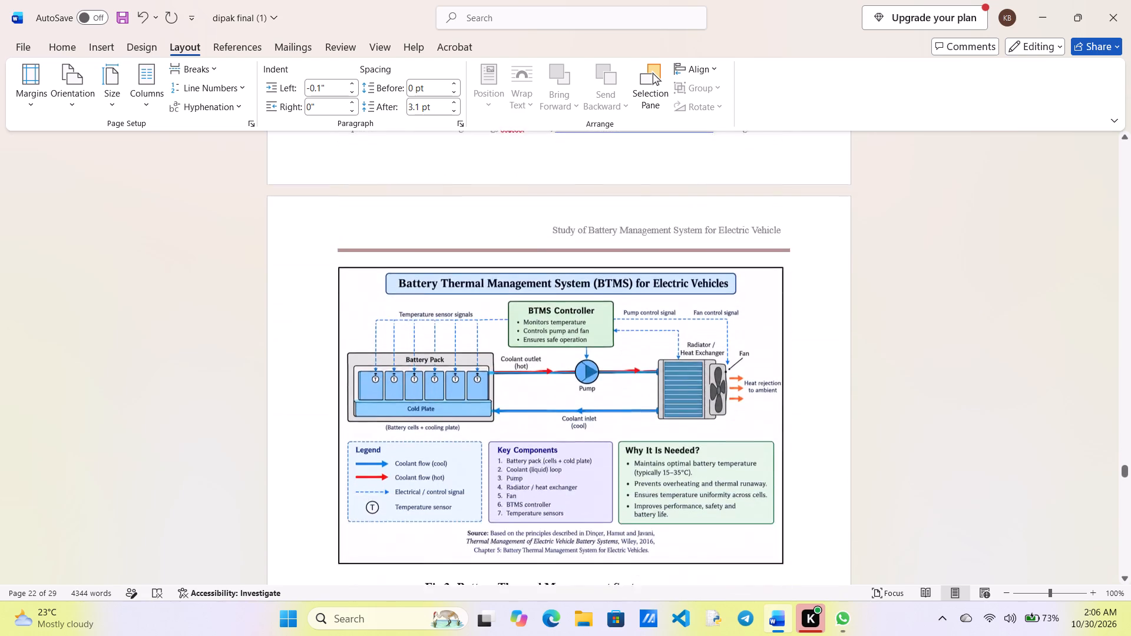
scroll(719, 363, "down", 4)
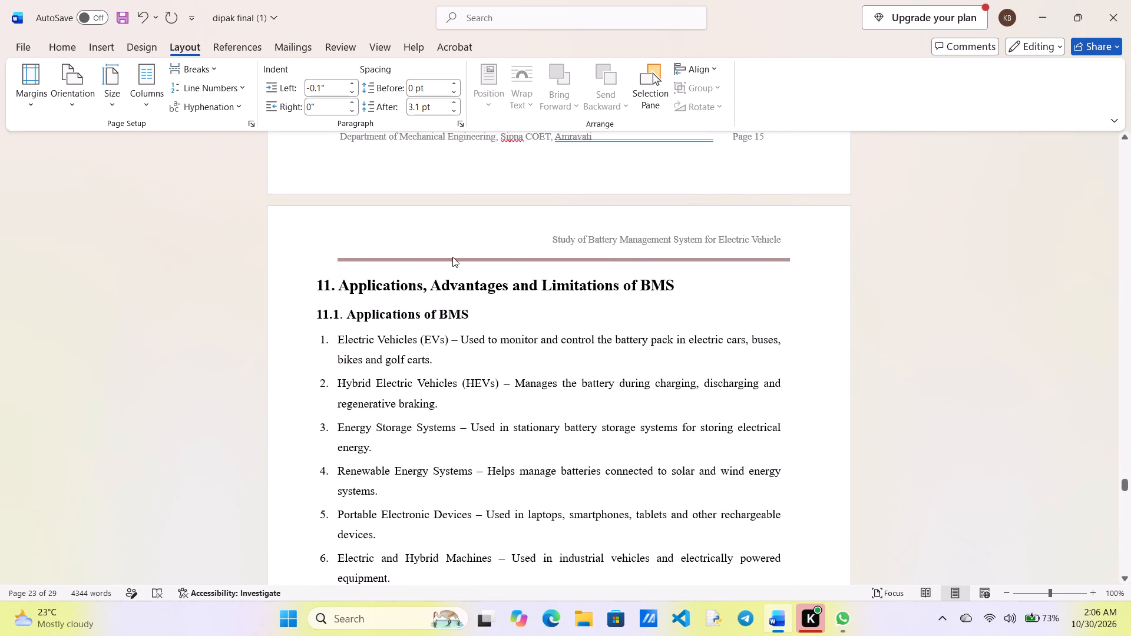
scroll(453, 241, "up", 17)
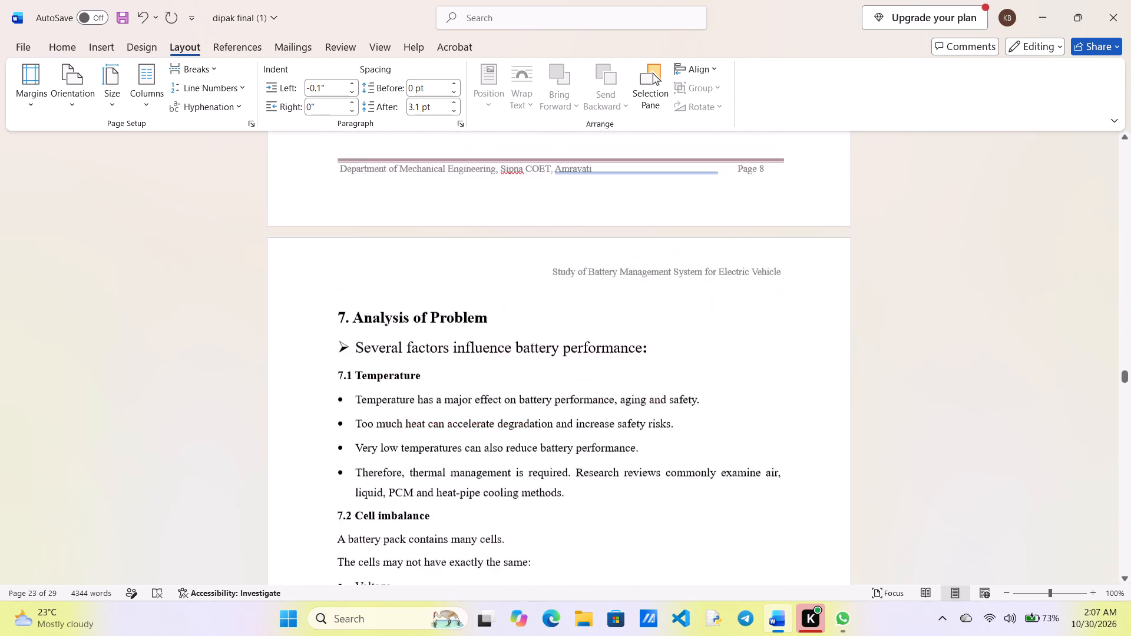
scroll(453, 241, "up", 14)
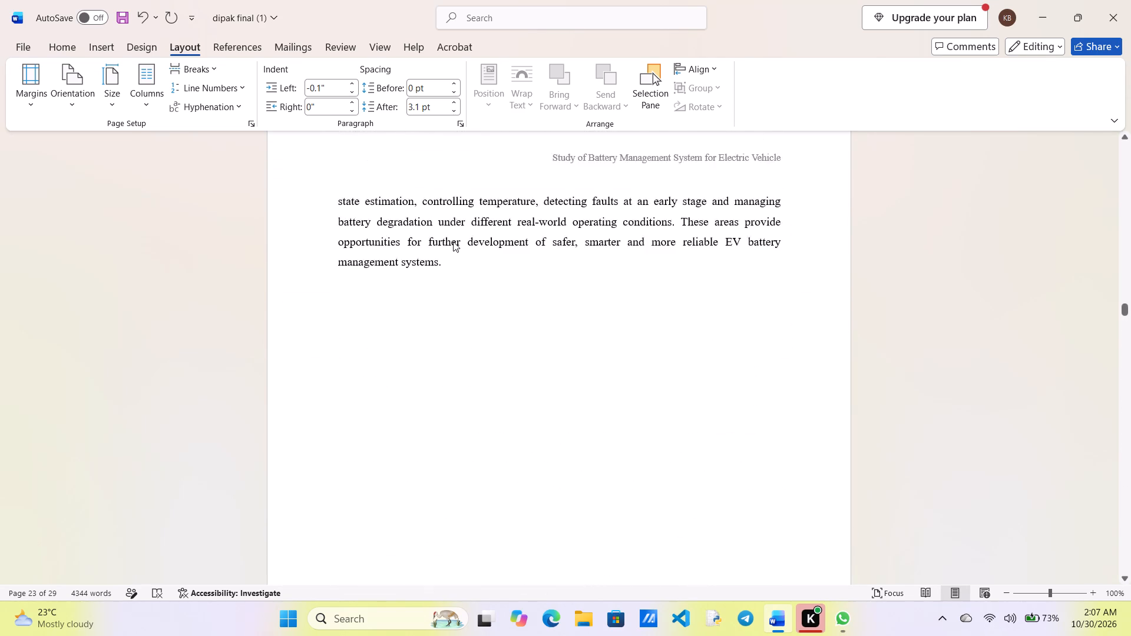
scroll(453, 241, "up", 7)
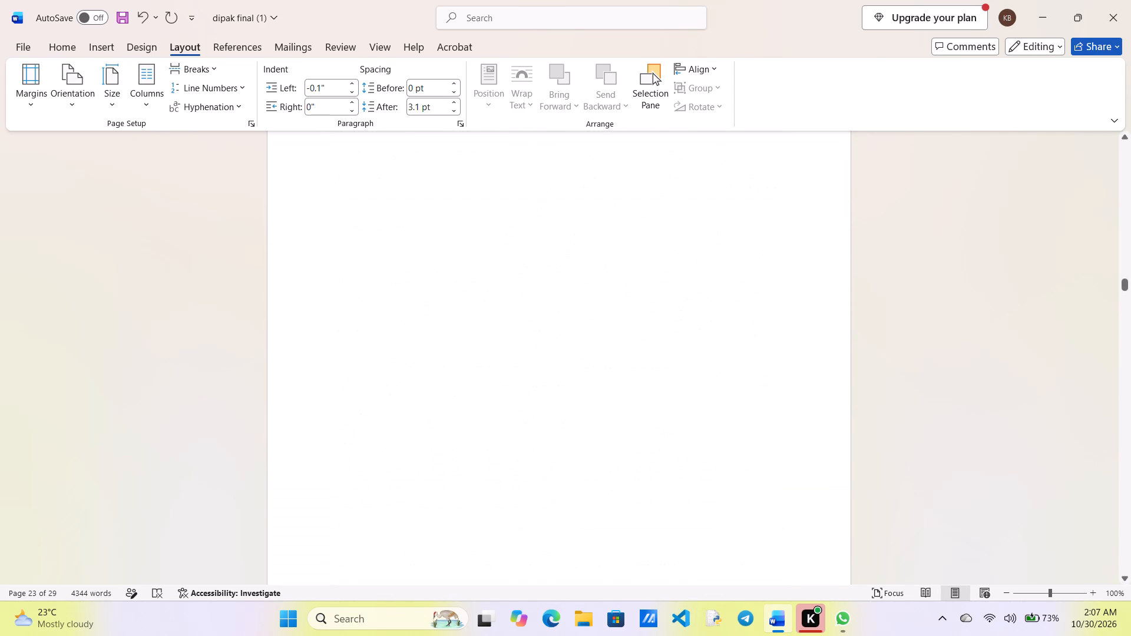
scroll(453, 241, "up", 7)
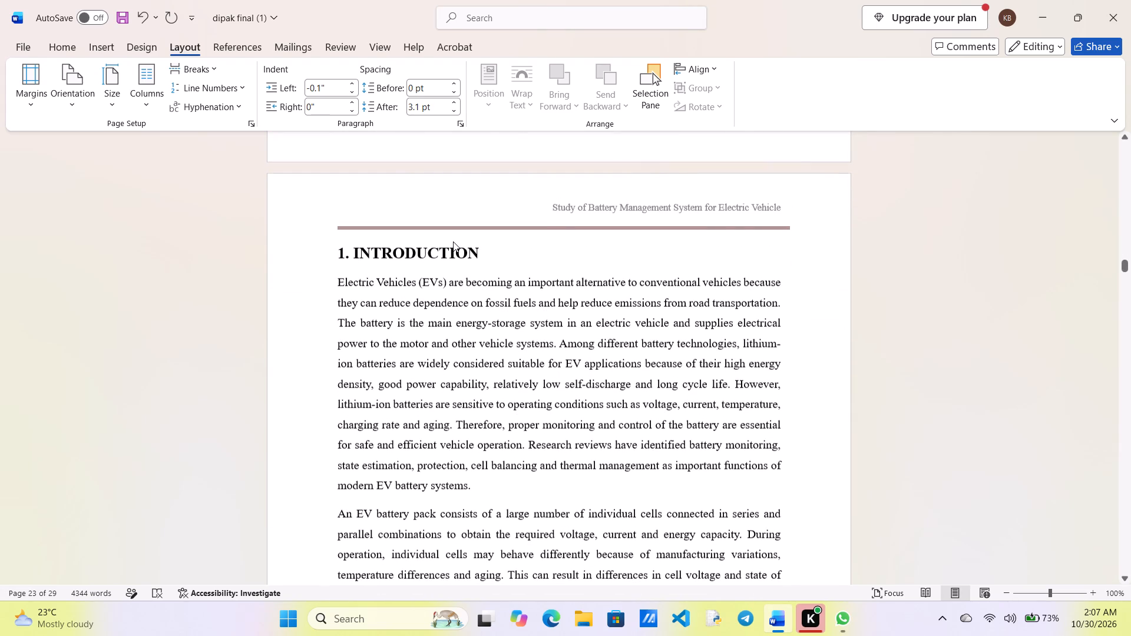
double_click(389, 225)
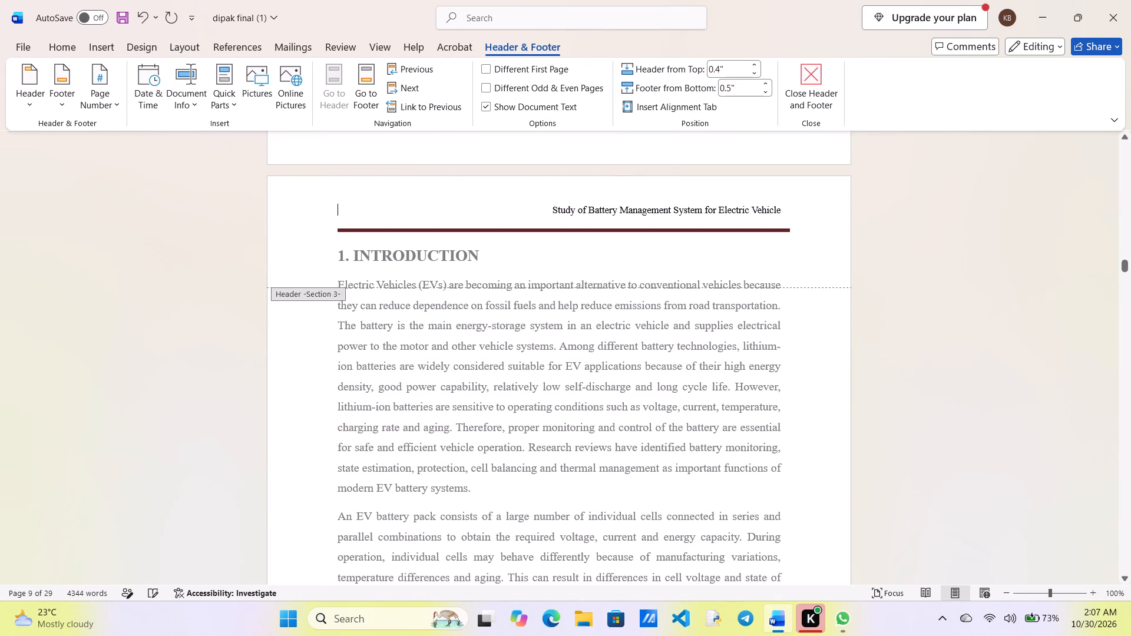
left_click(389, 228)
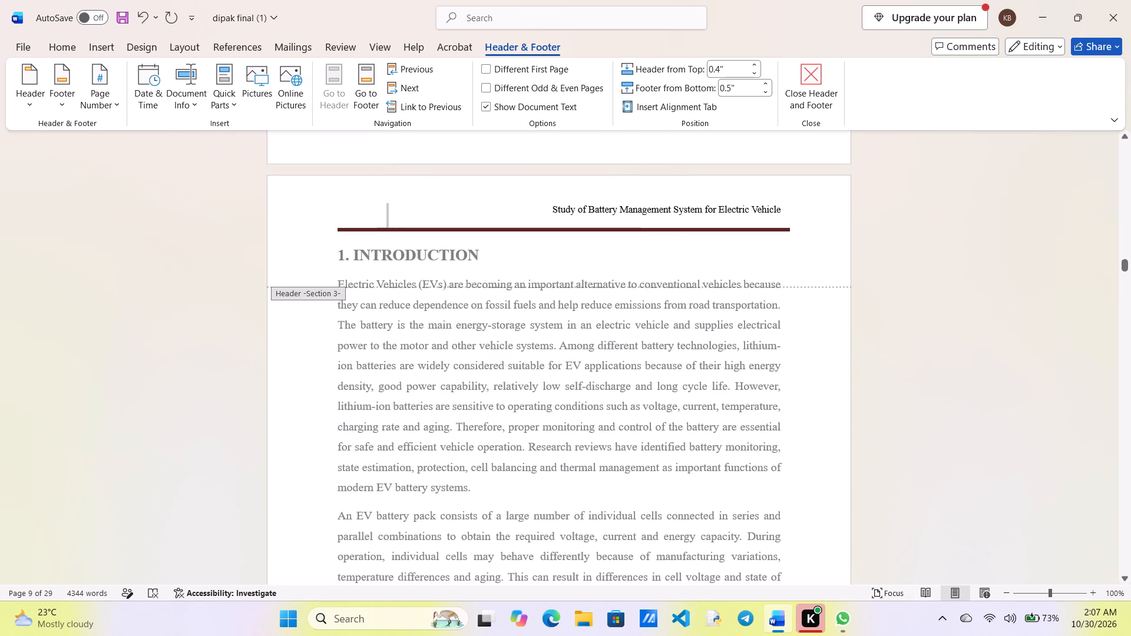
left_click(395, 227)
left_click(398, 228)
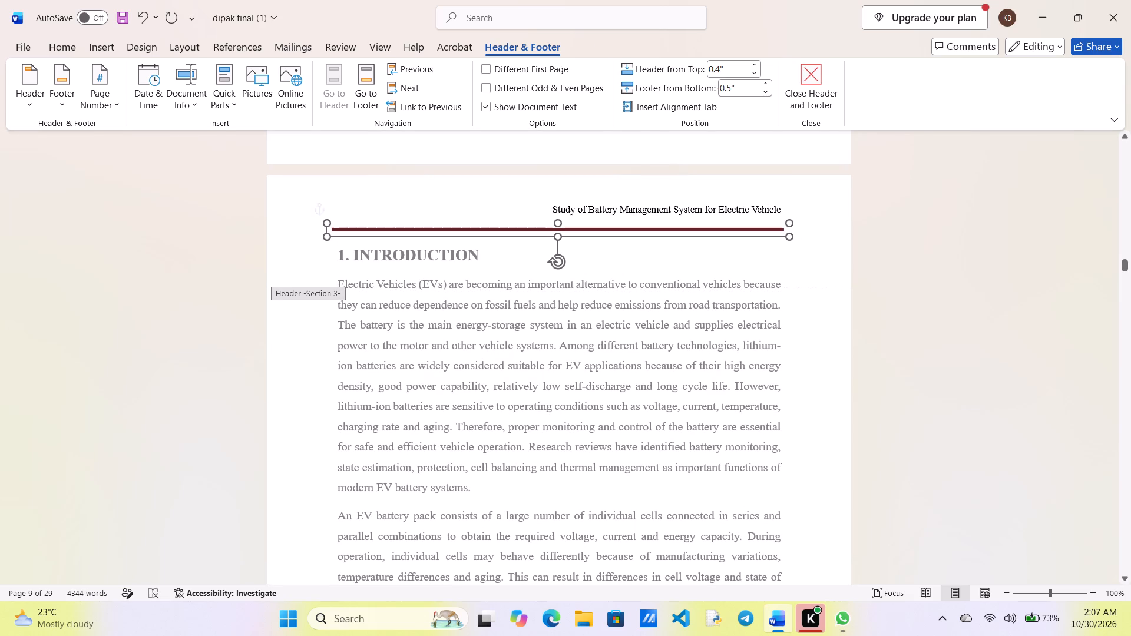
left_click(968, 237)
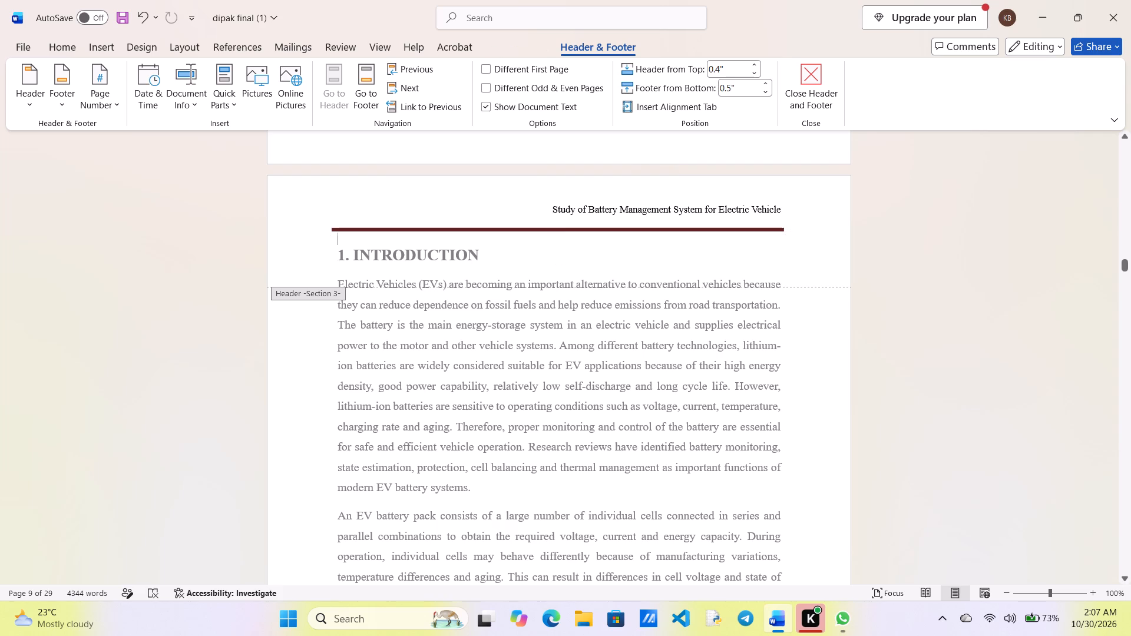
double_click(968, 237)
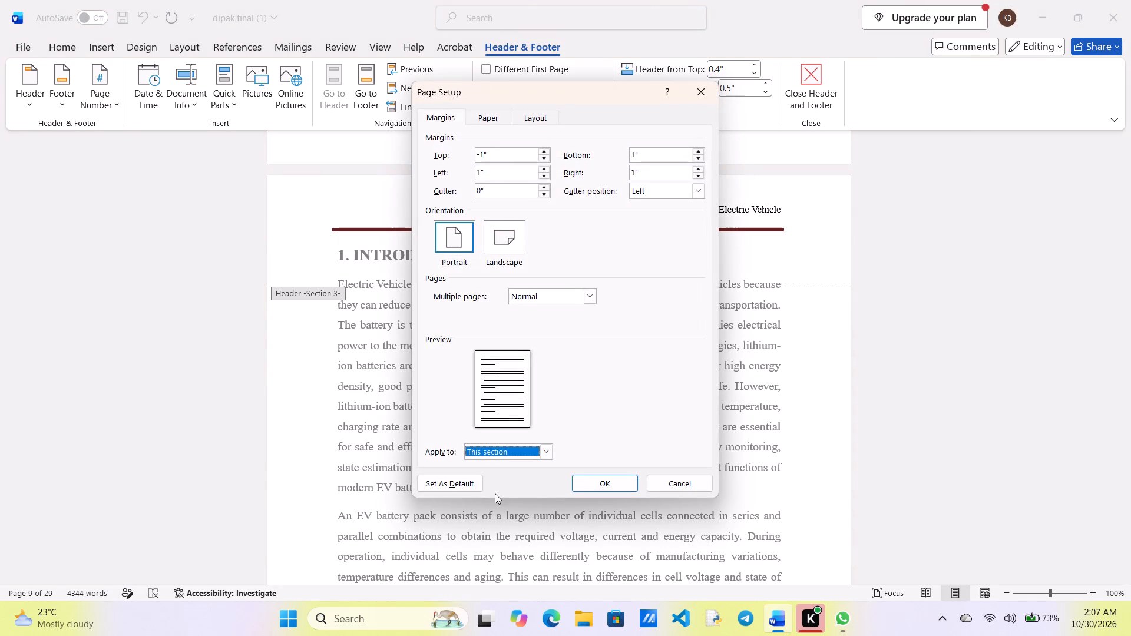
left_click(606, 483)
double_click(963, 409)
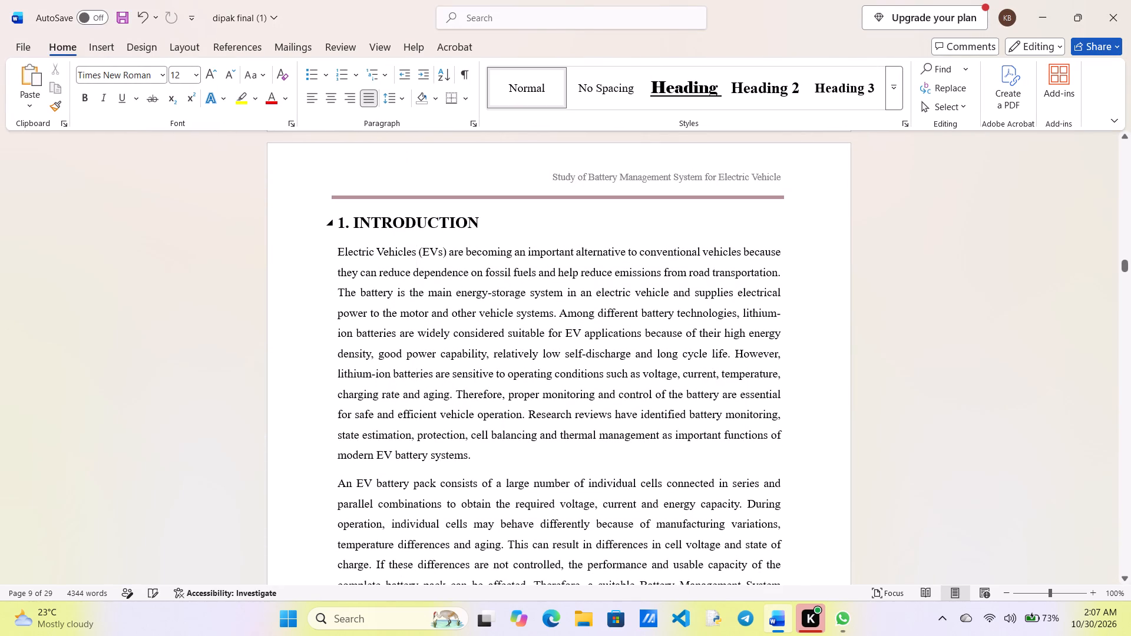
Set the left indent of the heading 1. INTRODUCTION to -0.1".
left_click_drag(340, 221, 441, 225)
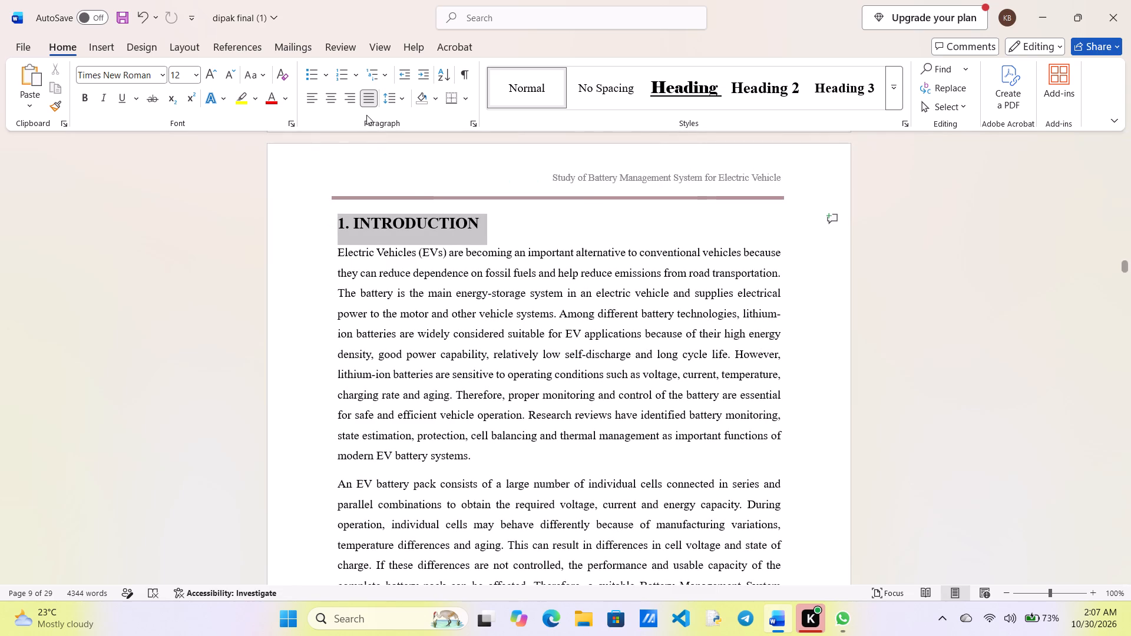
left_click(181, 49)
left_click(350, 84)
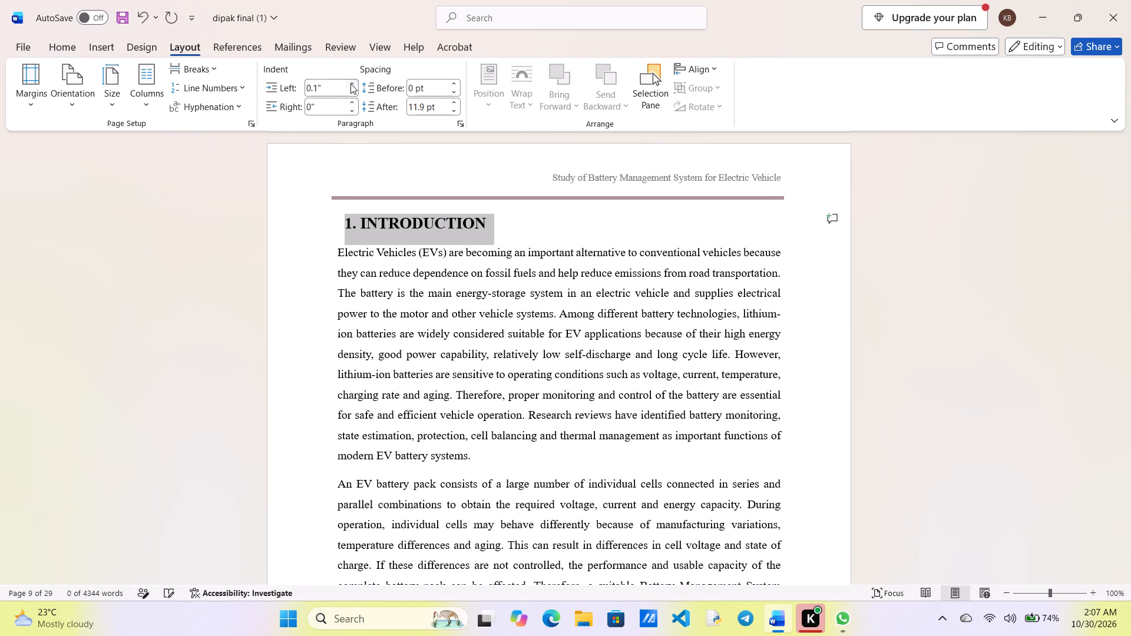
left_click(350, 90)
left_click(350, 90)
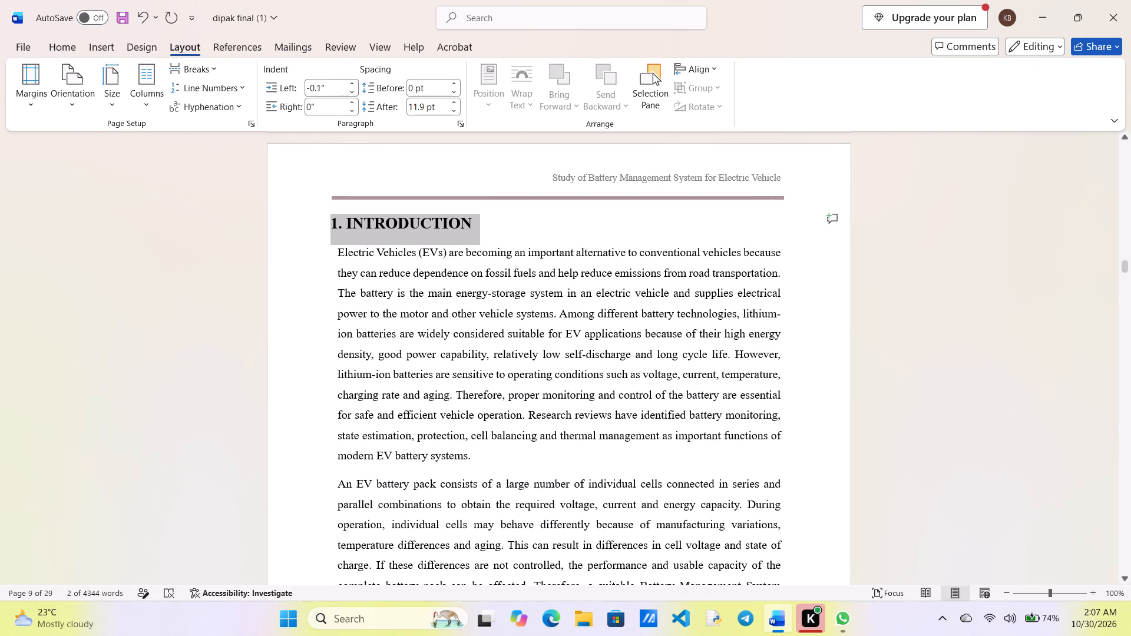
left_click(154, 291)
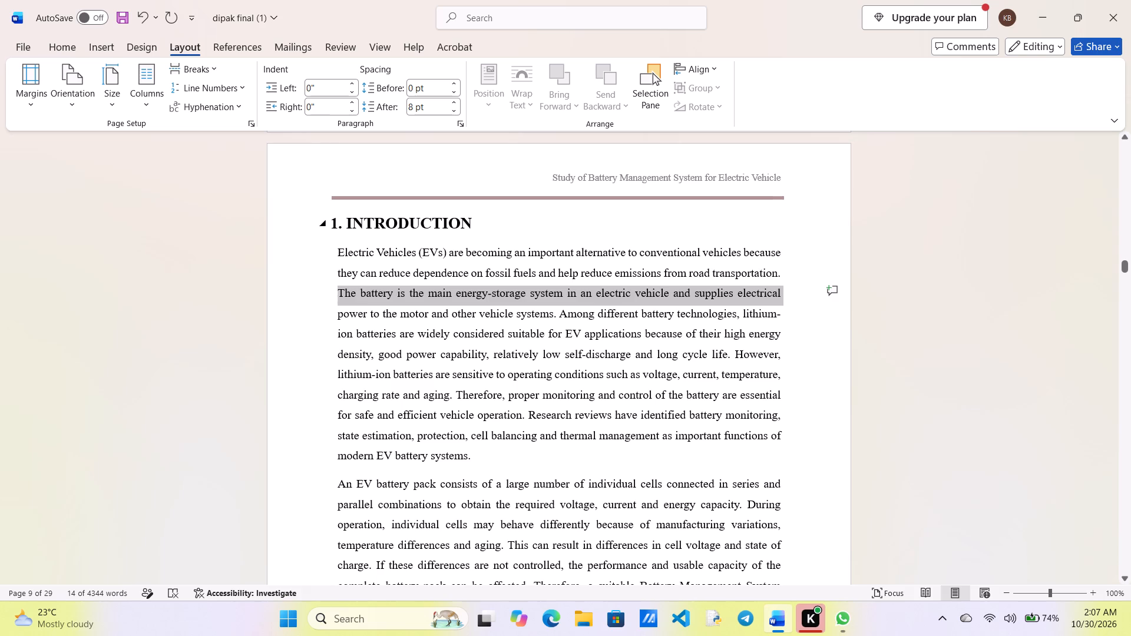
Set the left indent of the introduction's body paragraphs, from "Electric Vehicles (EVs)" through the "Thus, the battery system" paragraph, to -0.1".
left_click_drag(334, 243, 468, 370)
left_click(91, 223)
left_click(254, 261)
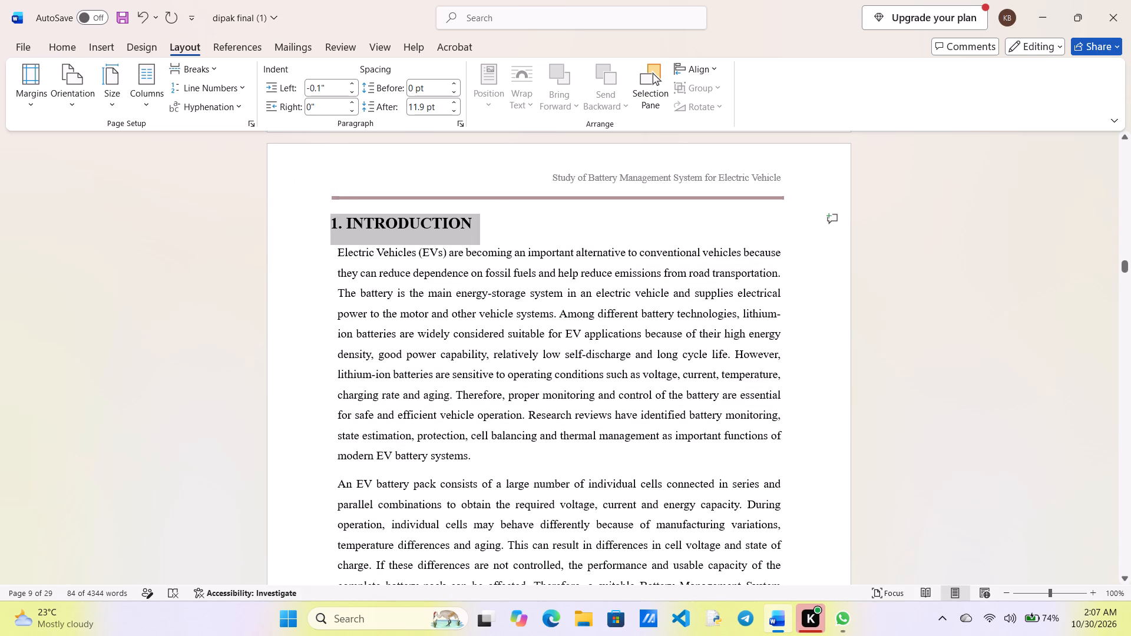
left_click(333, 265)
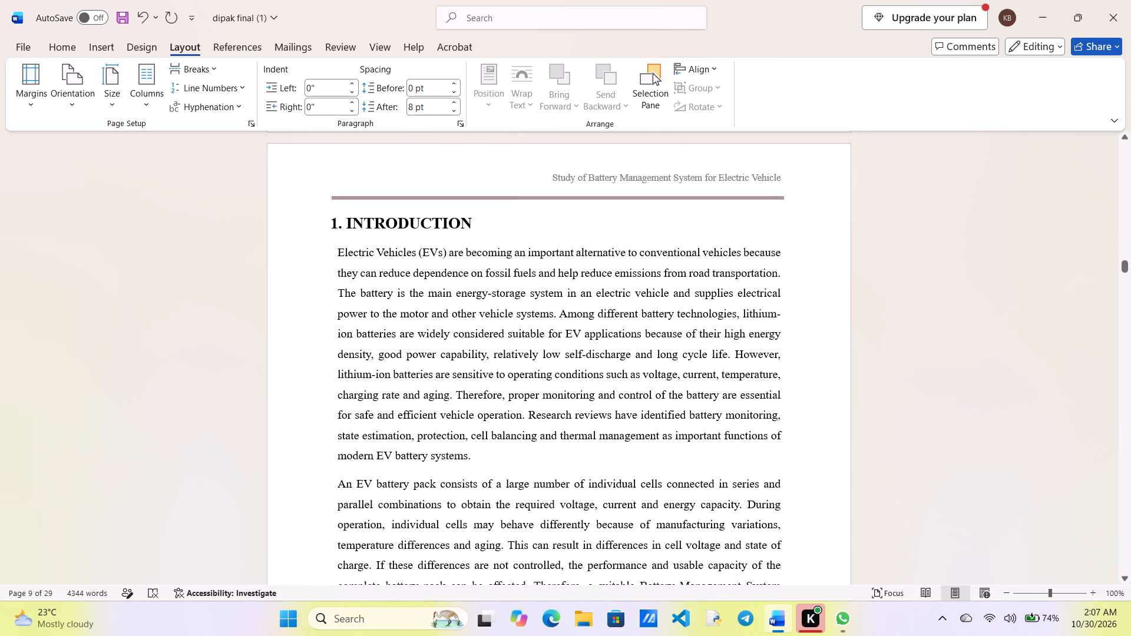
left_click_drag(338, 253, 479, 425)
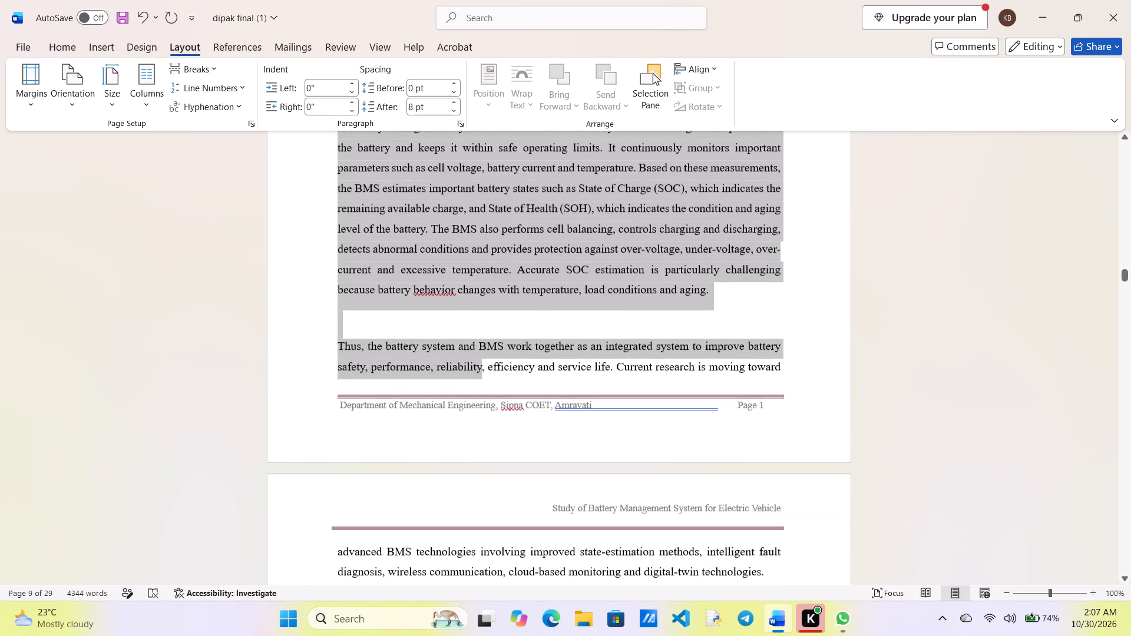
left_click_drag(479, 425, 472, 339)
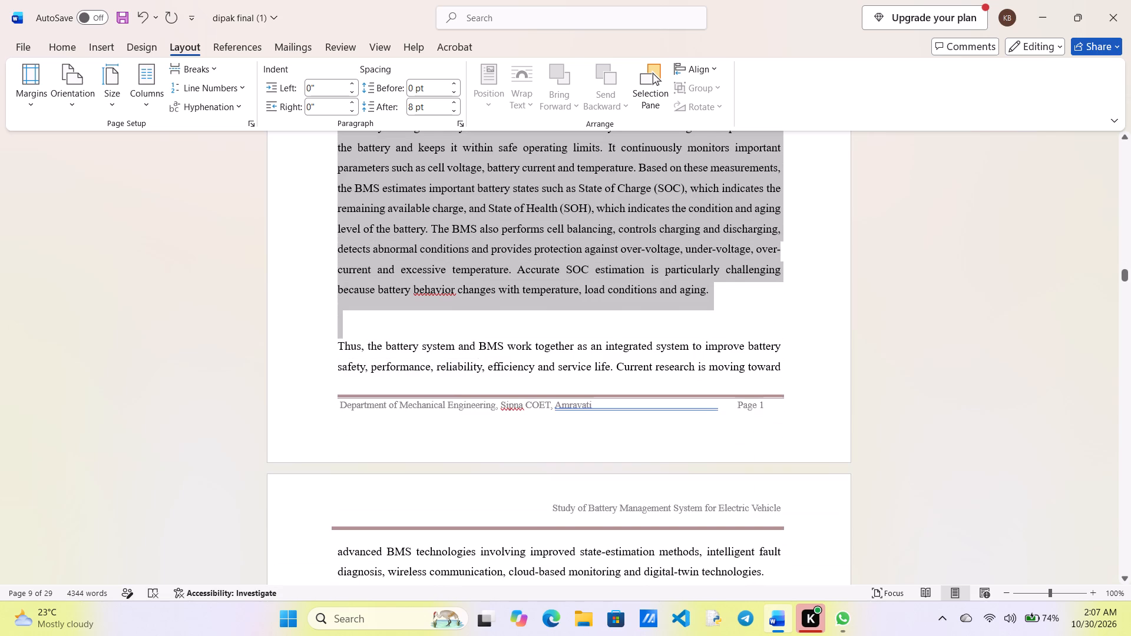
left_click_drag(472, 339, 752, 383)
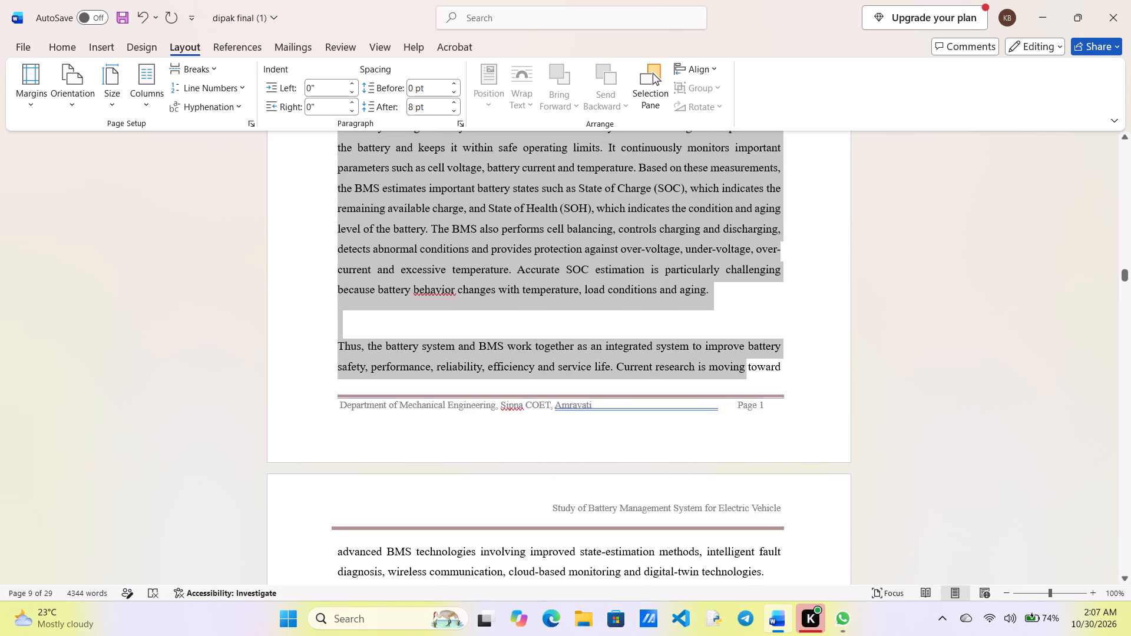
left_click_drag(752, 383, 791, 383)
scroll(284, 155, "up", 1)
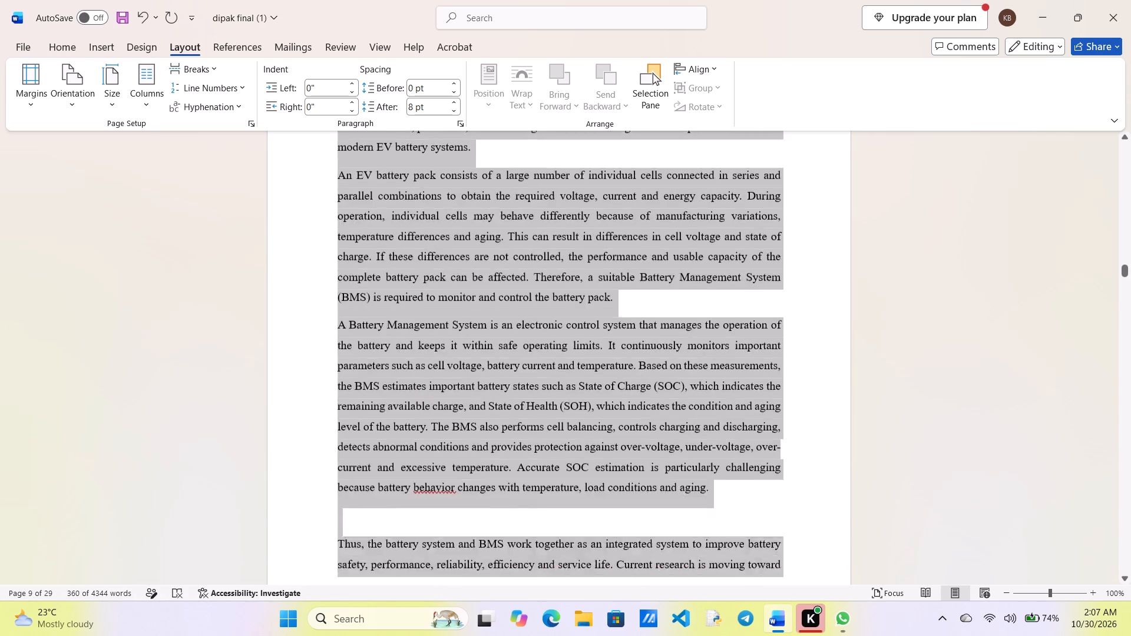
scroll(284, 155, "up", 2)
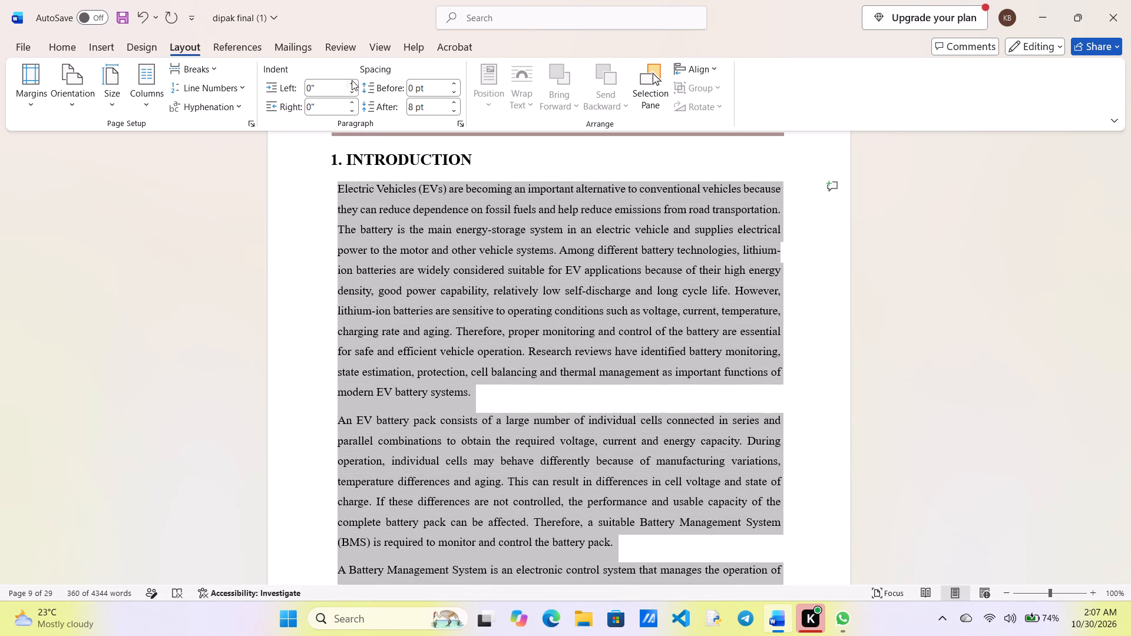
left_click(352, 80)
left_click(351, 90)
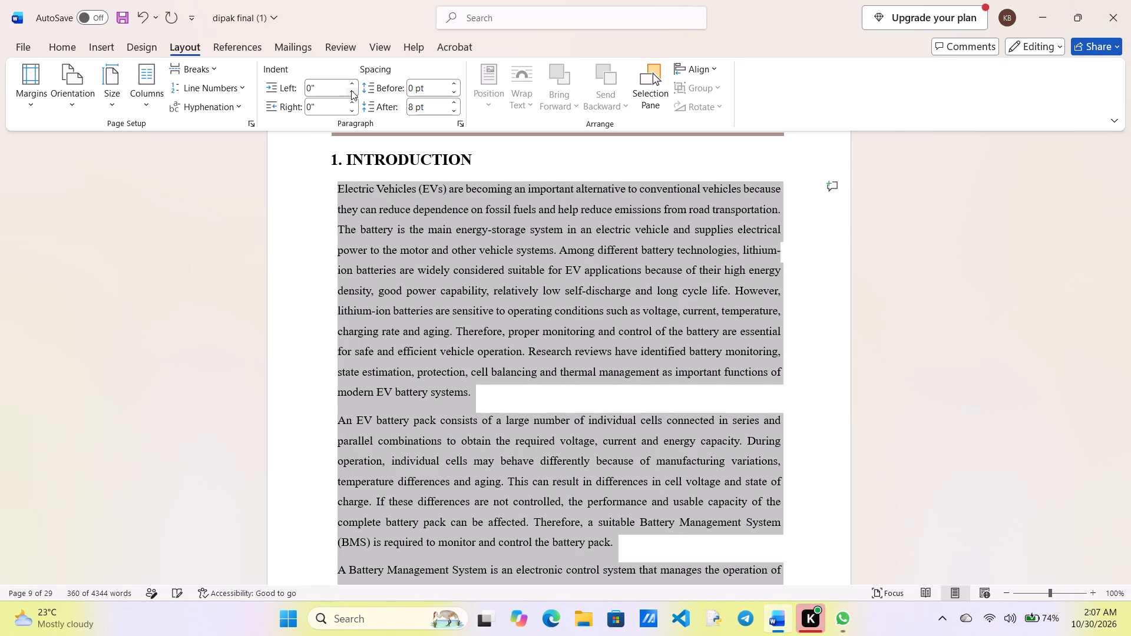
left_click(351, 90)
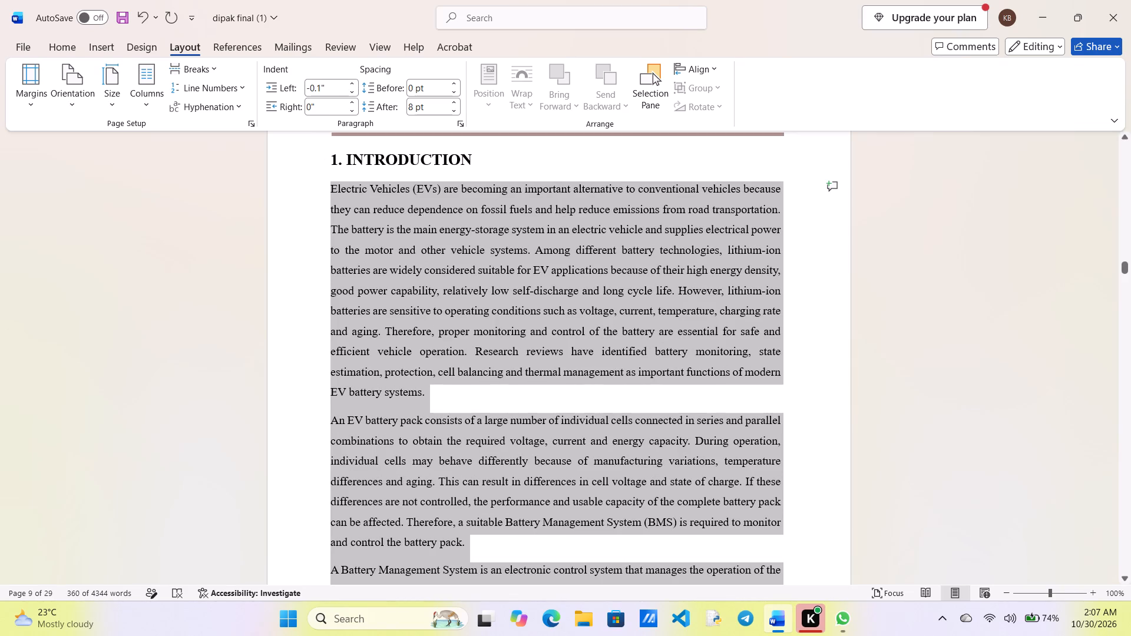
left_click(190, 333)
Delete the empty paragraph above "Thus, the battery system and BMS work together" in the introduction.
scroll(502, 416, "down", 3)
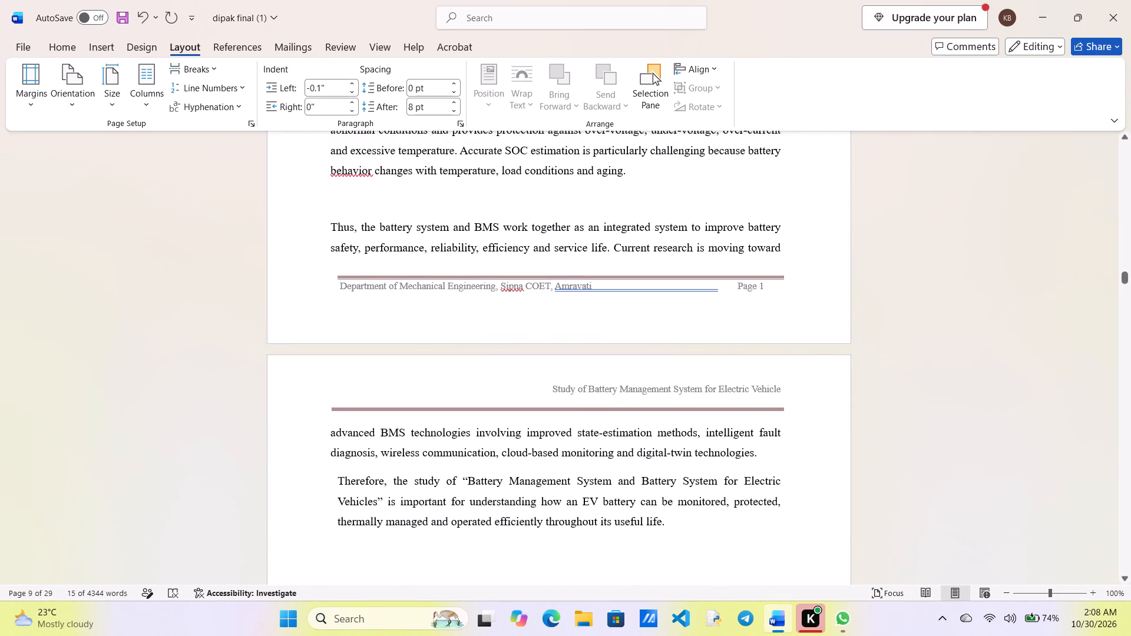
left_click(345, 206)
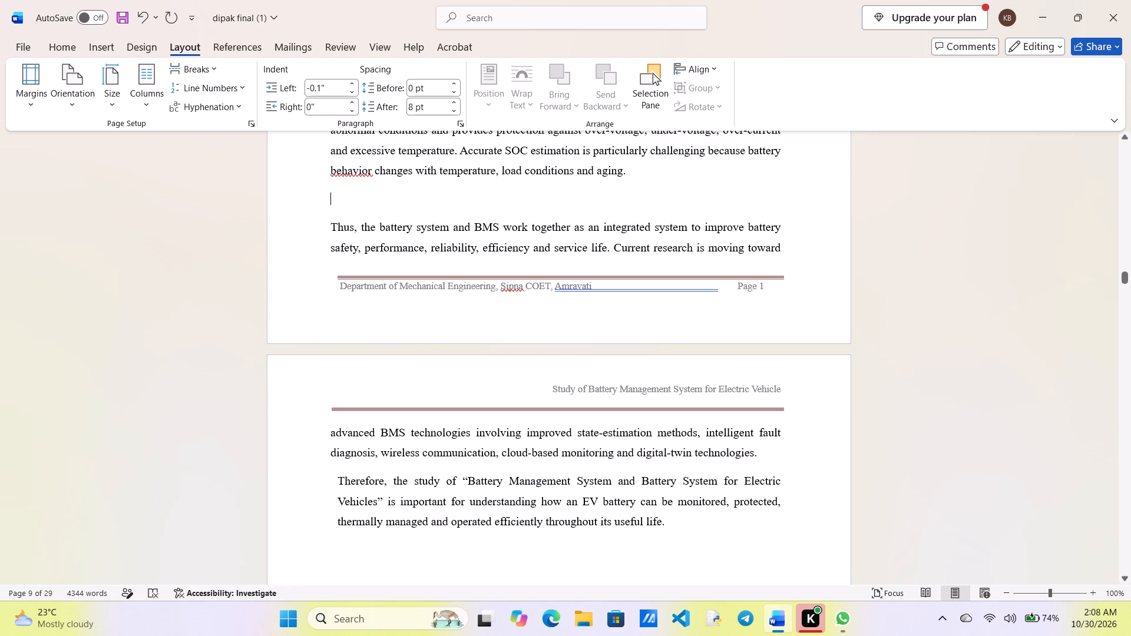
key("BackSpace")
key("BackSpace")
key("BackSpace")
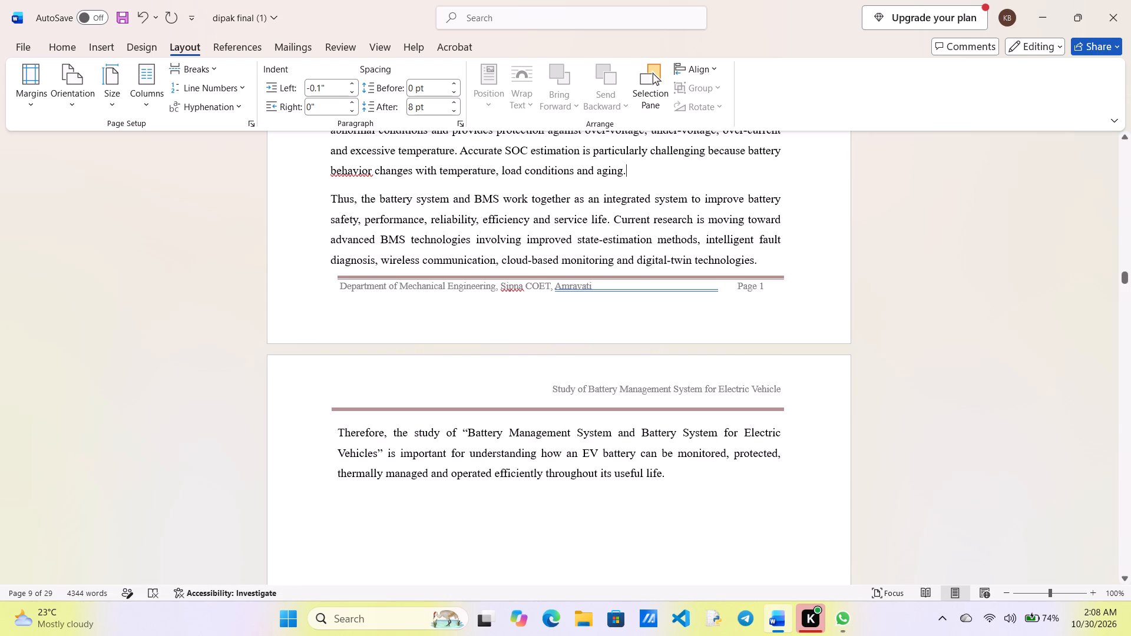
Review the introduction page's alignment from its heading down to the footer.
scroll(338, 268, "up", 3)
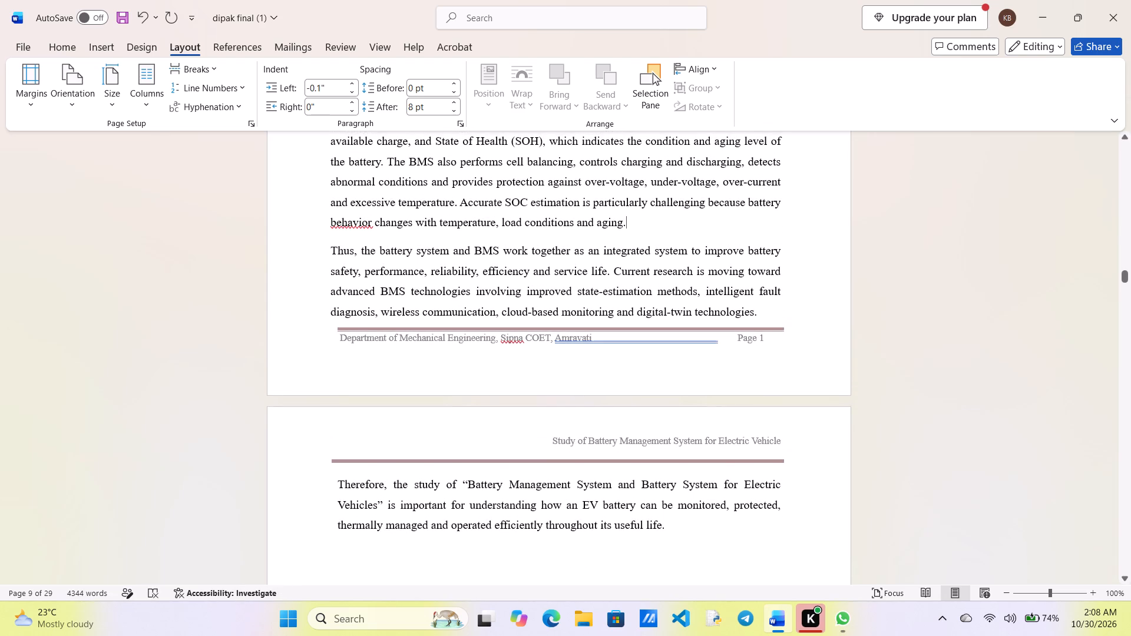
scroll(338, 268, "up", 1)
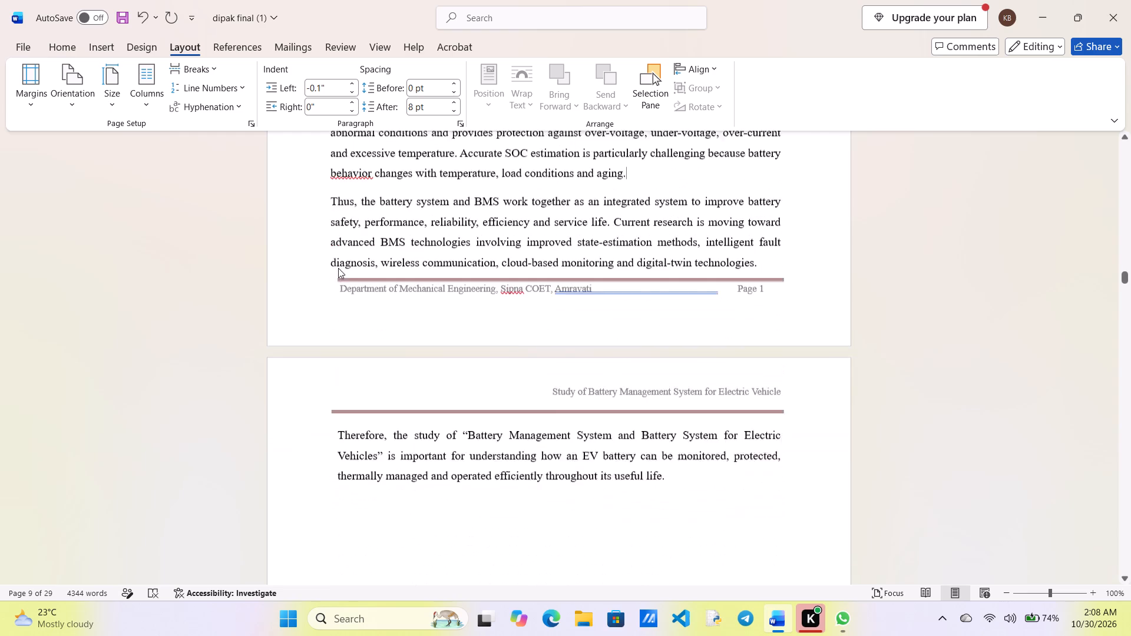
scroll(338, 268, "up", 2)
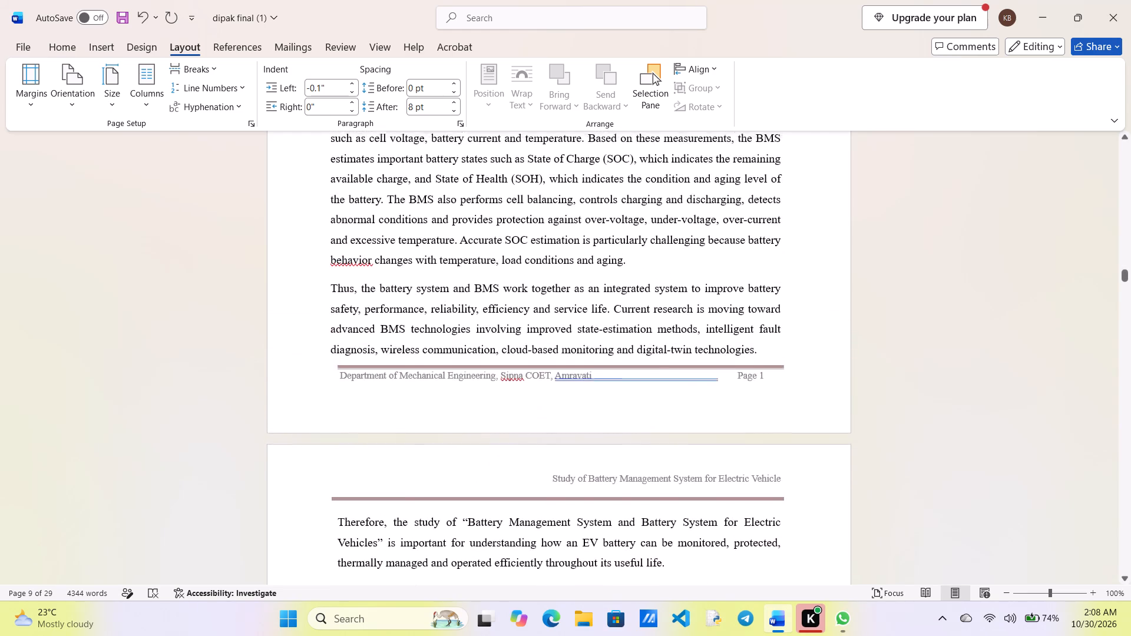
scroll(338, 268, "up", 1)
scroll(338, 268, "down", 2)
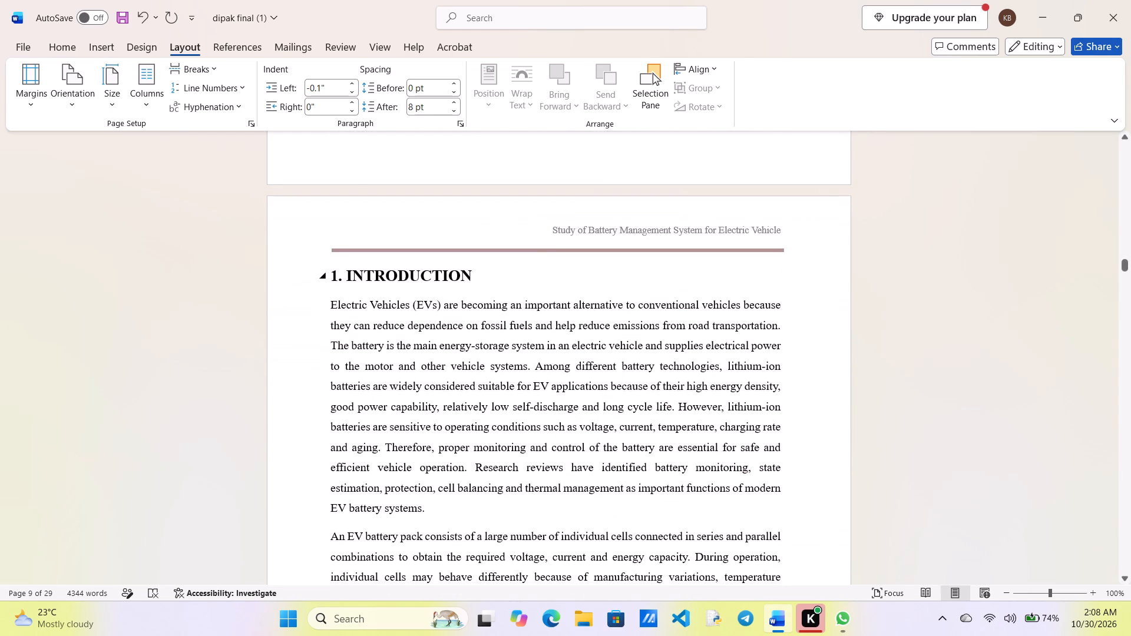
scroll(332, 273, "down", 2)
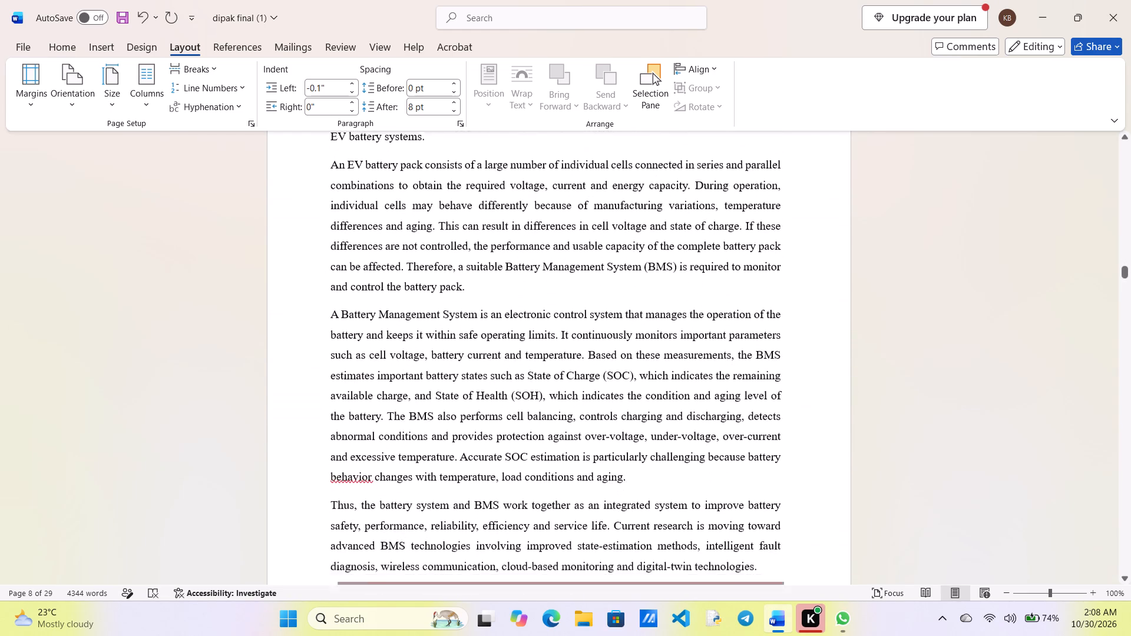
scroll(332, 273, "down", 1)
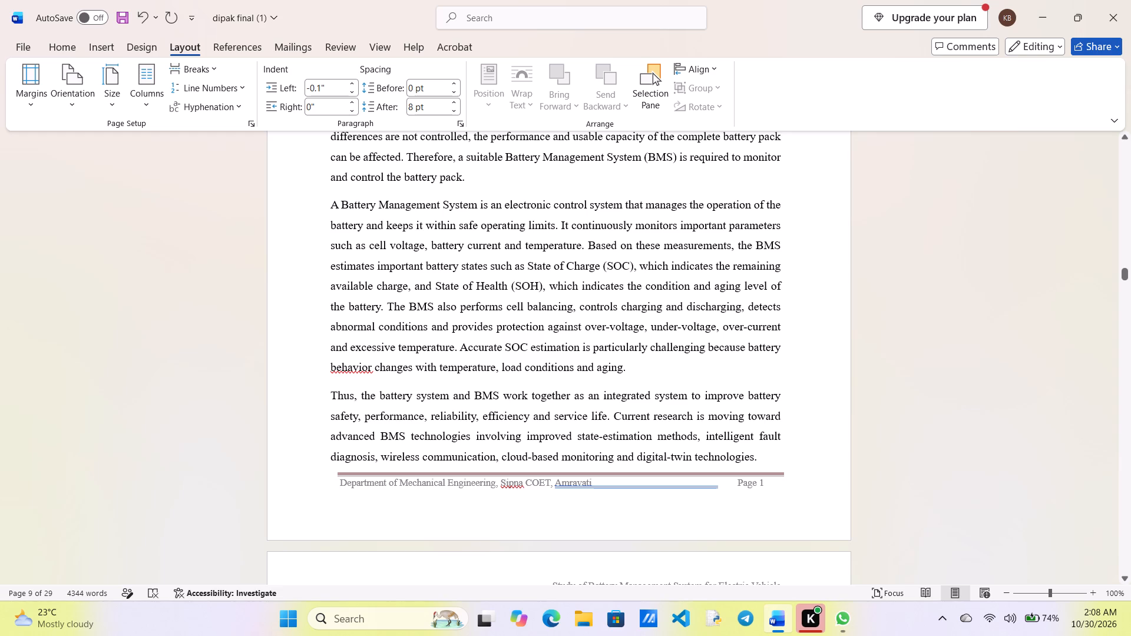
Extend the Page 1 footer's horizontal line slightly to the left, keep its right end near the text margin, and return to the body text.
double_click(392, 473)
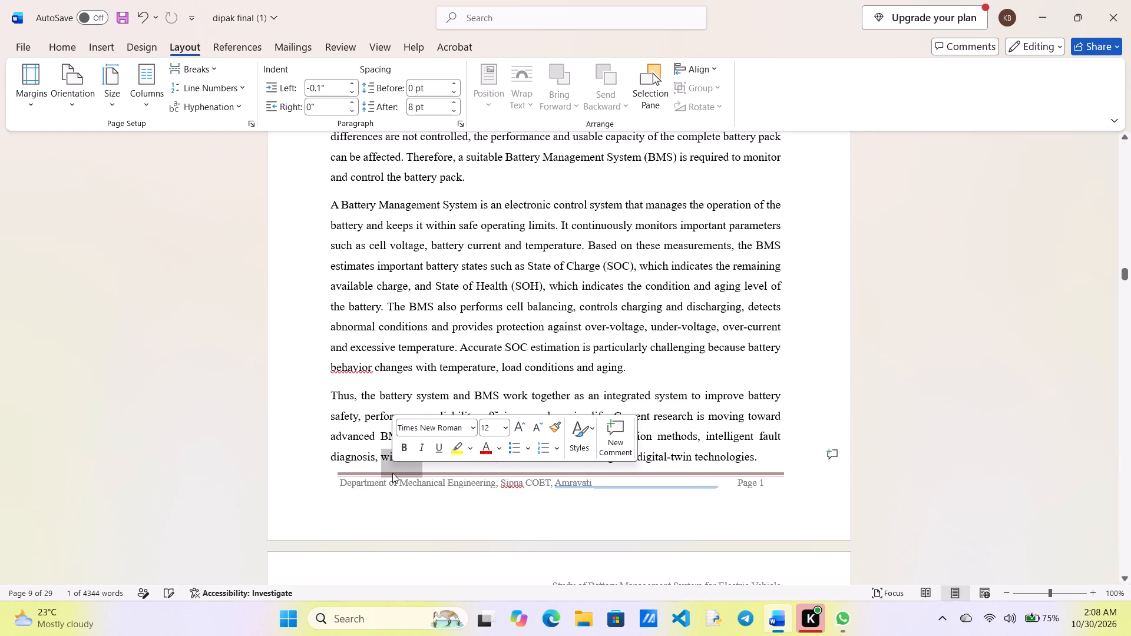
left_click(274, 480)
double_click(325, 524)
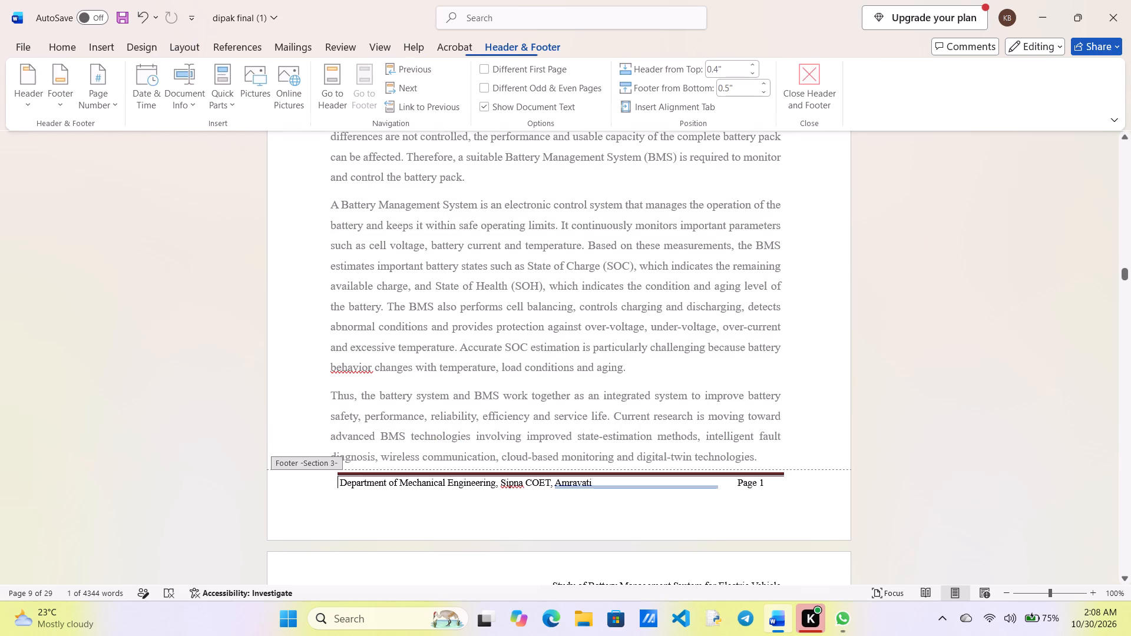
left_click(345, 473)
left_click(330, 473)
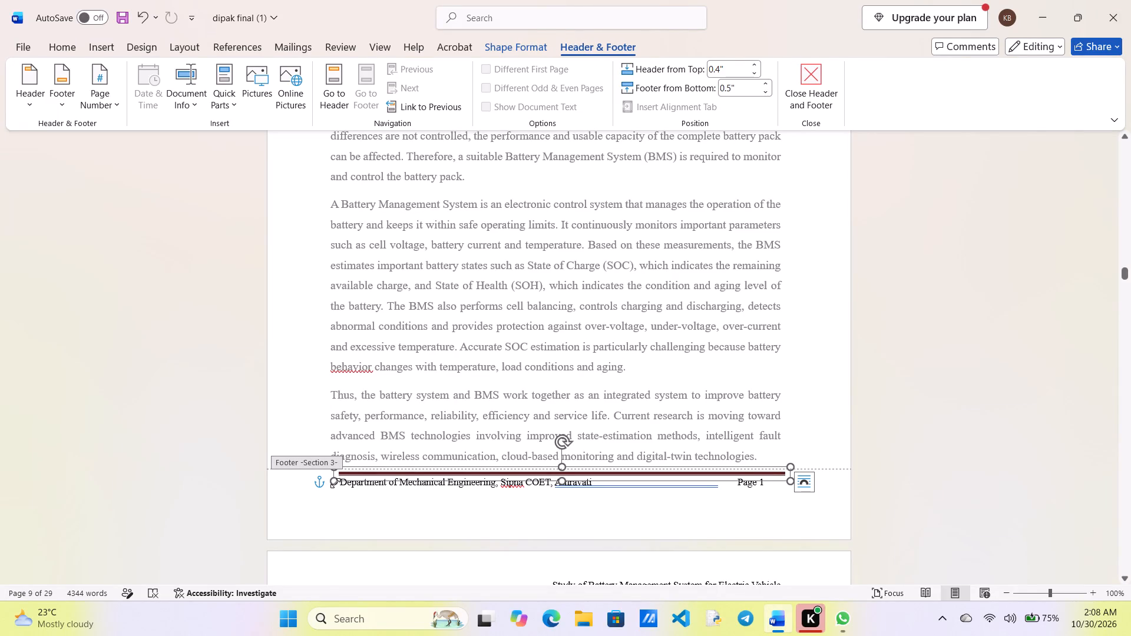
left_click(334, 482)
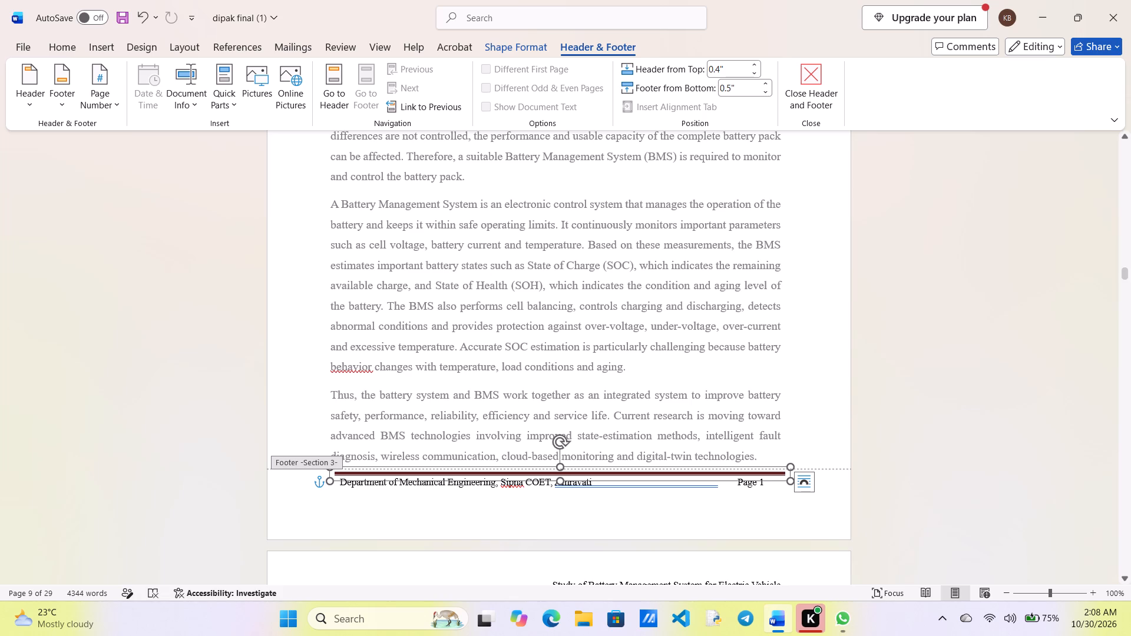
left_click_drag(790, 482, 785, 476)
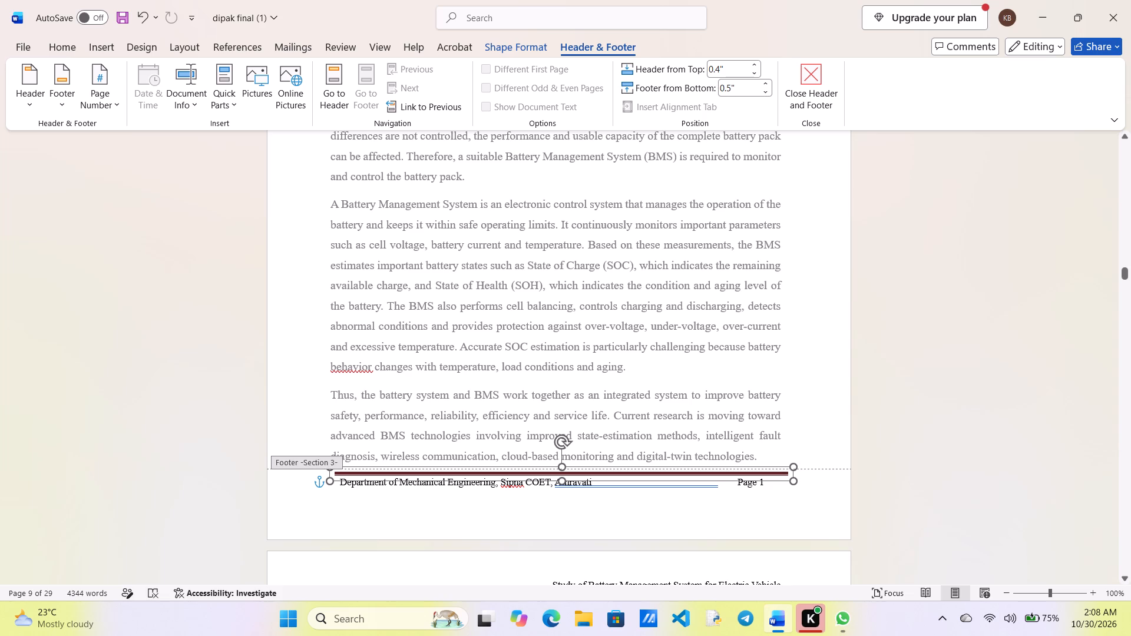
left_click_drag(785, 476, 785, 475)
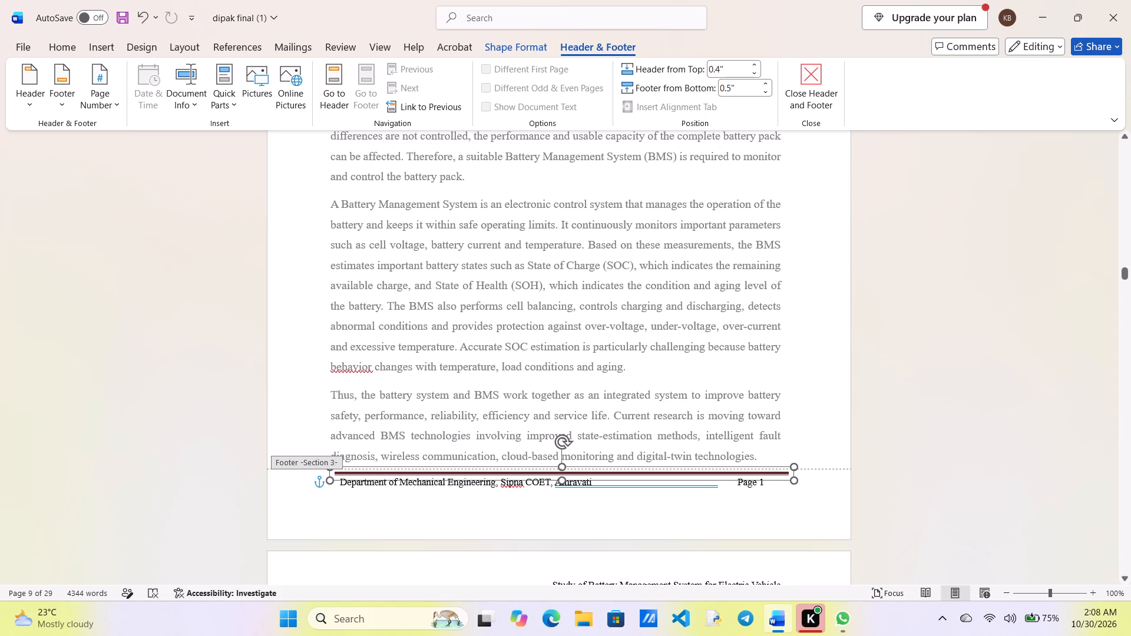
left_click_drag(785, 475, 785, 476)
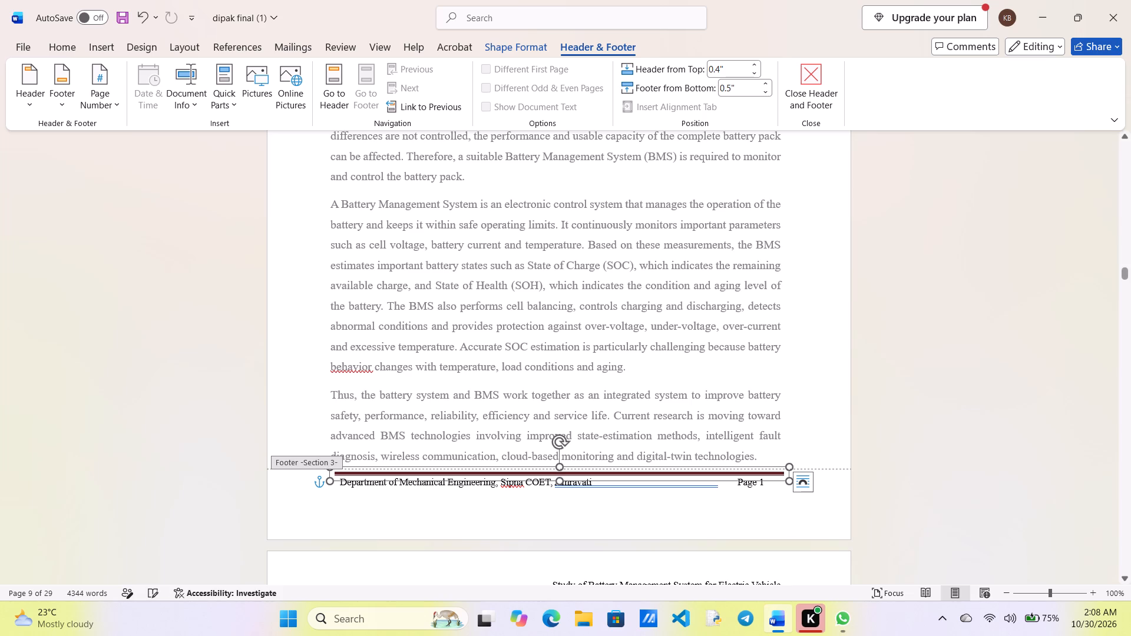
double_click(895, 466)
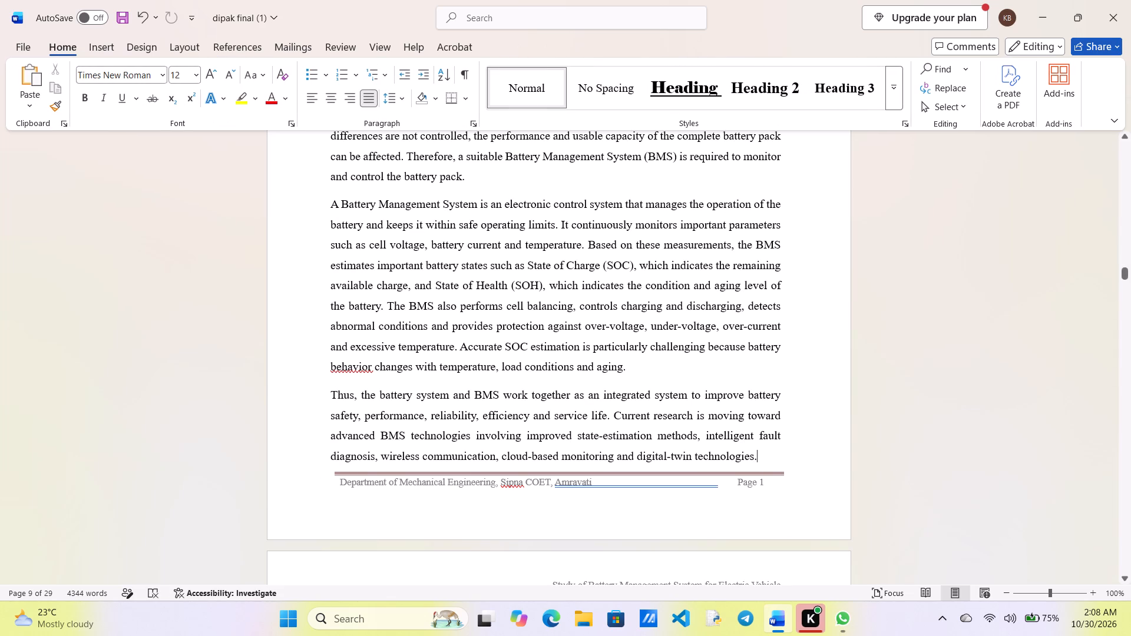
Extend the left end of the Page 1 footer's horizontal line slightly to match the body text's left edge, keeping it thin, and leave the footer.
left_click(626, 471)
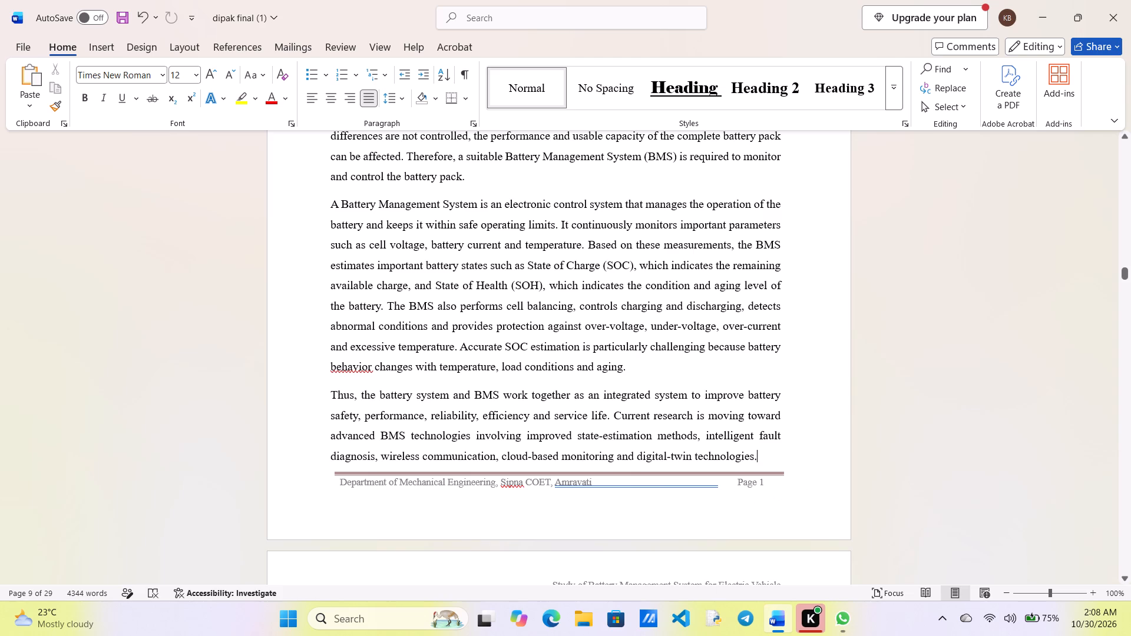
double_click(626, 471)
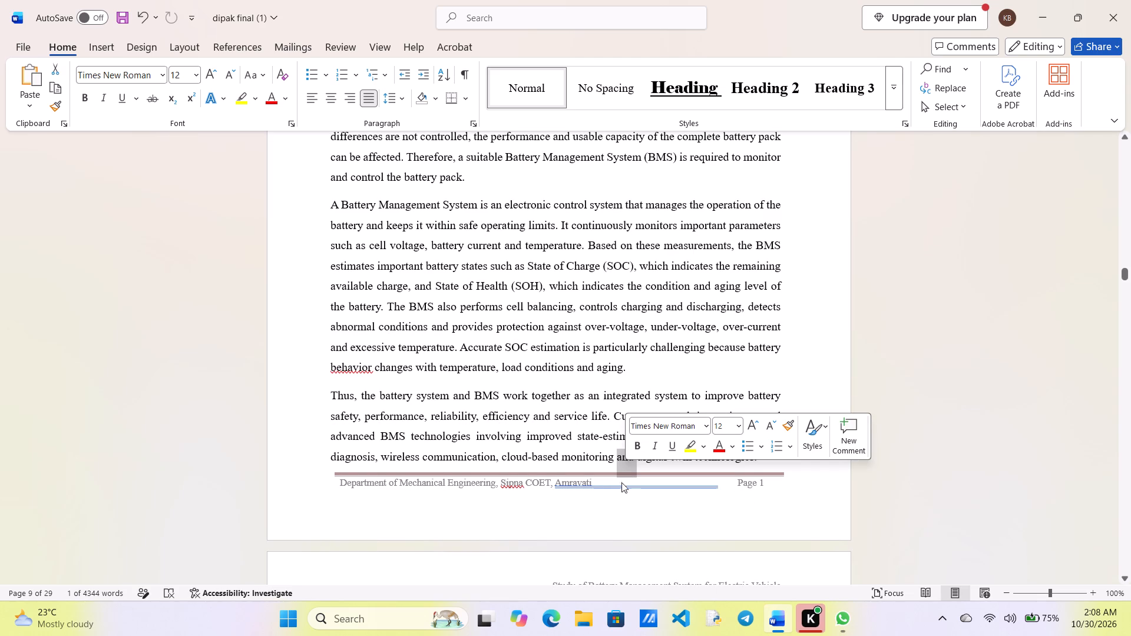
double_click(606, 528)
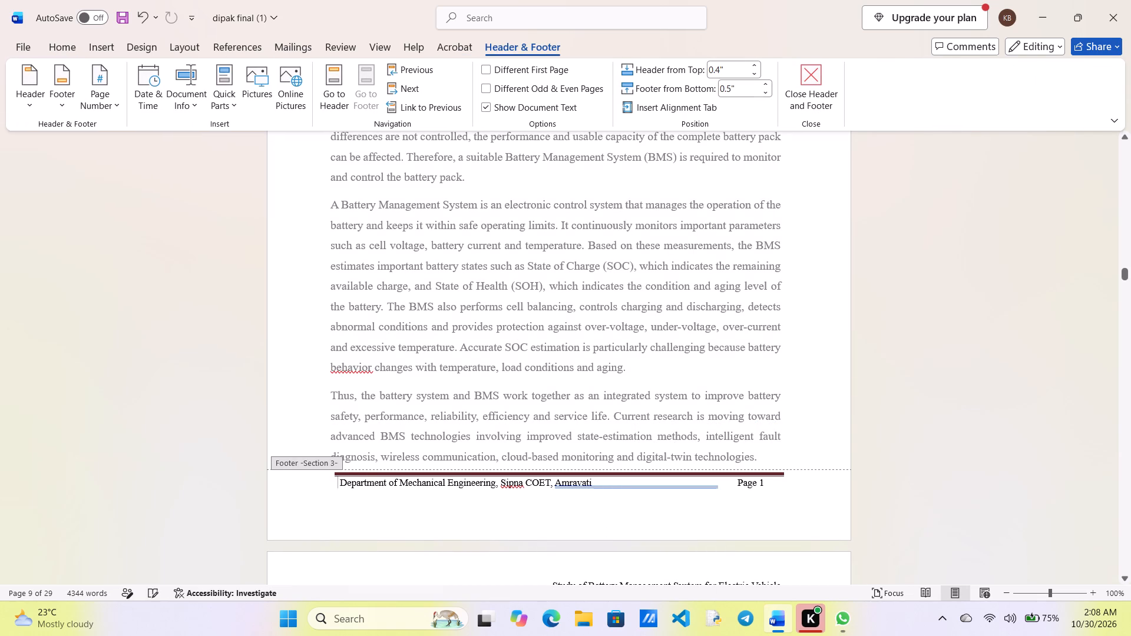
left_click(345, 472)
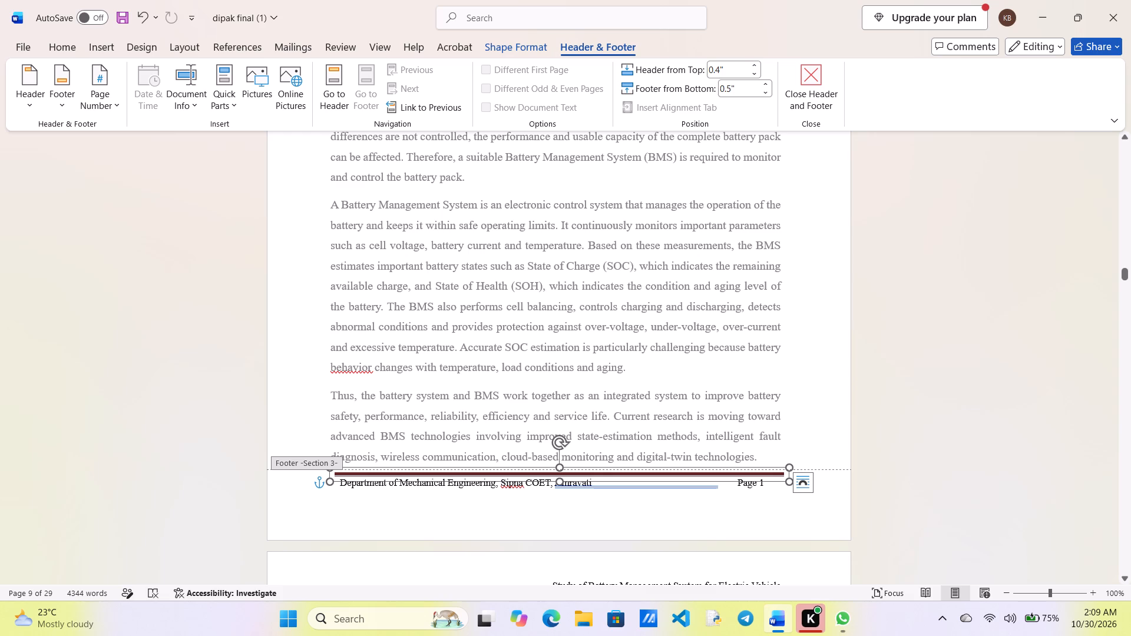
left_click_drag(329, 483, 325, 484)
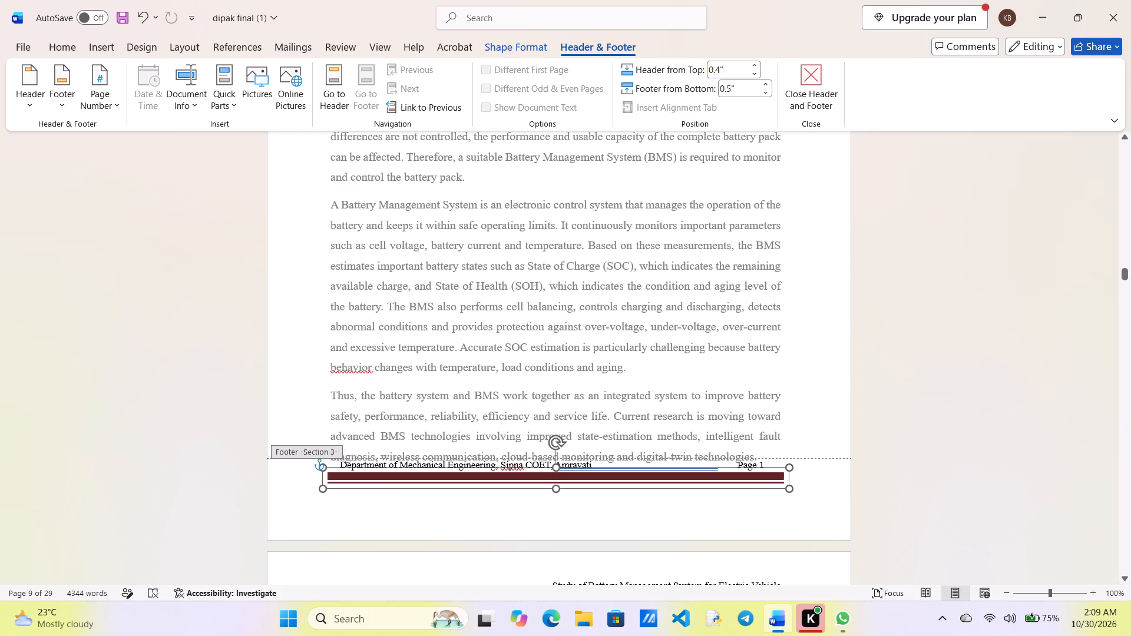
left_click_drag(325, 484, 328, 474)
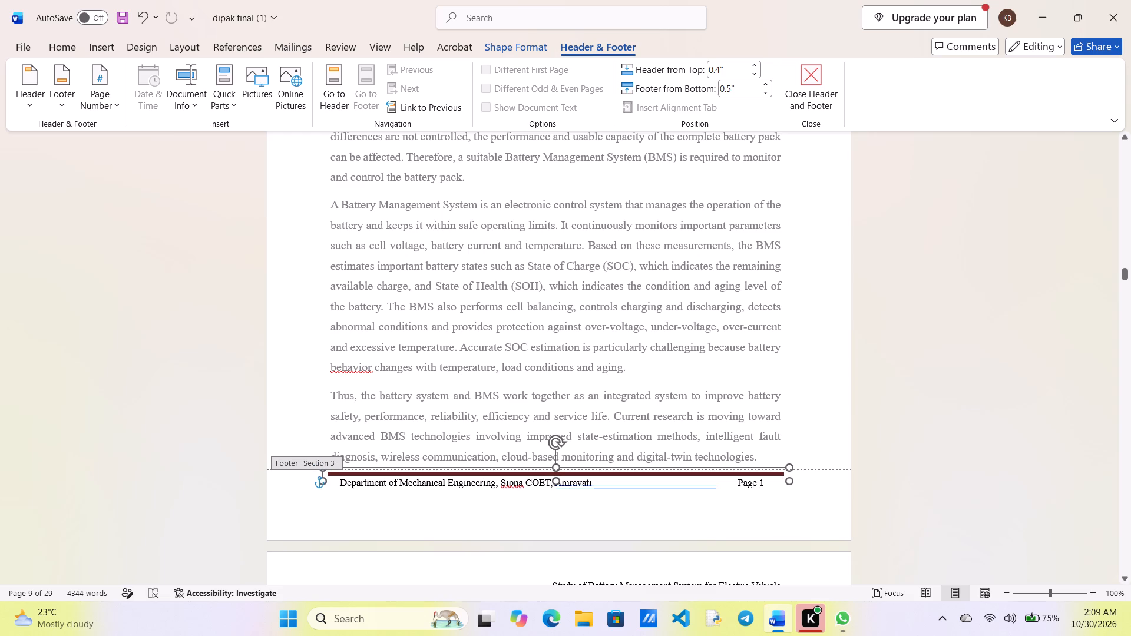
left_click_drag(328, 474, 329, 473)
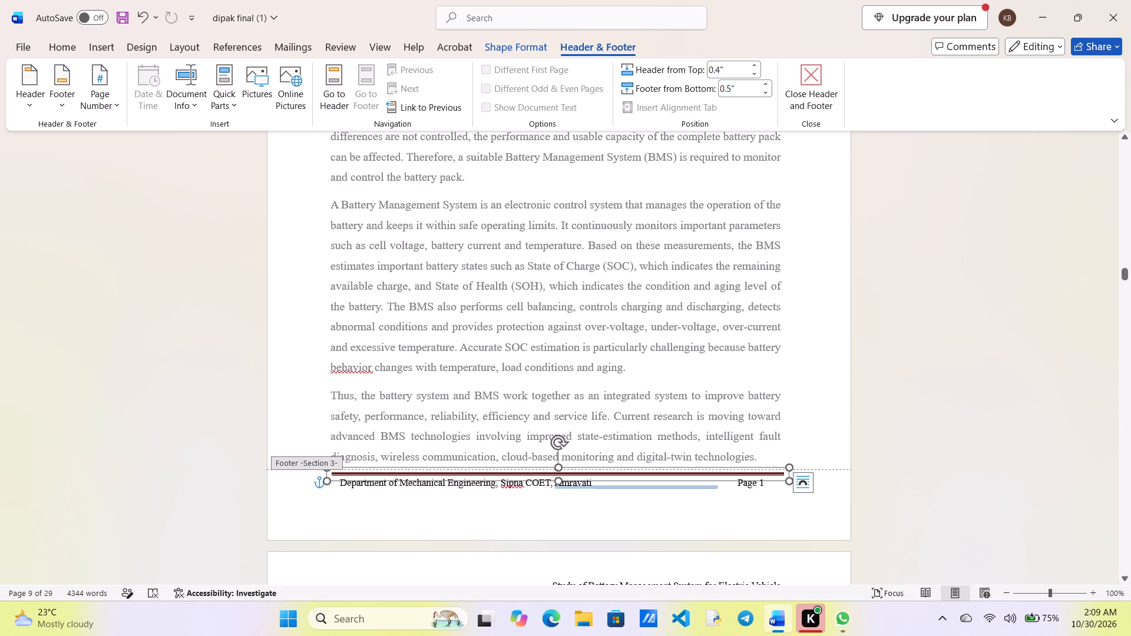
left_click(476, 516)
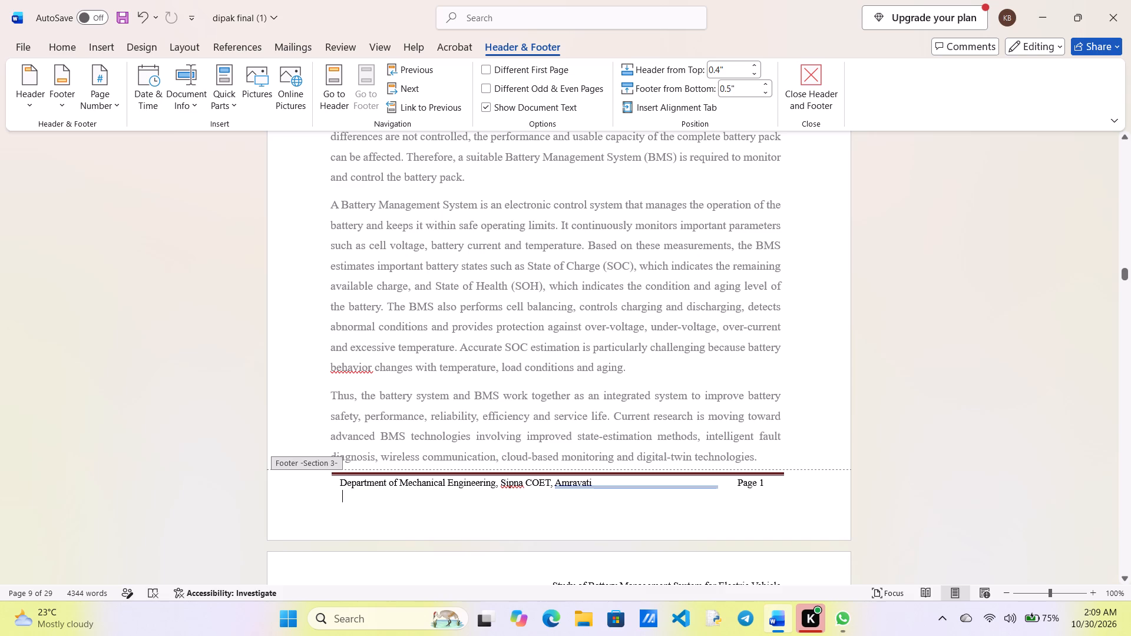
key("Escape")
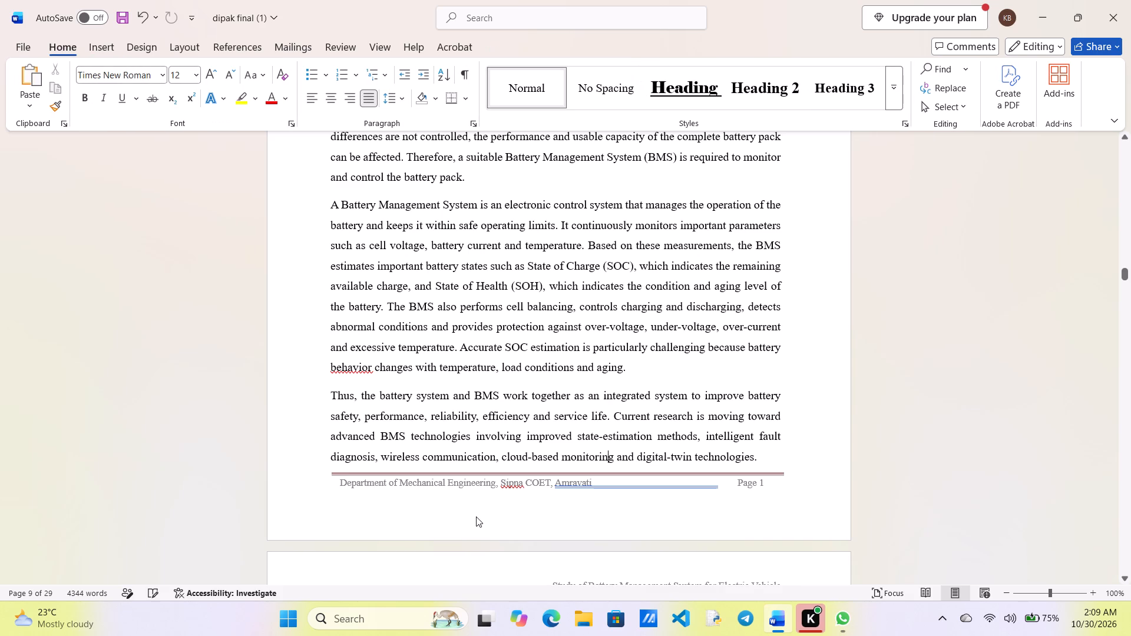
Delete the leading space before "Department of Mechanical Engineering" in the Page 1 footer.
scroll(476, 516, "down", 1)
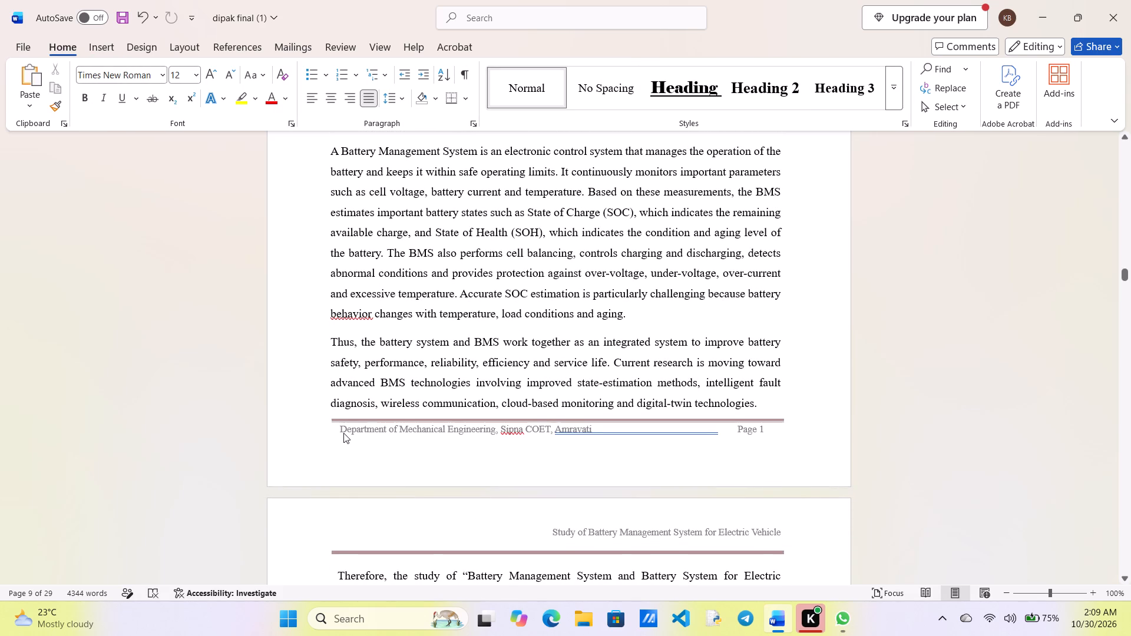
double_click(343, 432)
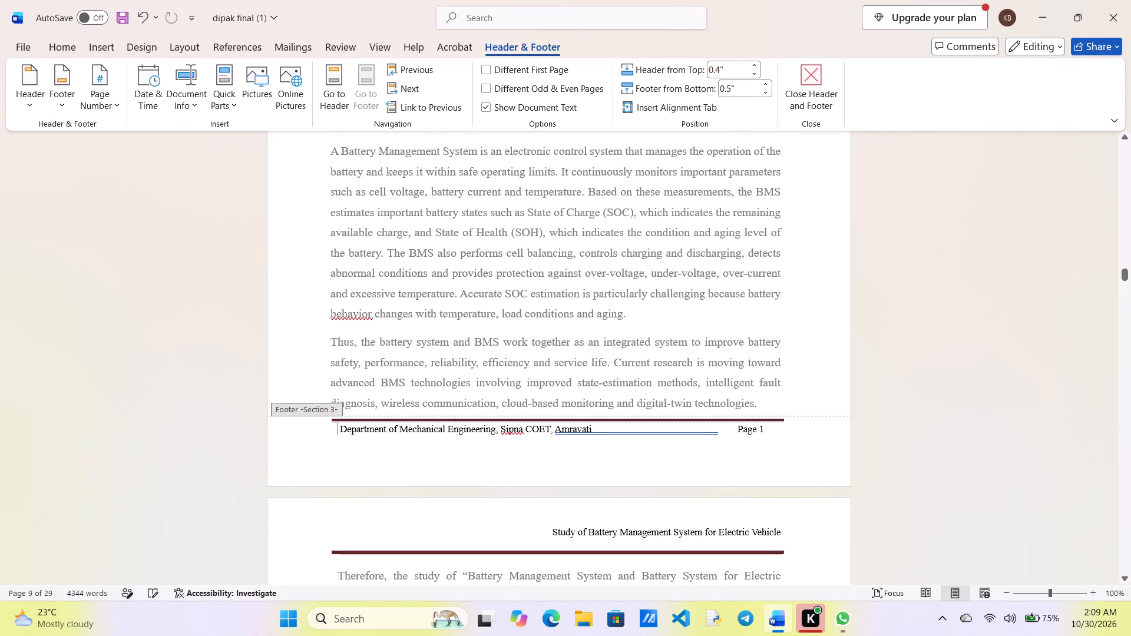
key("BackSpace")
key("BackSpace")
key("BackSpace")
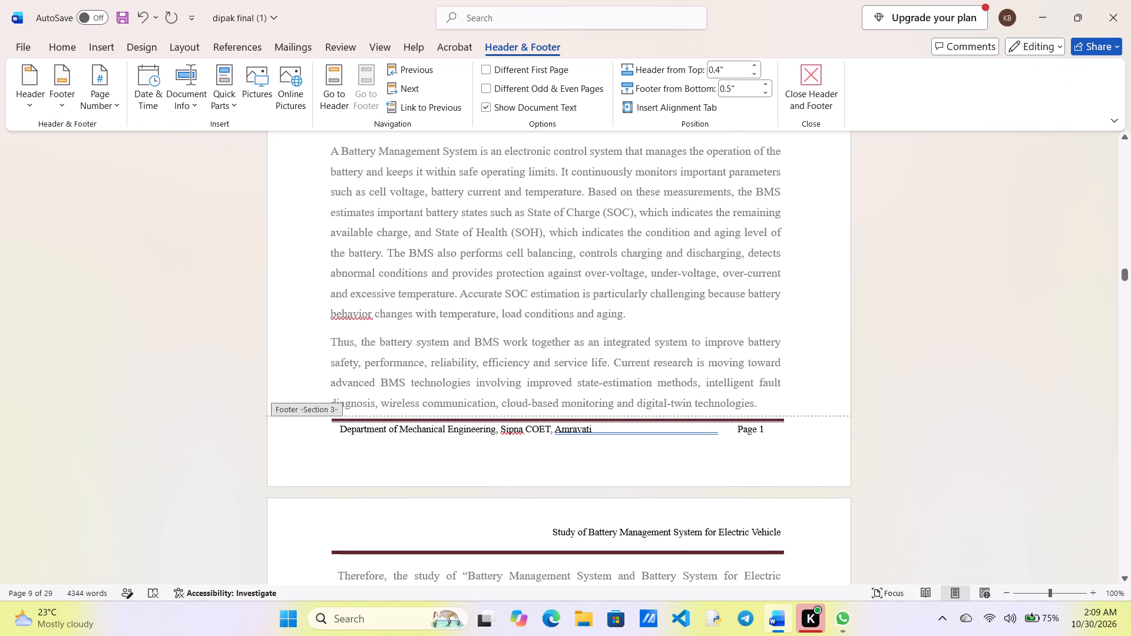
left_click(341, 430)
key("BackSpace")
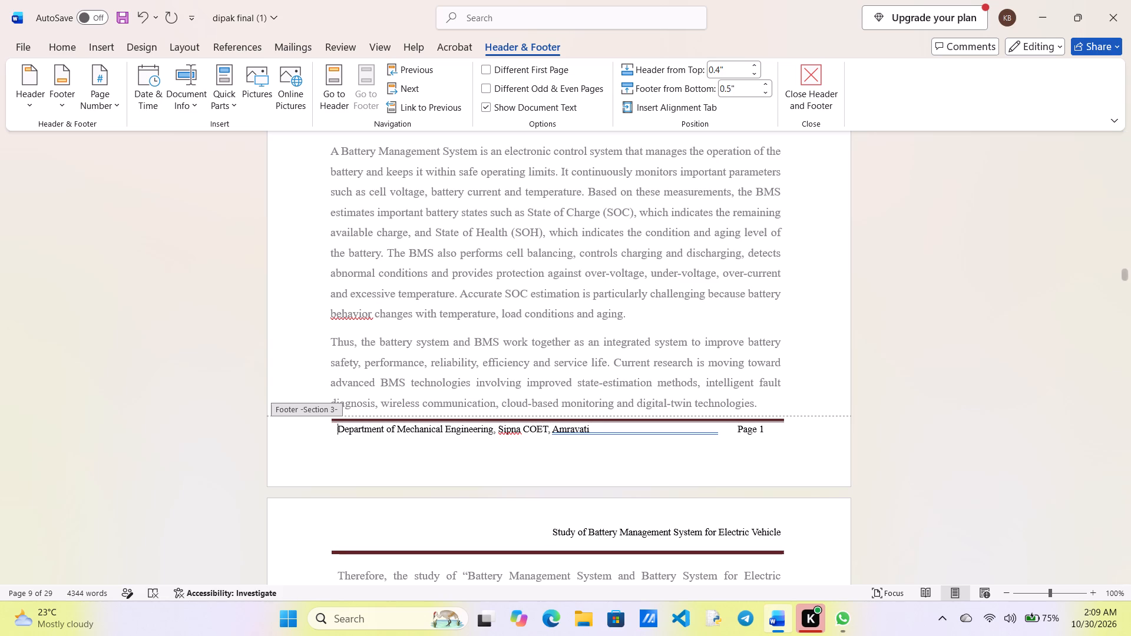
key("BackSpace")
key("BackSpace")
key("BackSpace")
key("BackSpace")
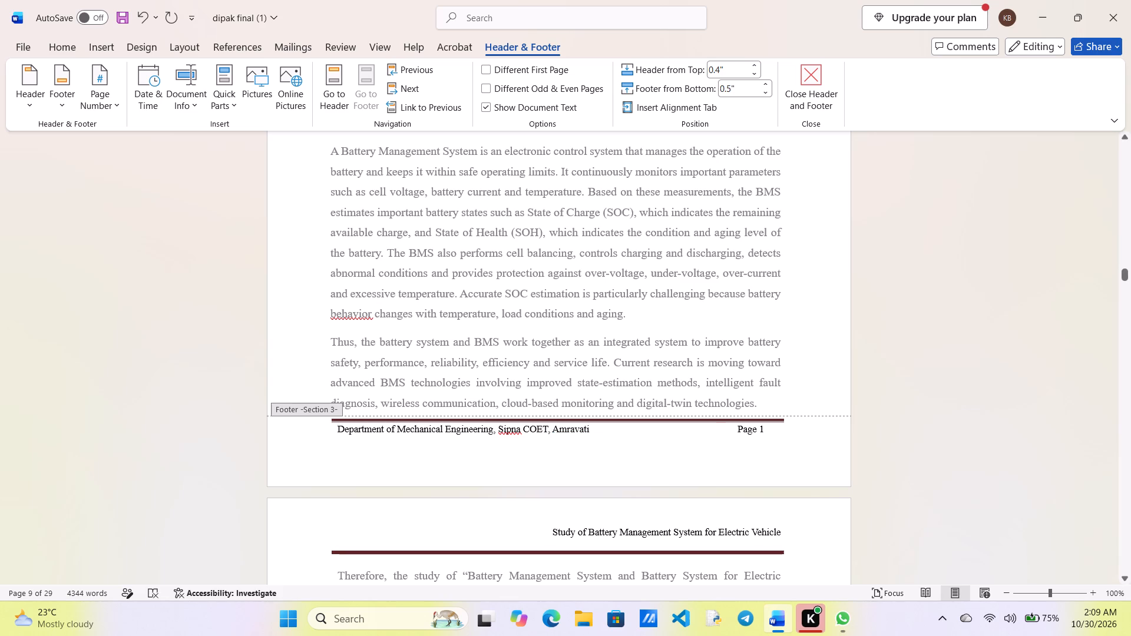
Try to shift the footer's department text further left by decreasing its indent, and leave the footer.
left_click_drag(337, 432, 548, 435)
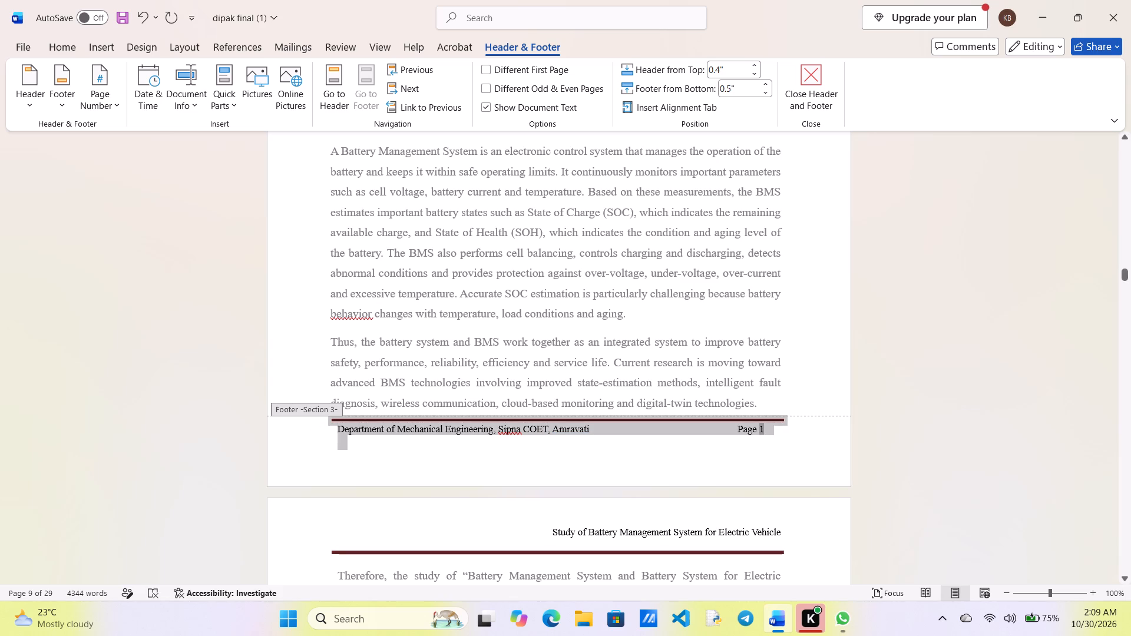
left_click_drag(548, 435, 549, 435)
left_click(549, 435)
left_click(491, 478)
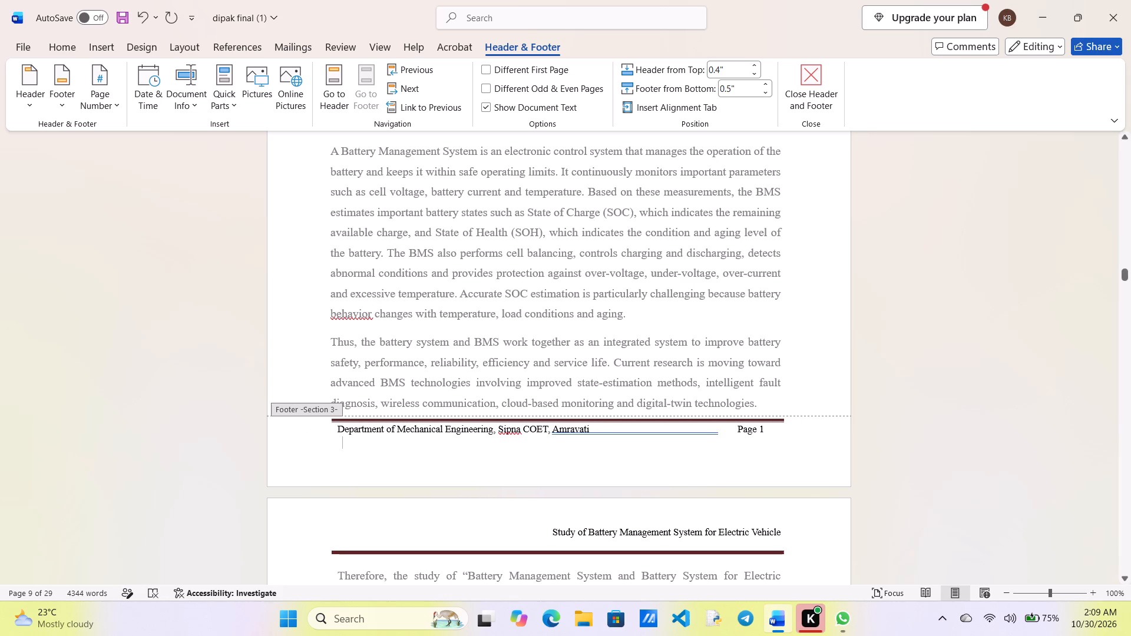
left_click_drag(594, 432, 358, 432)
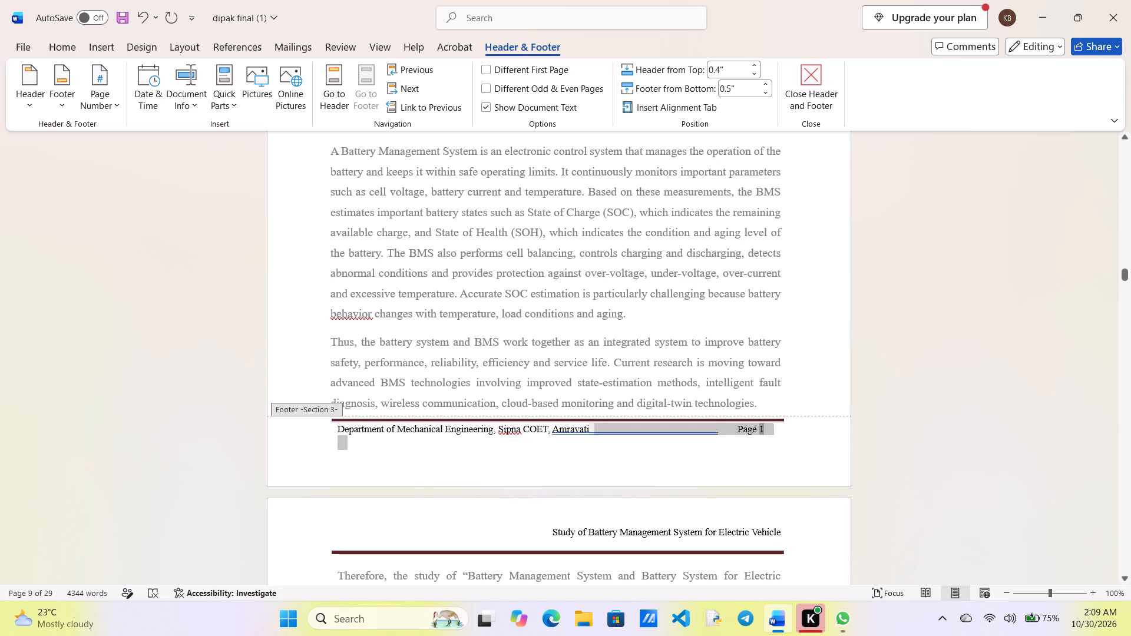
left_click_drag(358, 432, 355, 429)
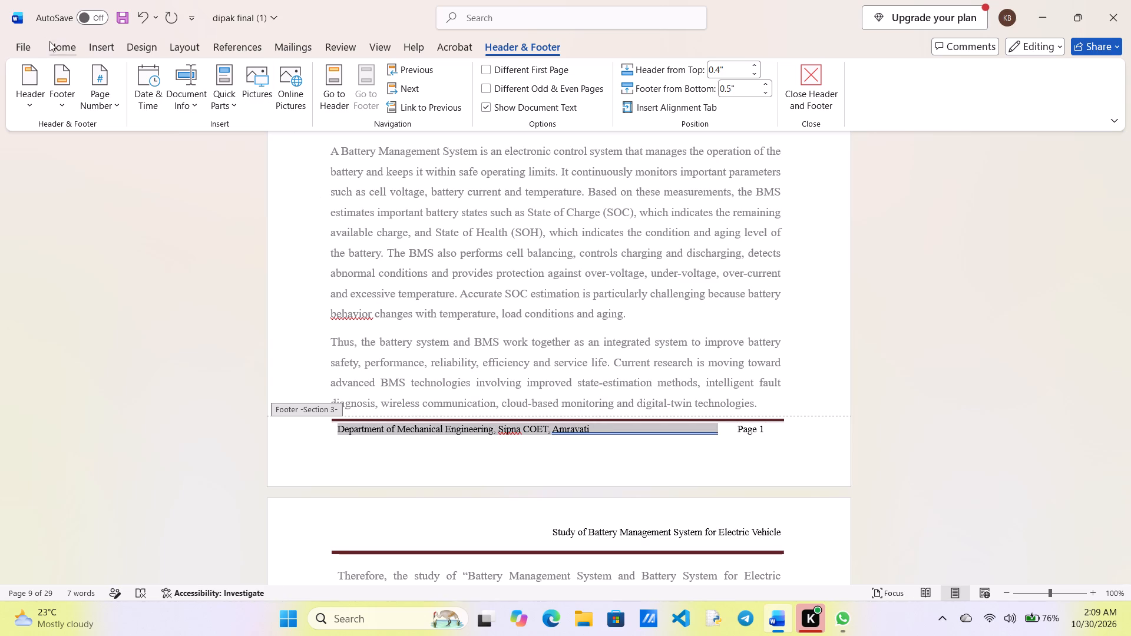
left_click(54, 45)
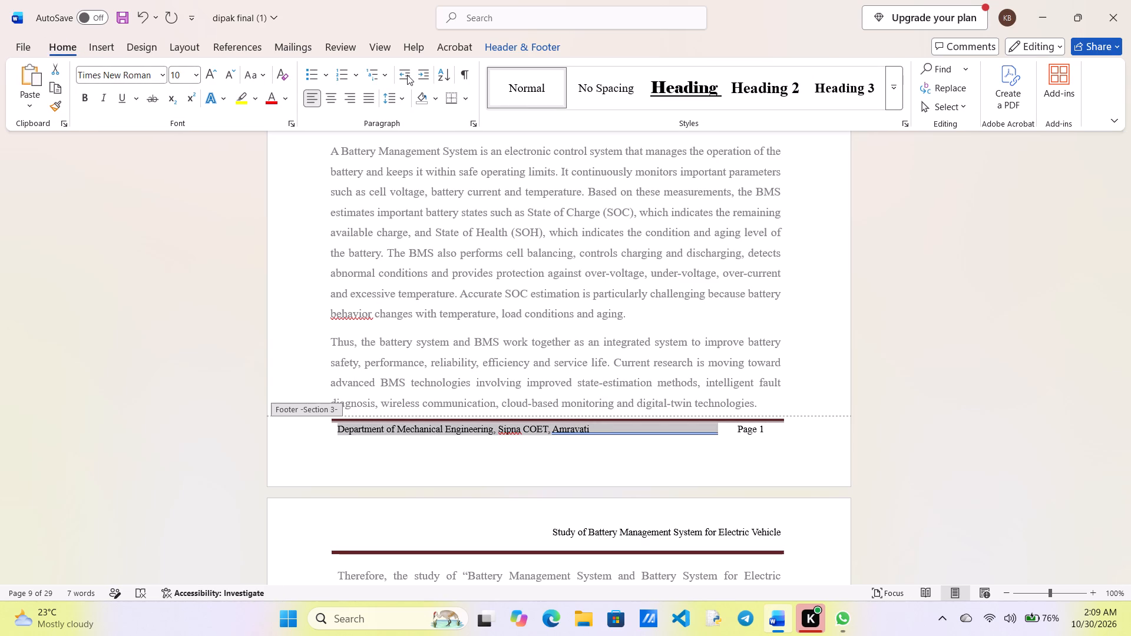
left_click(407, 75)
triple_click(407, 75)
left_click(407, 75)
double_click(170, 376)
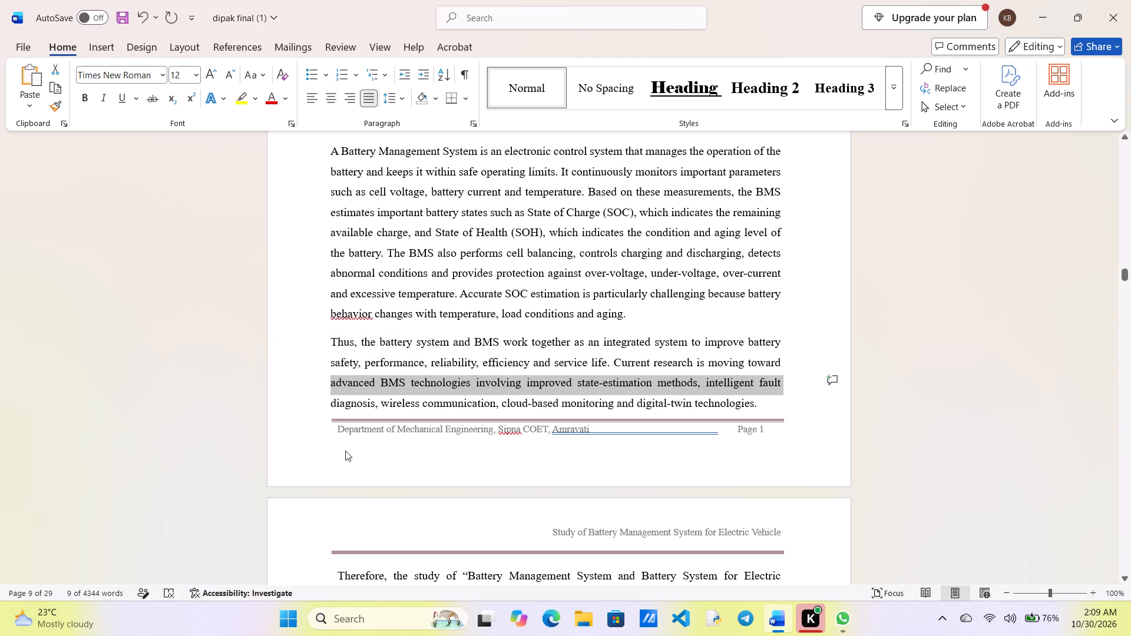
Set the left indent of the Page 1 footer's department and page number line to -0.1".
scroll(497, 478, "down", 1)
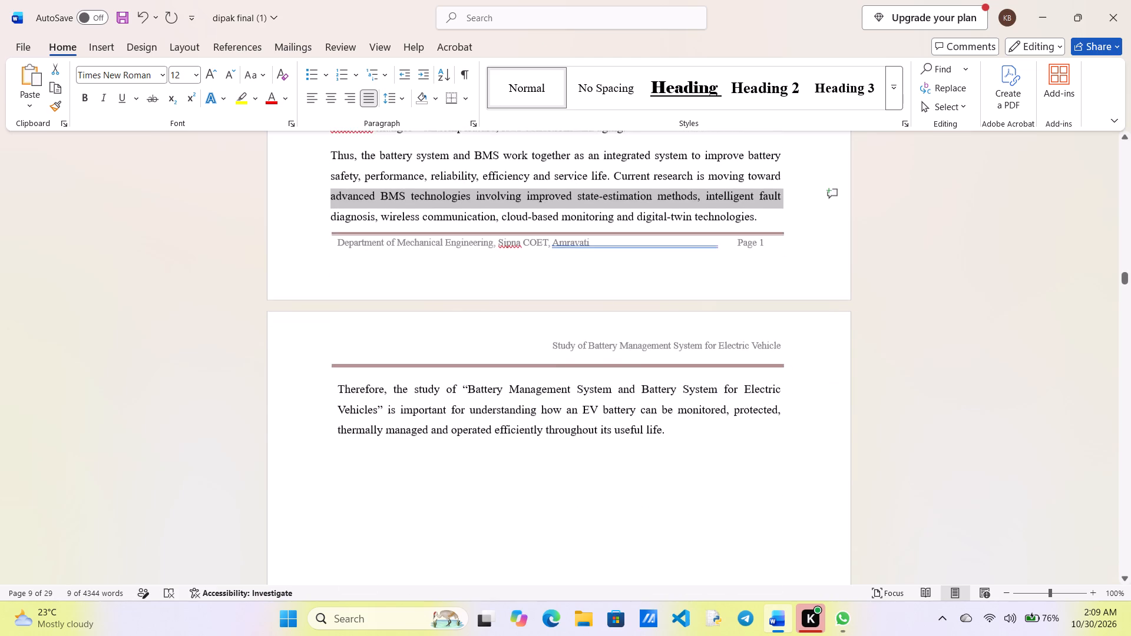
double_click(728, 265)
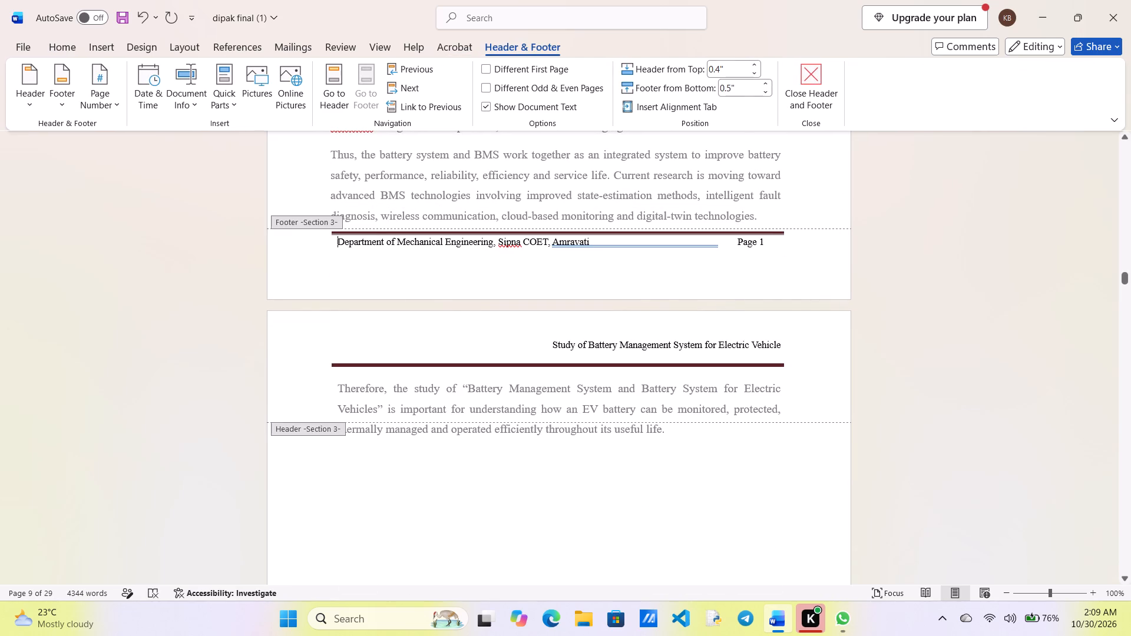
left_click_drag(735, 245, 766, 241)
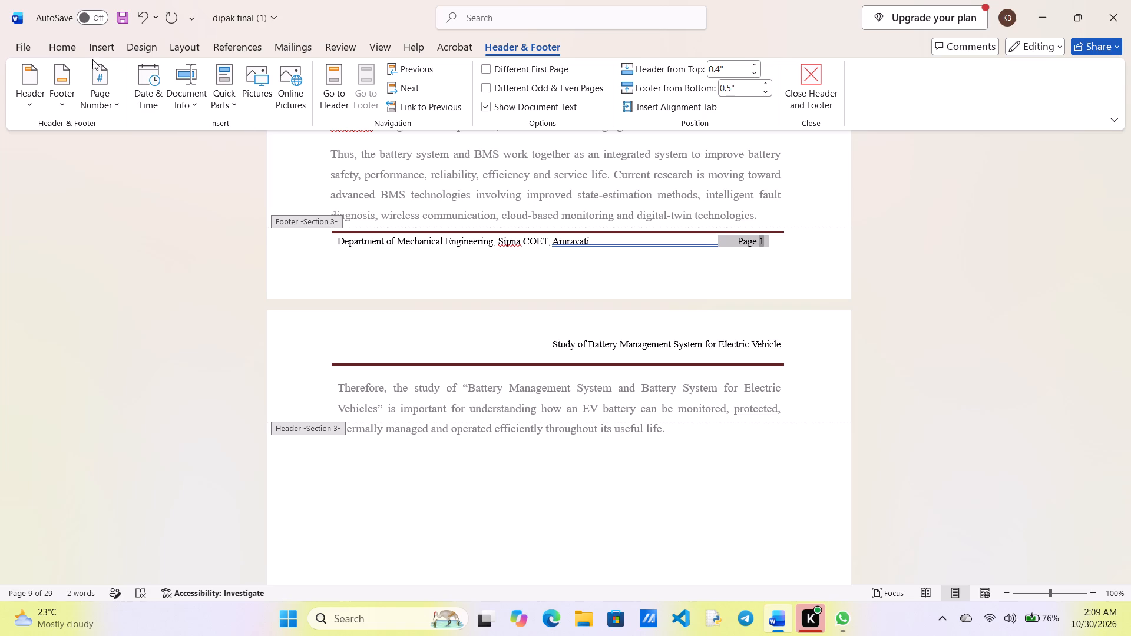
left_click(66, 45)
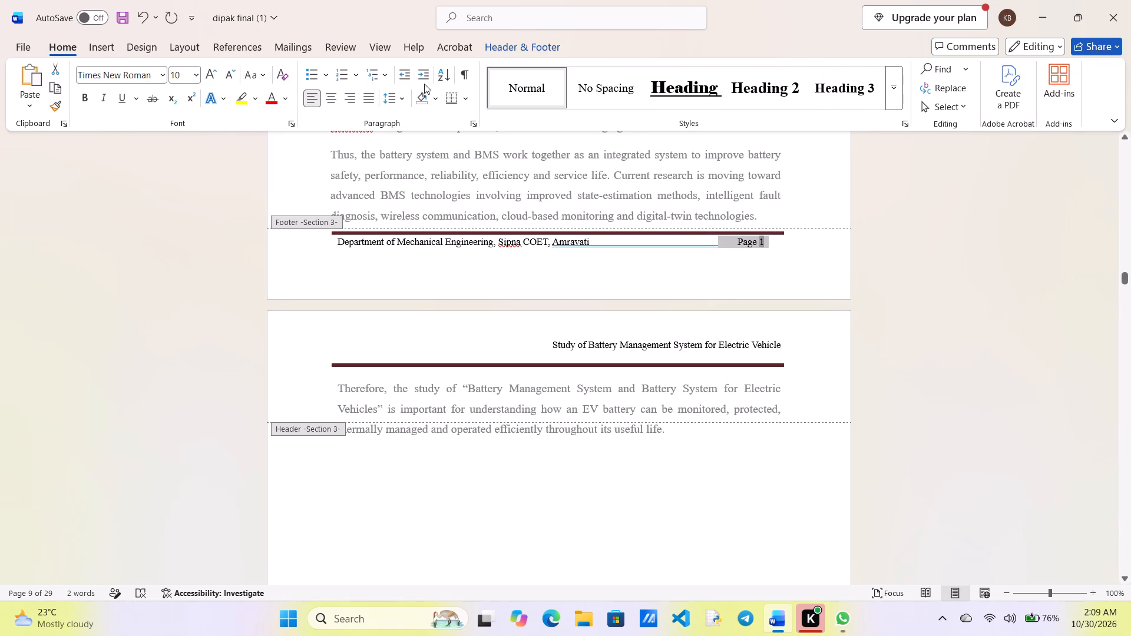
left_click(424, 84)
left_click(421, 73)
left_click(186, 47)
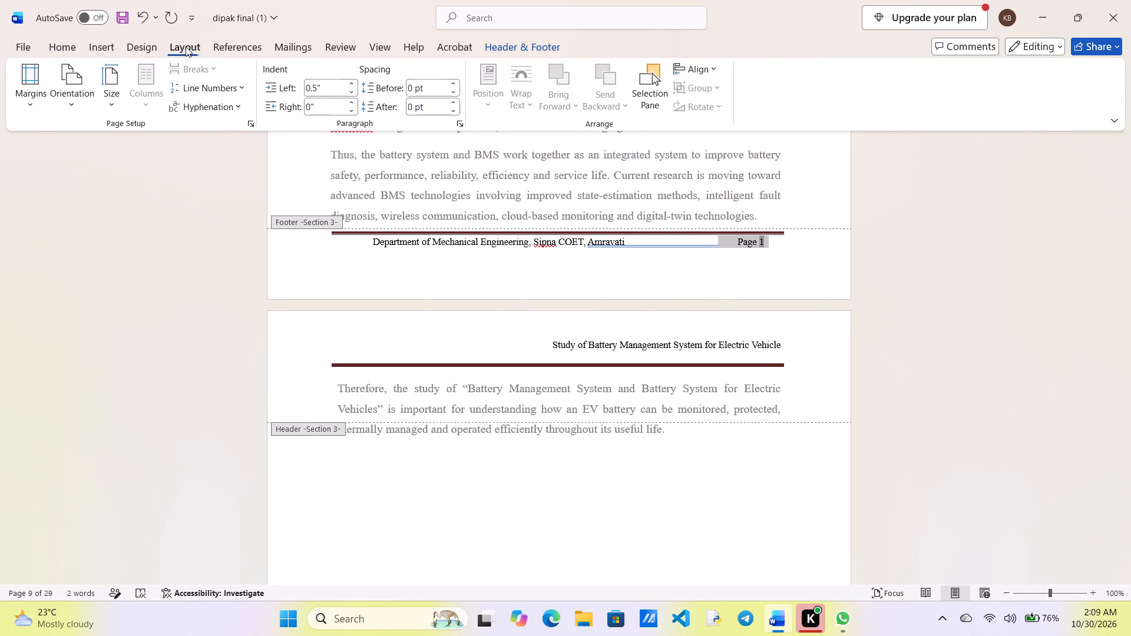
left_click(351, 82)
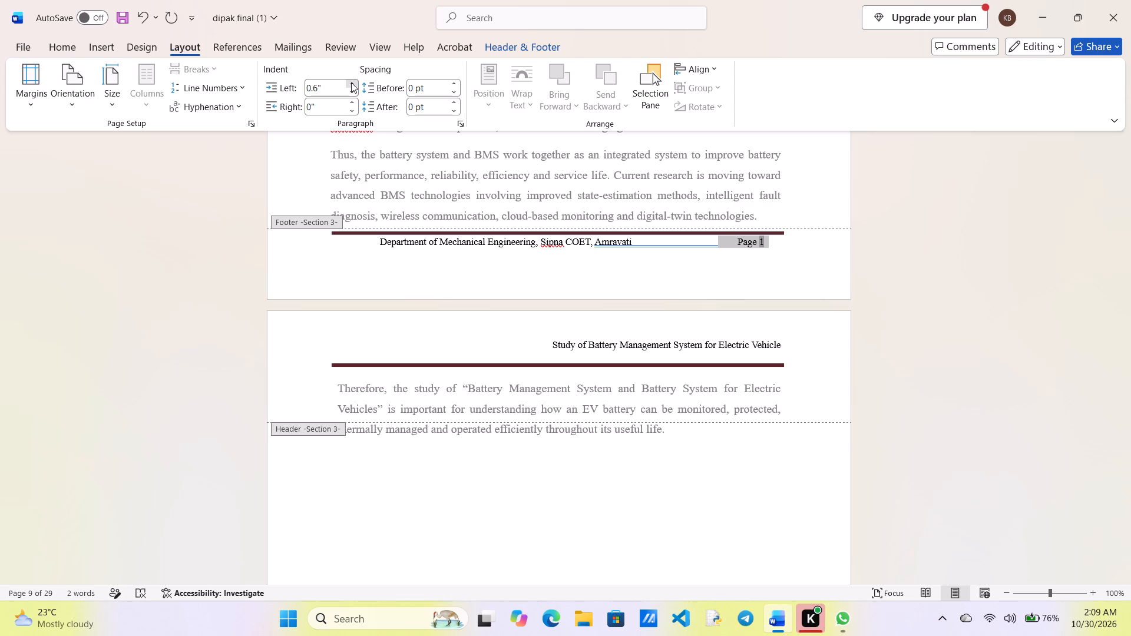
left_click(353, 91)
triple_click(353, 91)
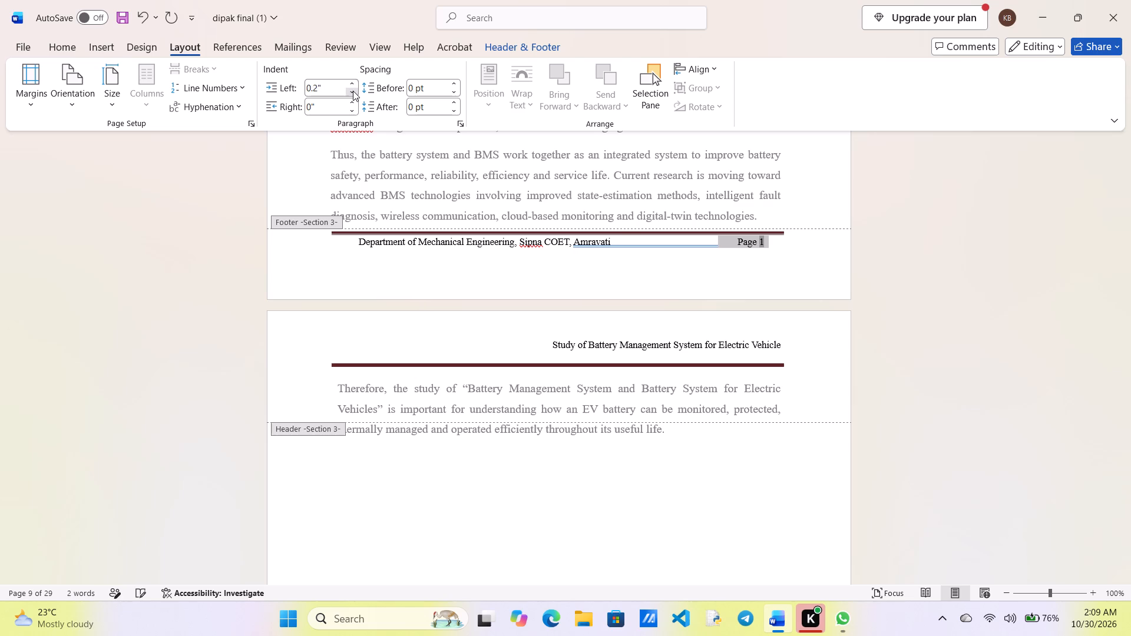
triple_click(353, 91)
left_click(353, 91)
left_click(353, 82)
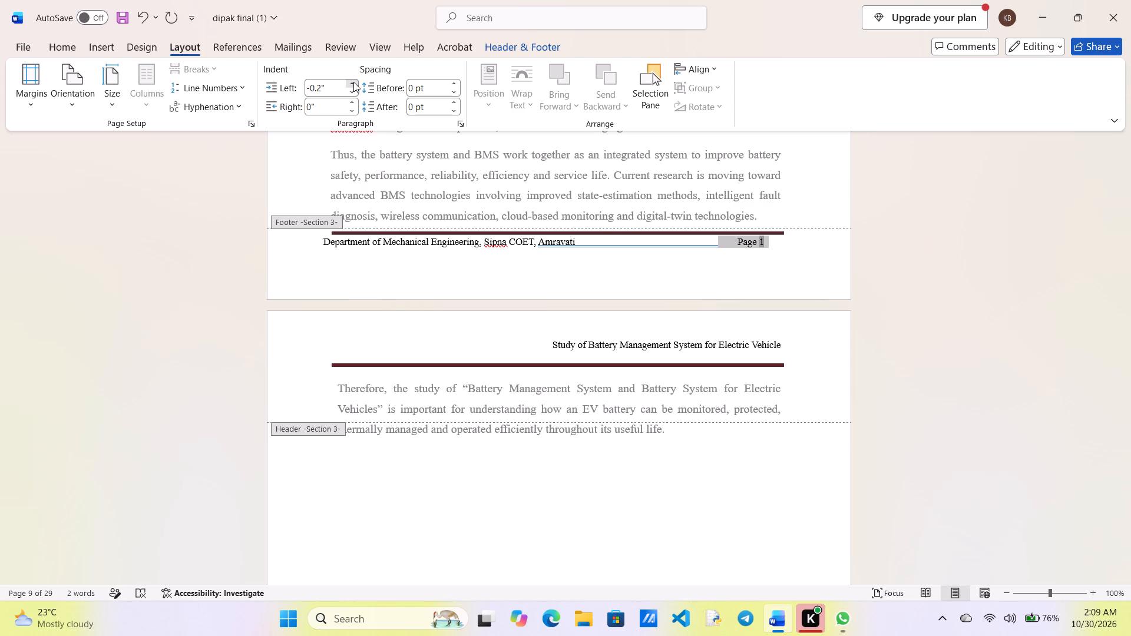
left_click(994, 240)
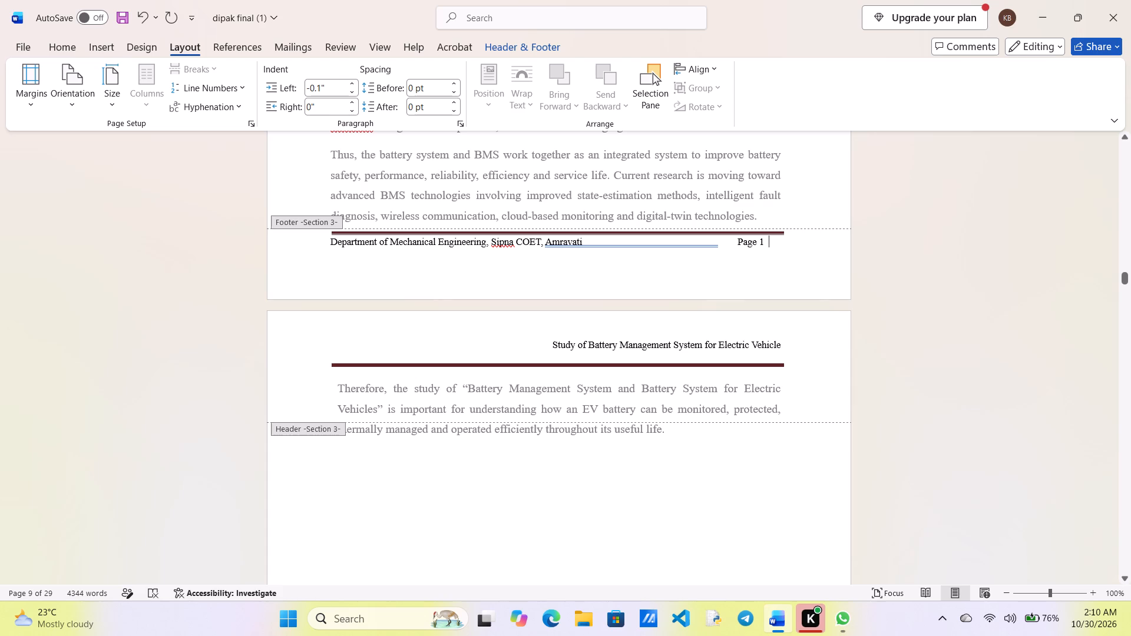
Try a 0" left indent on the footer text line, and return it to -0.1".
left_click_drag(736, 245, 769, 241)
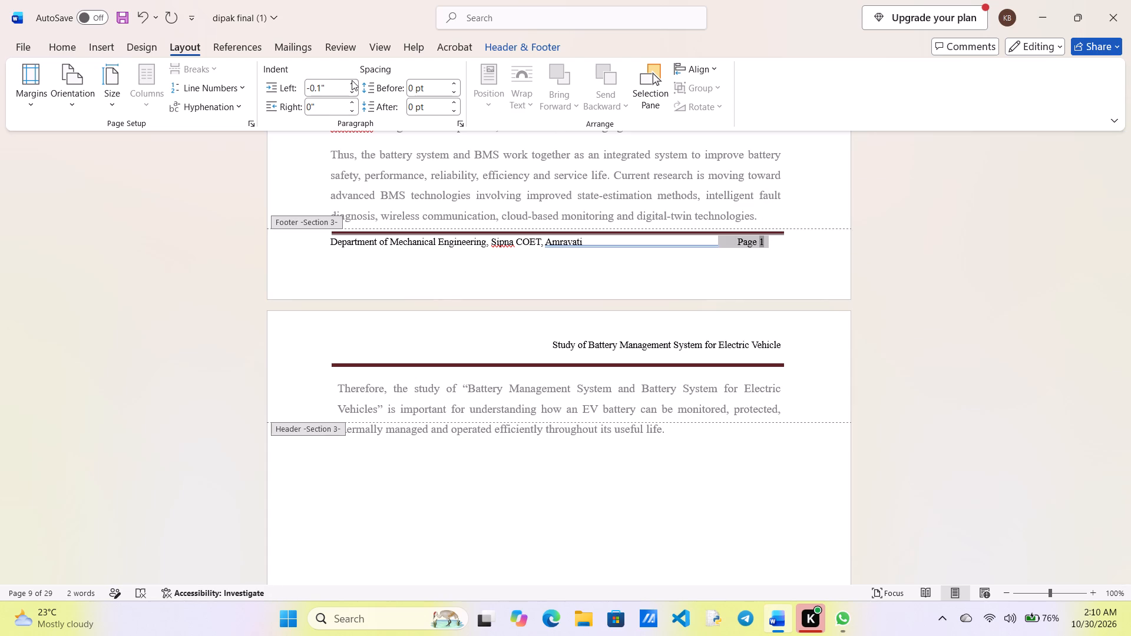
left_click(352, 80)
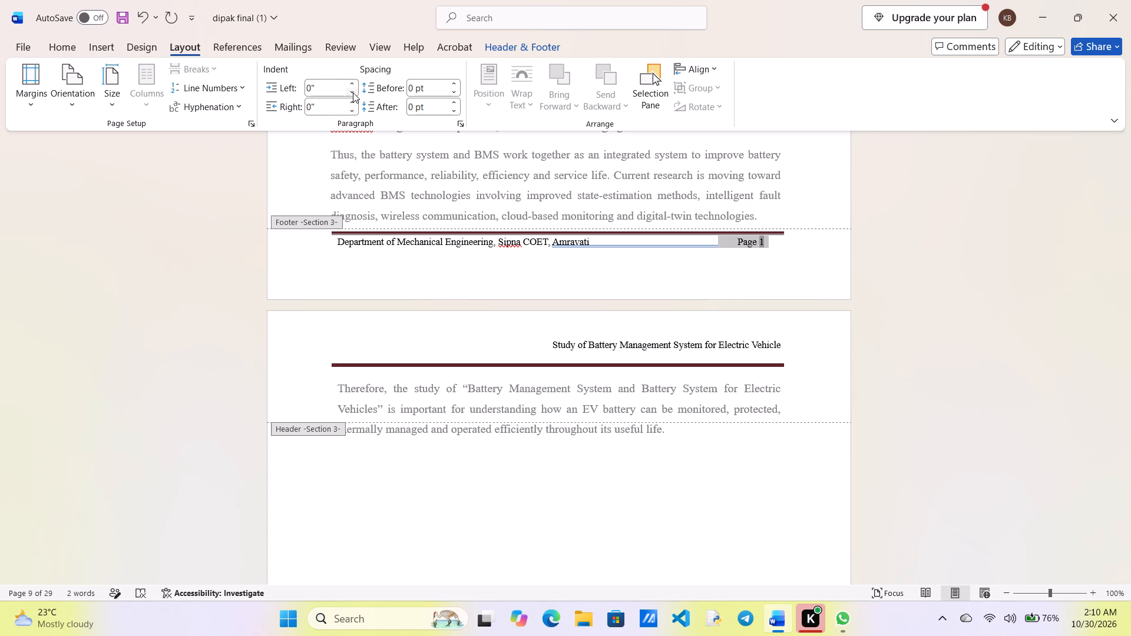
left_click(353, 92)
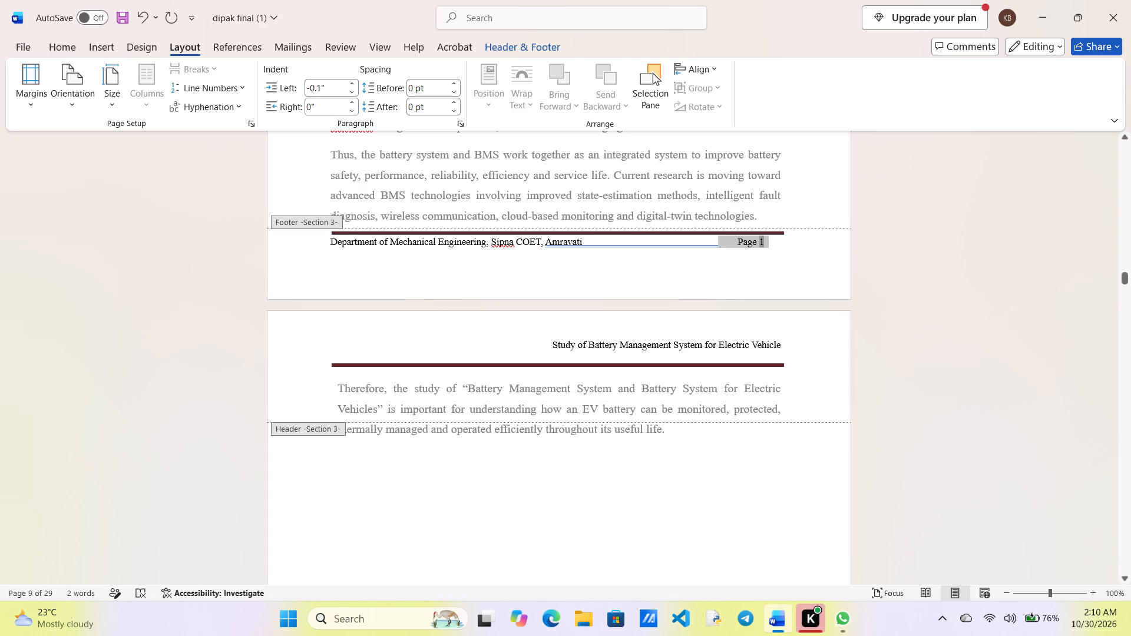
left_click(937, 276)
Insert a run of spaces before "Page 1" in the Section 3 footer to push the page number further along the line.
left_click(735, 247)
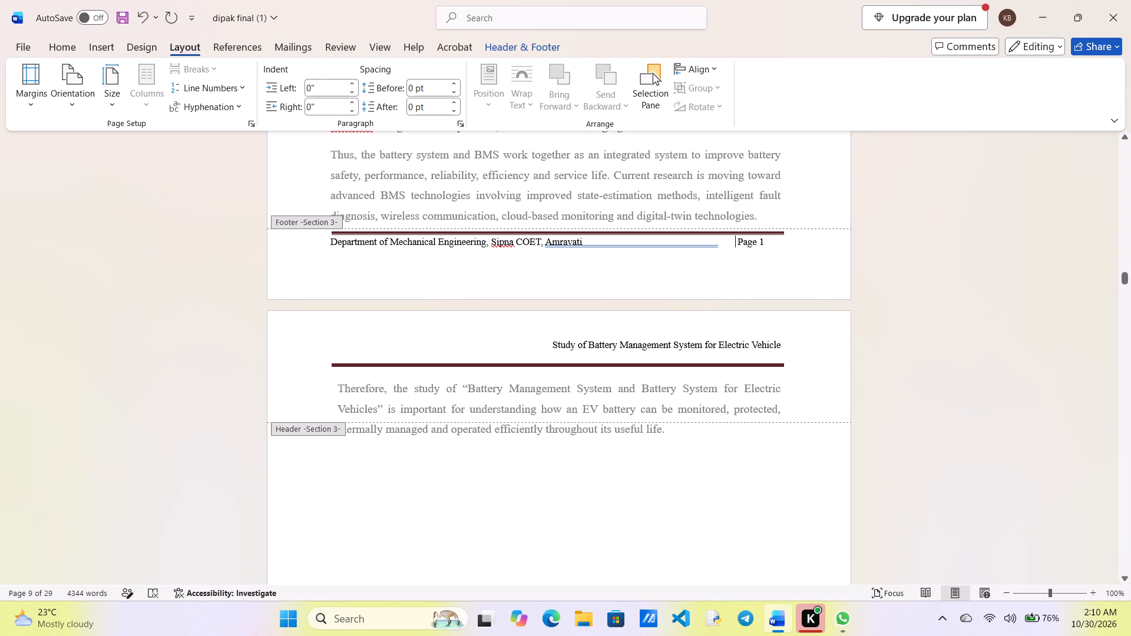
key("space")
key("space")
key("space")
key("space")
key("space")
key("space")
key("space")
key("space")
key("space")
key("space")
key("space")
key("space")
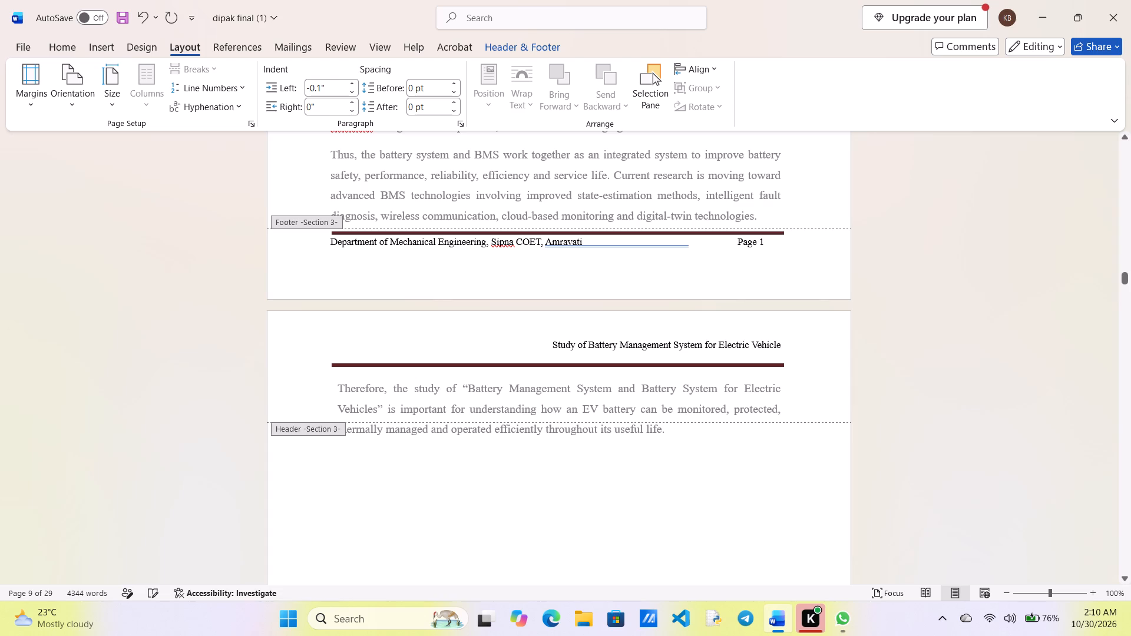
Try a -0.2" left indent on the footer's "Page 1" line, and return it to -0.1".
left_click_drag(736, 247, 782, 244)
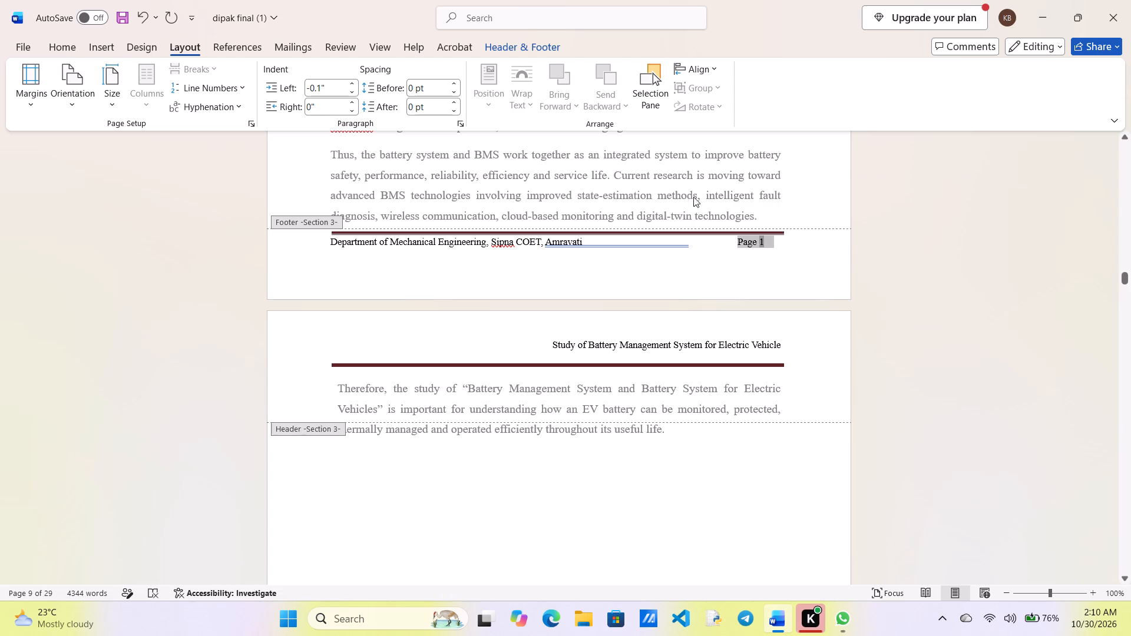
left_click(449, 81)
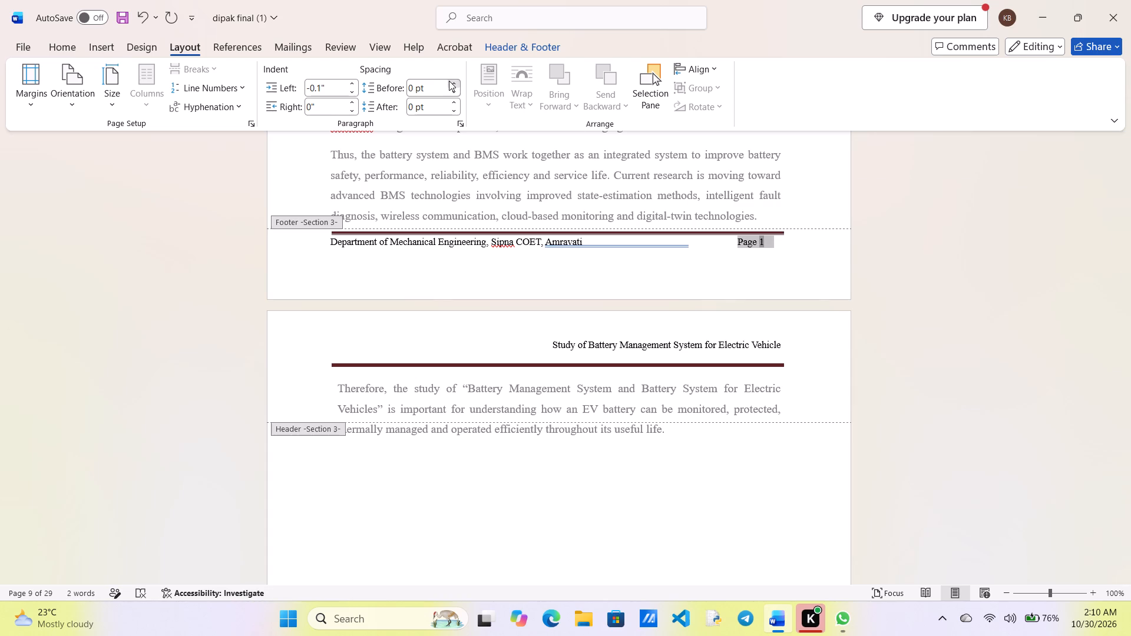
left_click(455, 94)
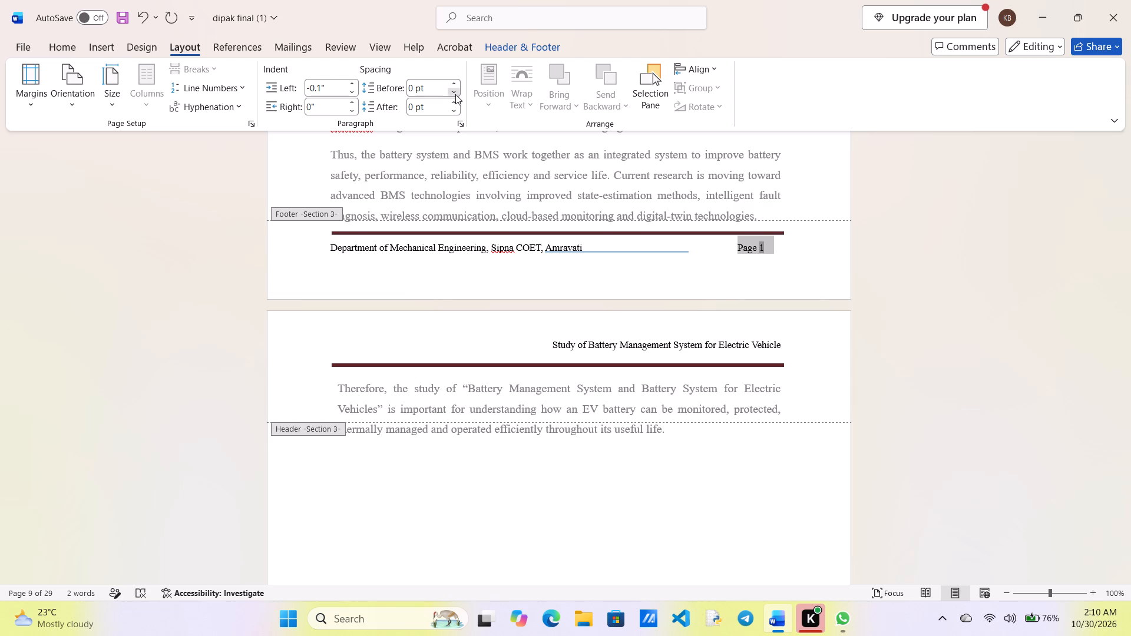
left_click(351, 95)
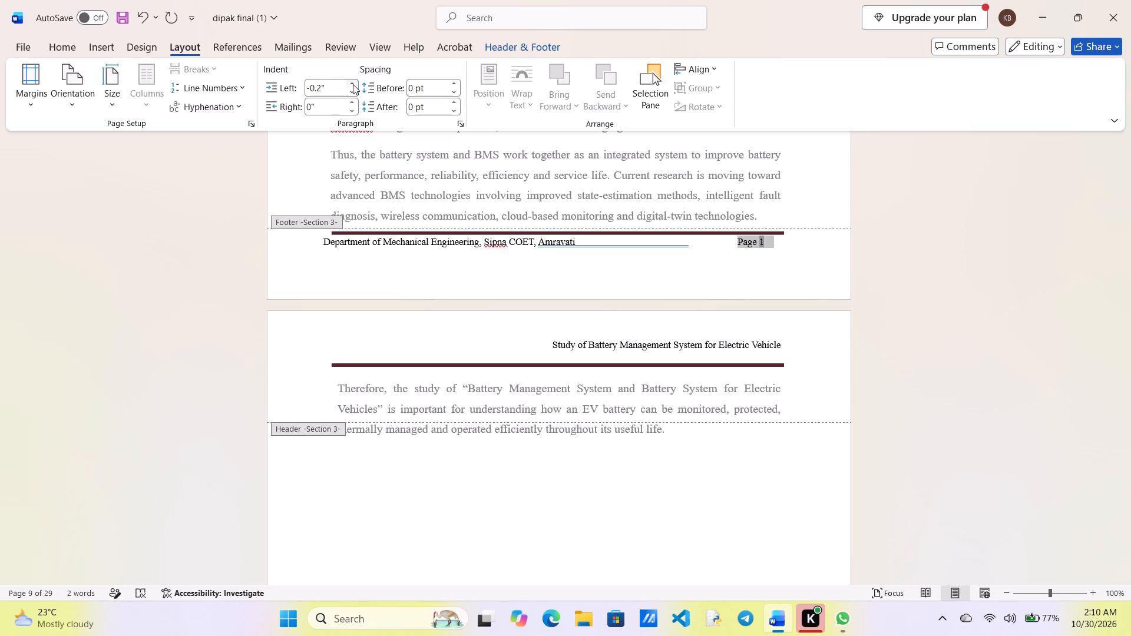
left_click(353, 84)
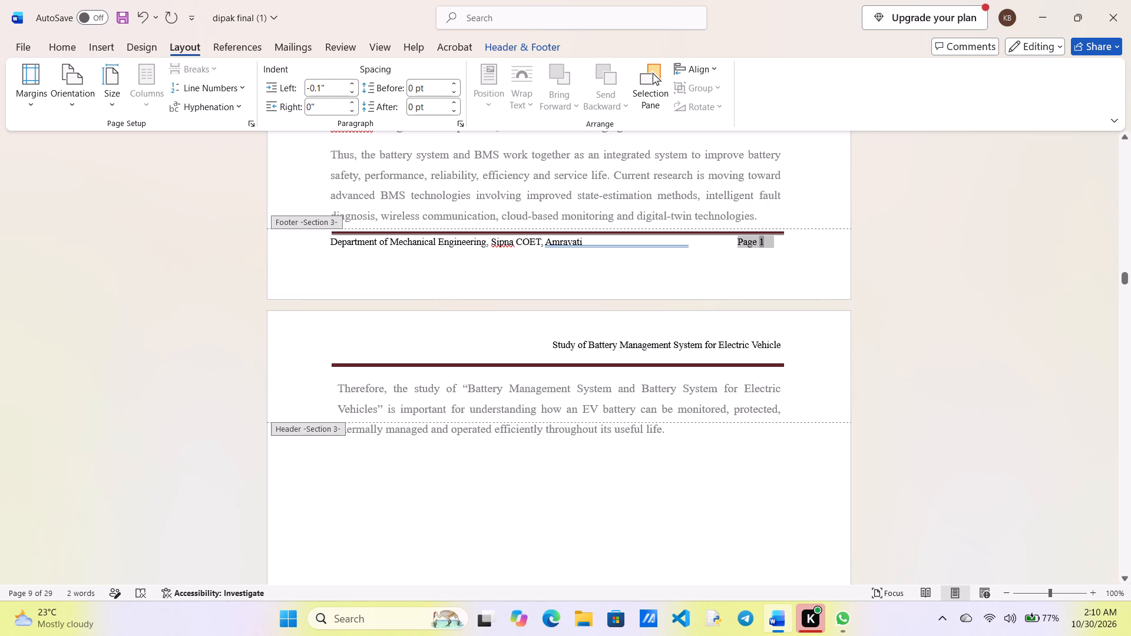
Insert leading spaces before "Department of Mechanical Engineering" in the footer until "Page 1" sits at the end of the rule on the same line.
left_click(331, 244)
key("space")
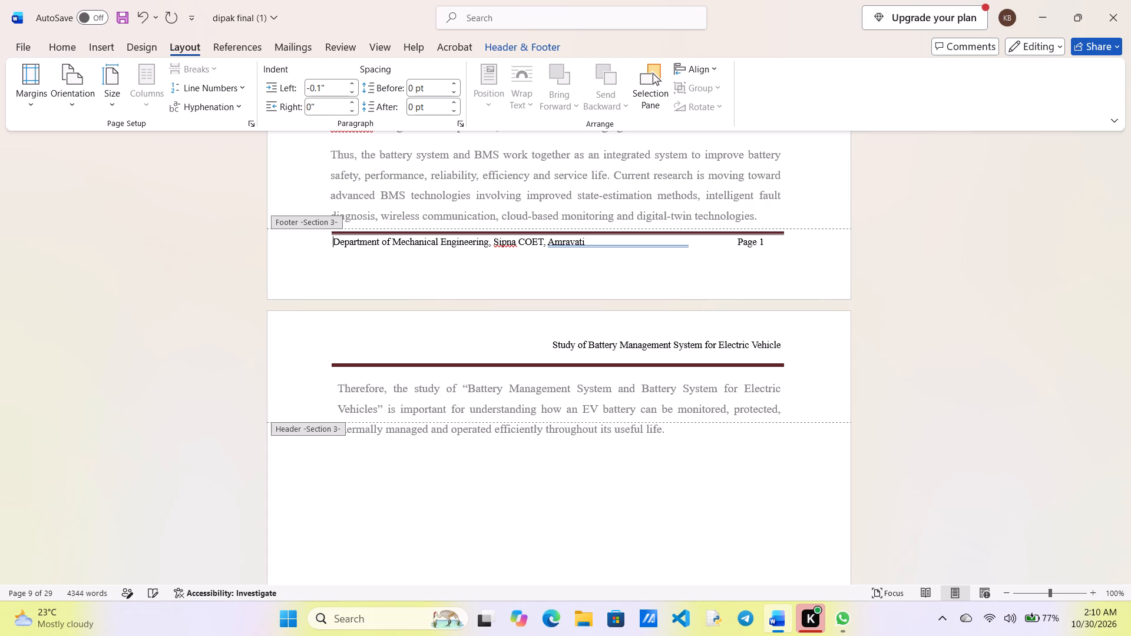
key("space")
key("space")
key("space")
key("space")
key("space")
key("space")
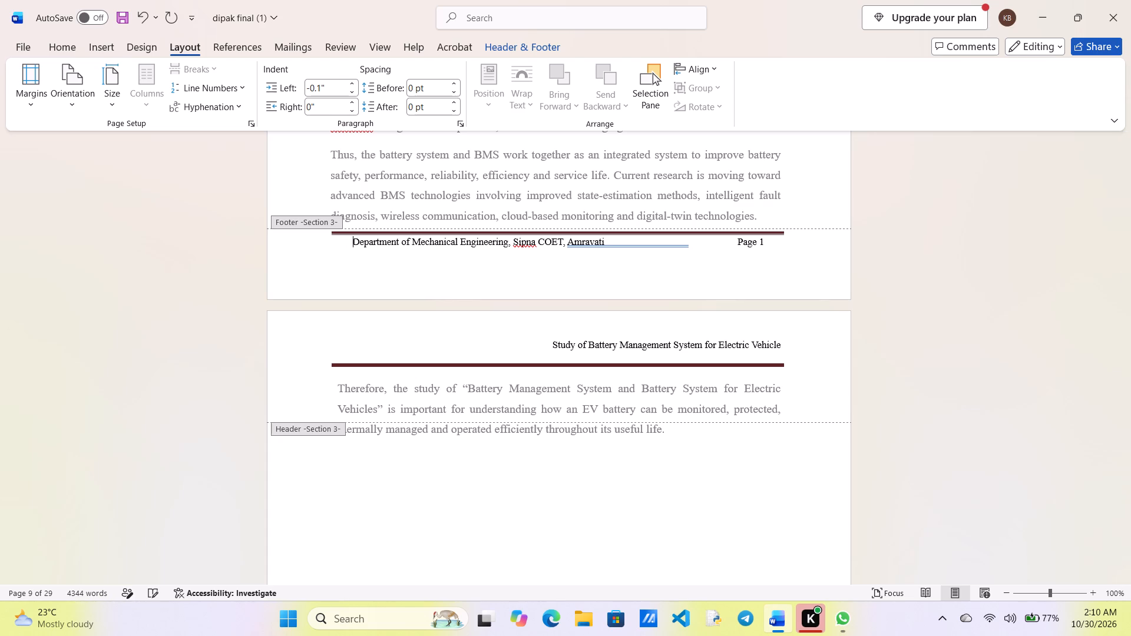
key("space")
key("space")
key("space")
key("space")
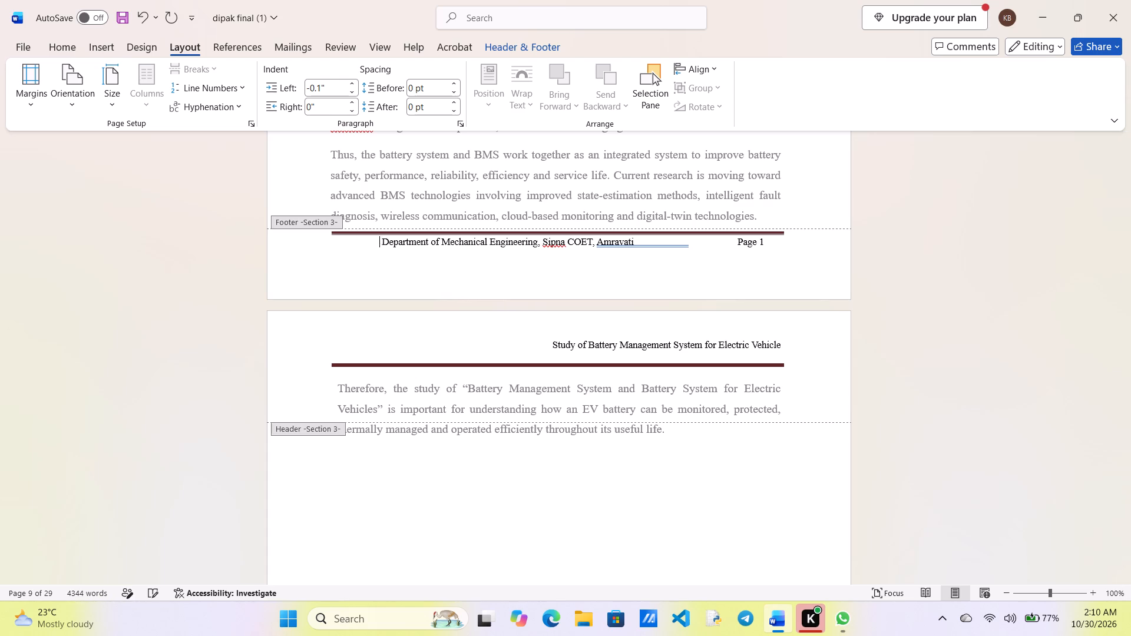
key("space")
key("space")
key("space")
key("space")
key("space")
key("space")
key("space")
key("space")
key("space")
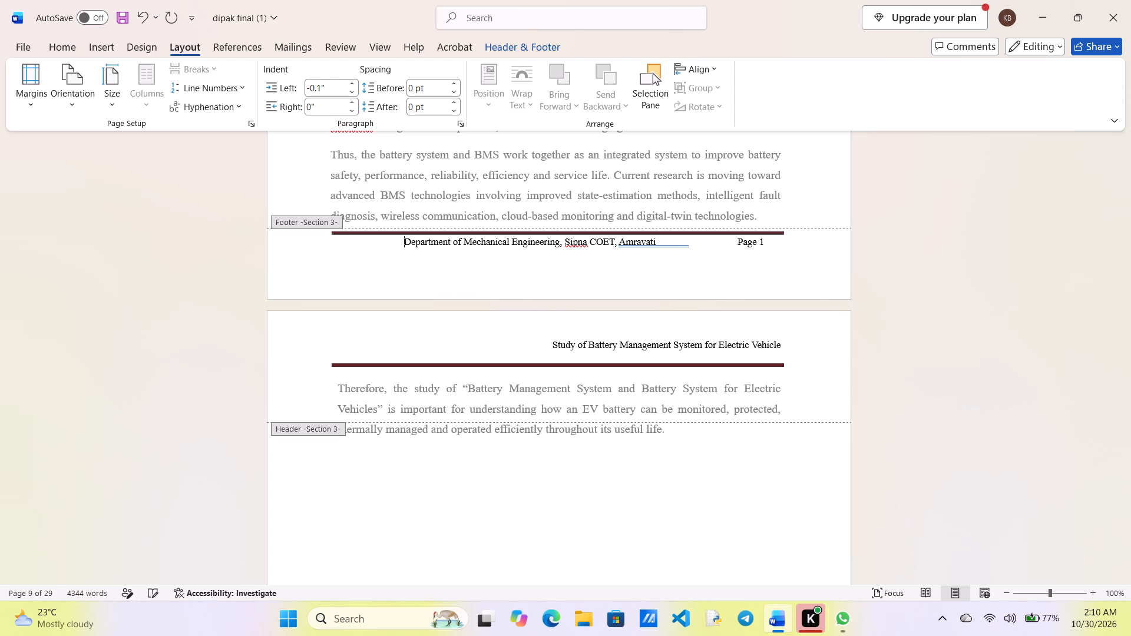
key("space")
key("space")
key("space")
key("space")
key("space")
key("space")
key("space")
key("space")
key("space")
key("space")
key("space")
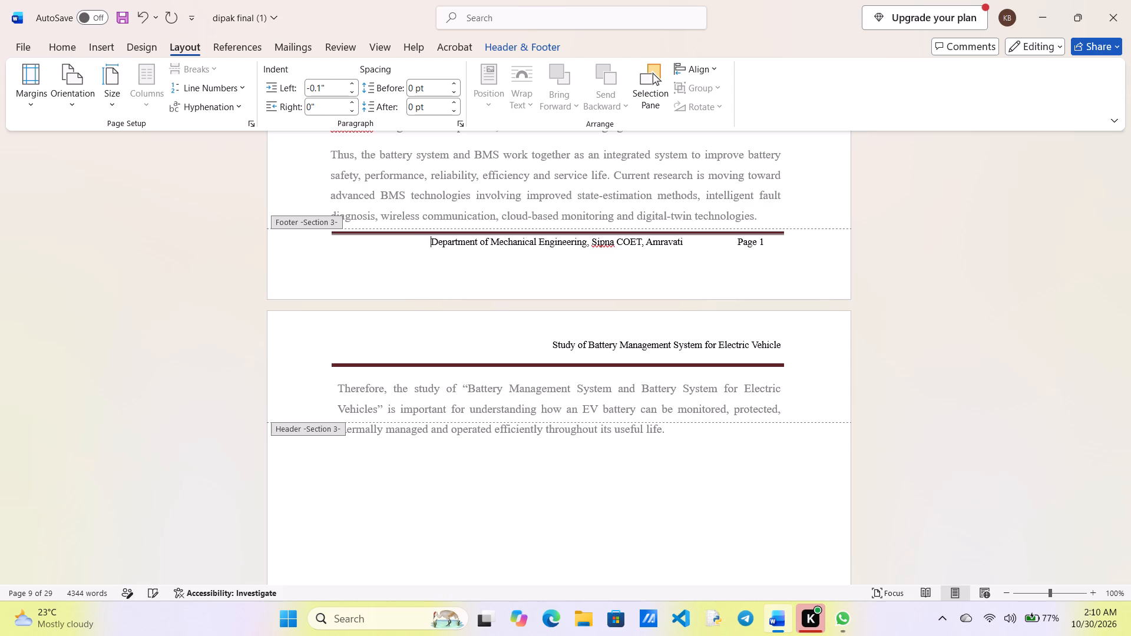
key("space")
key("space")
key("space")
key("space")
key("space")
key("space")
key("space")
key("space")
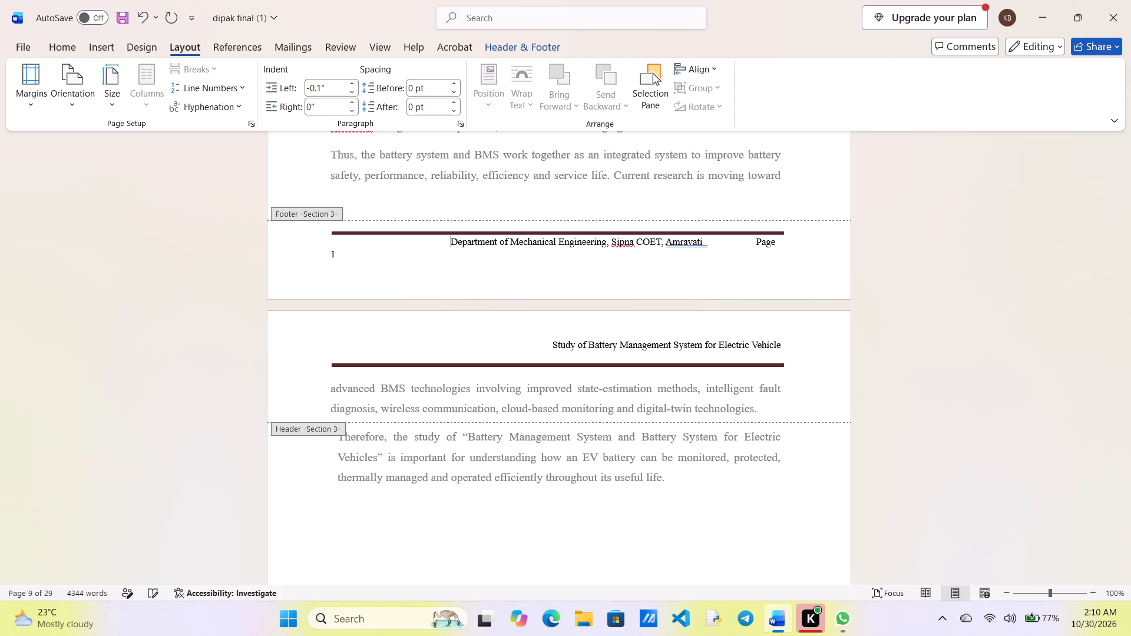
key("BackSpace")
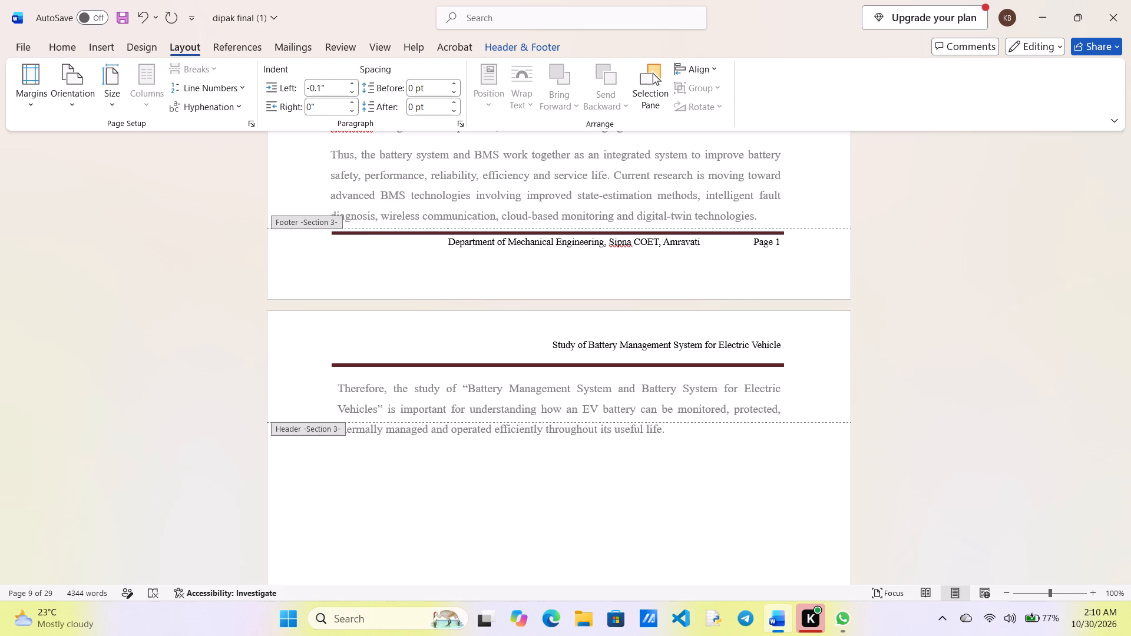
key("space")
key("BackSpace")
Set the left indent of the footer's department text line to -1.7", and leave the footer.
left_click_drag(710, 243, 444, 261)
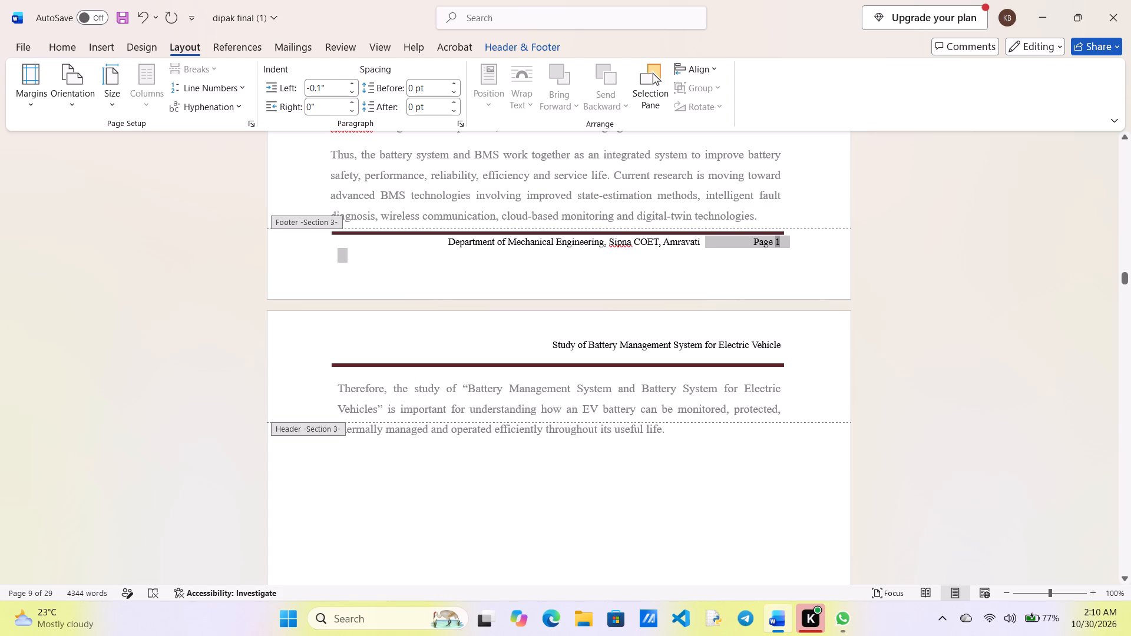
left_click_drag(444, 261, 445, 243)
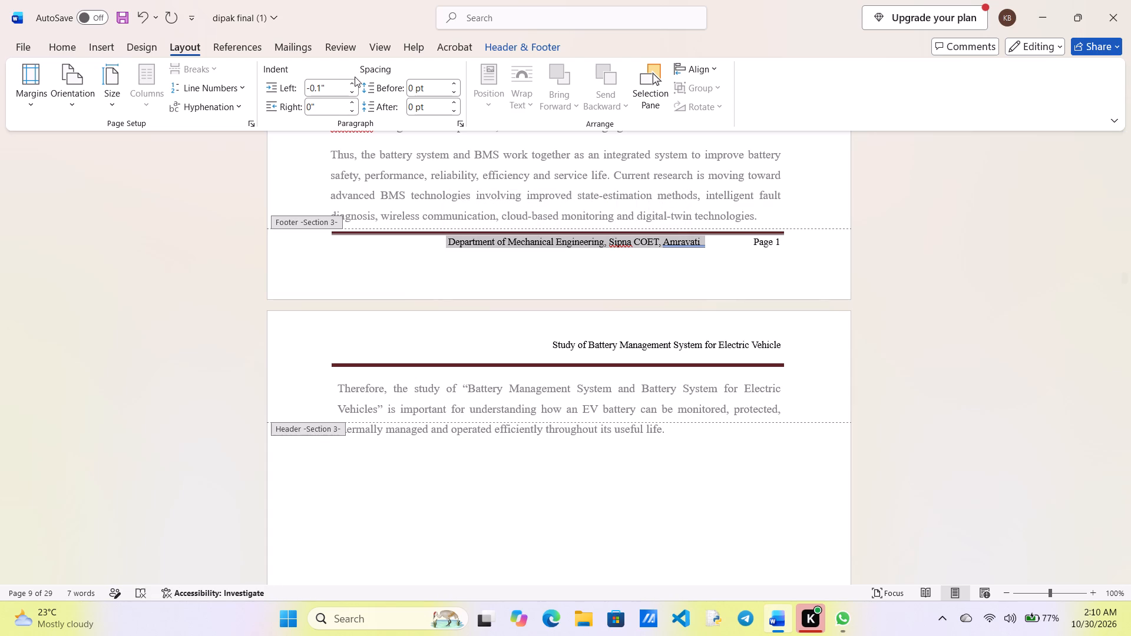
left_click(353, 84)
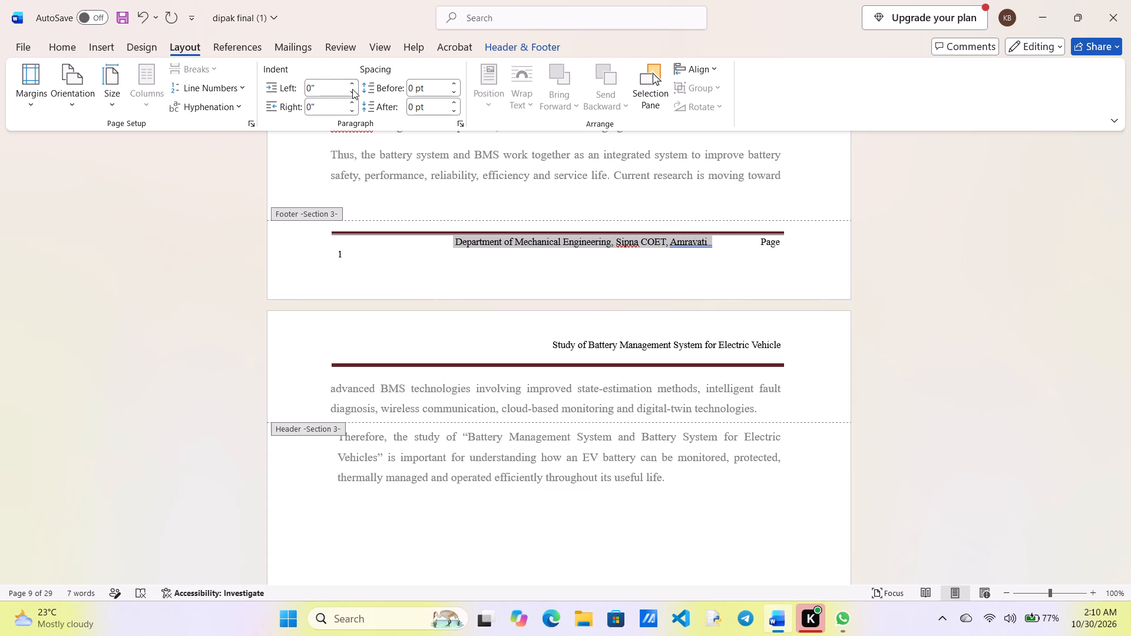
left_click(352, 93)
triple_click(352, 93)
triple_click(352, 93)
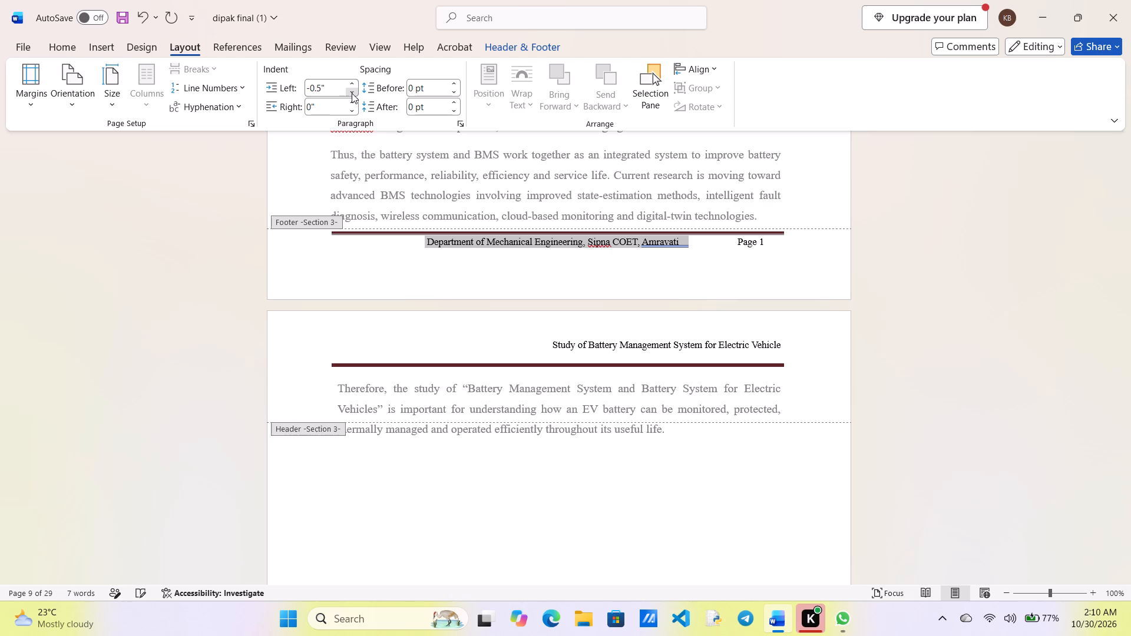
triple_click(352, 93)
triple_click(352, 93)
triple_click(352, 93)
triple_click(352, 93)
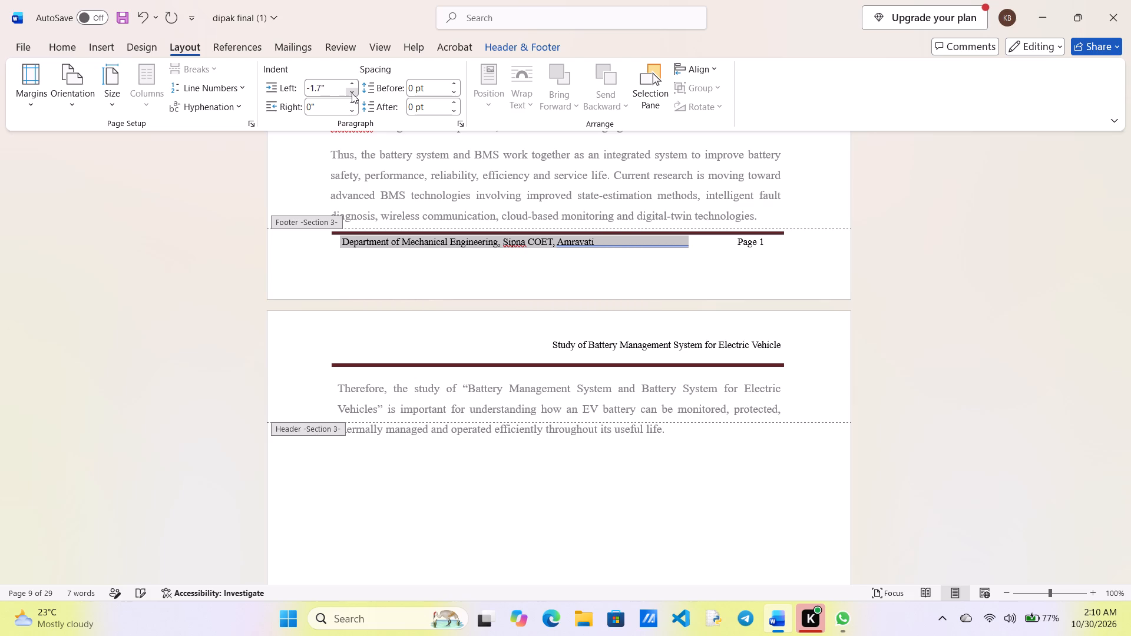
left_click(352, 93)
left_click(353, 85)
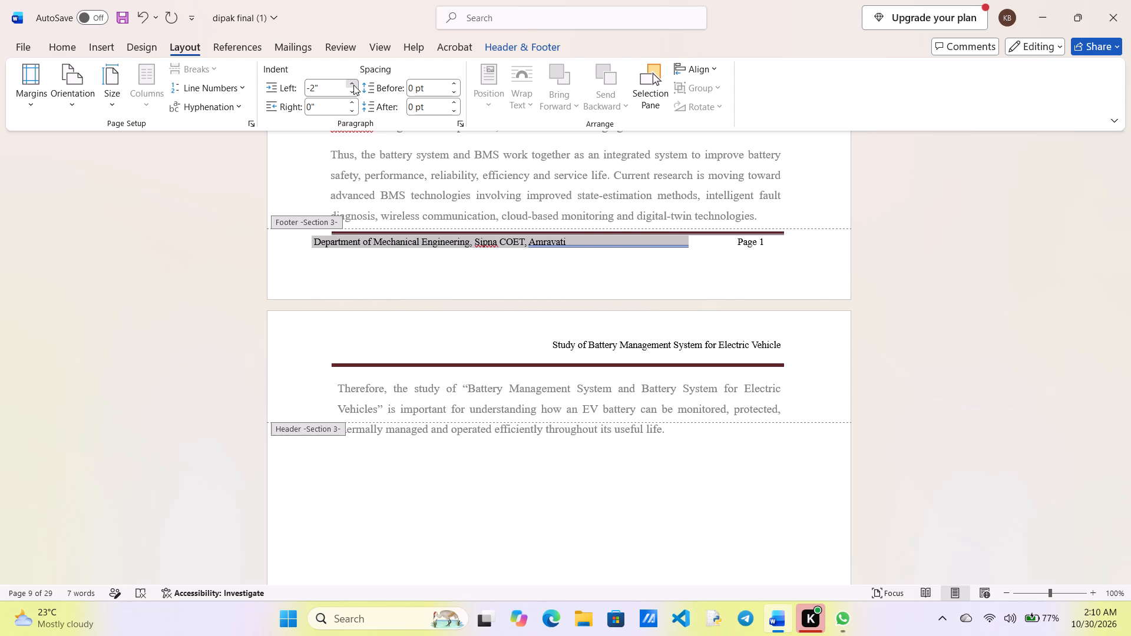
left_click(353, 85)
left_click(353, 85)
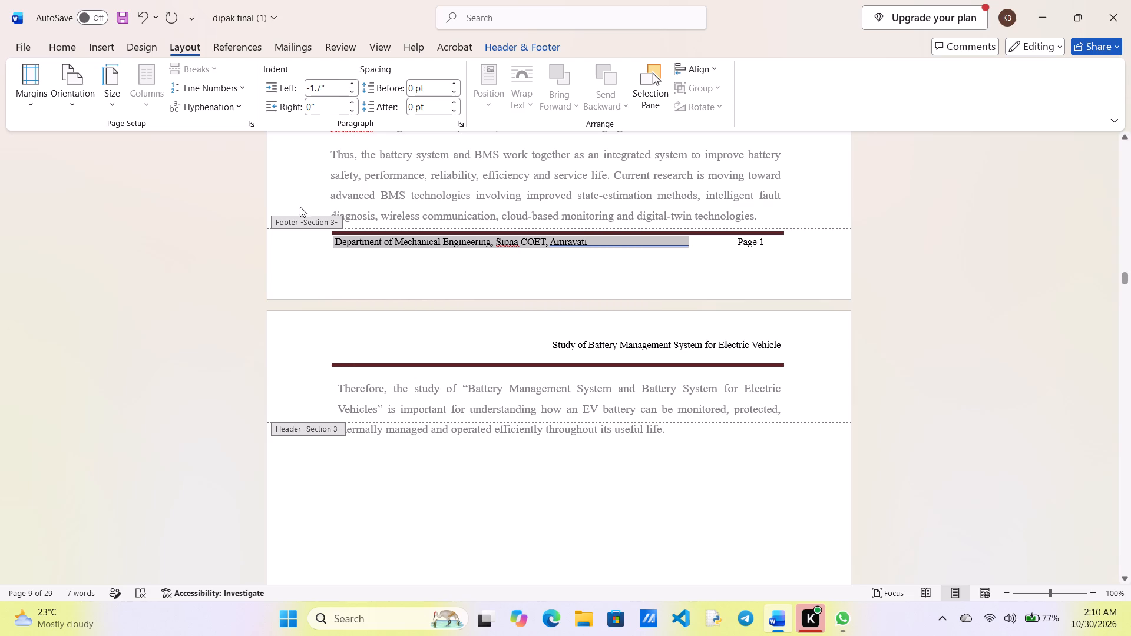
left_click(236, 332)
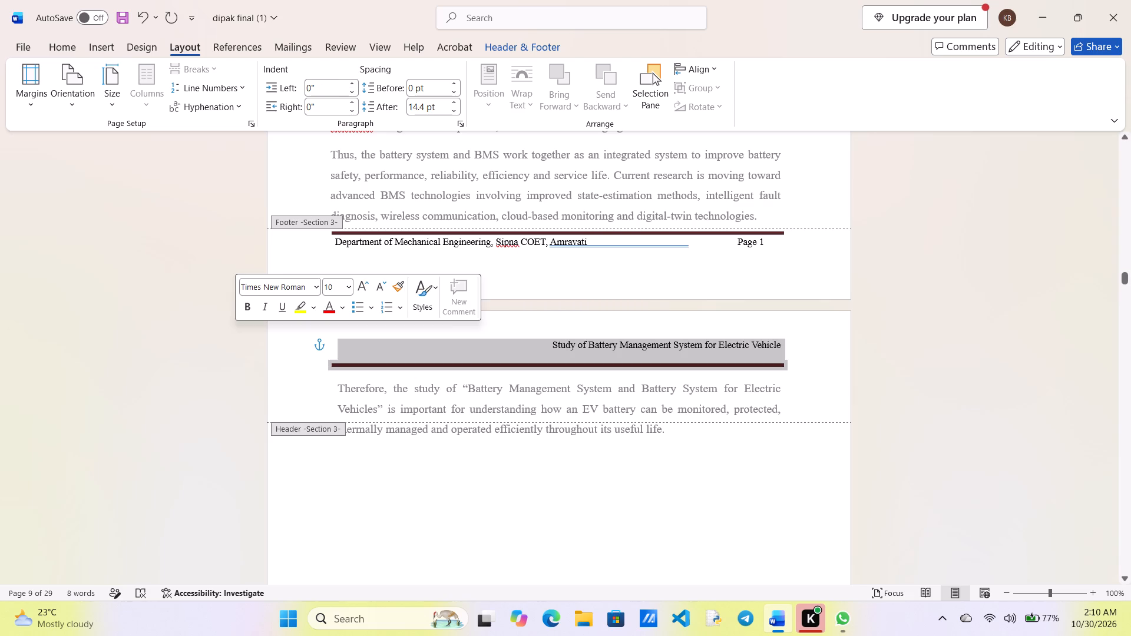
double_click(1003, 252)
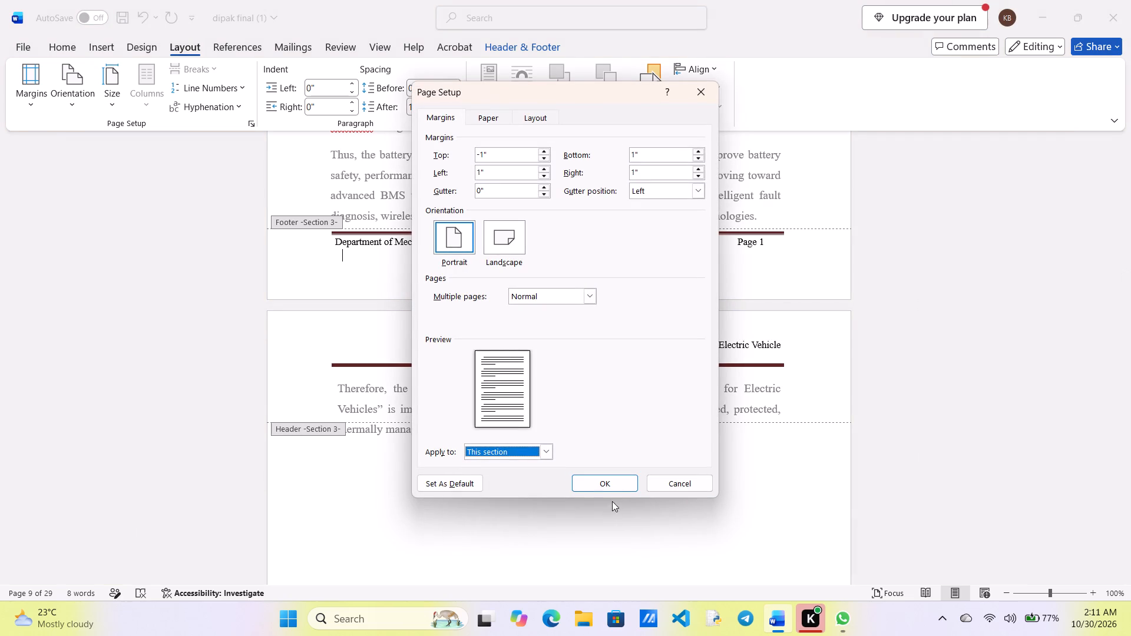
left_click(613, 491)
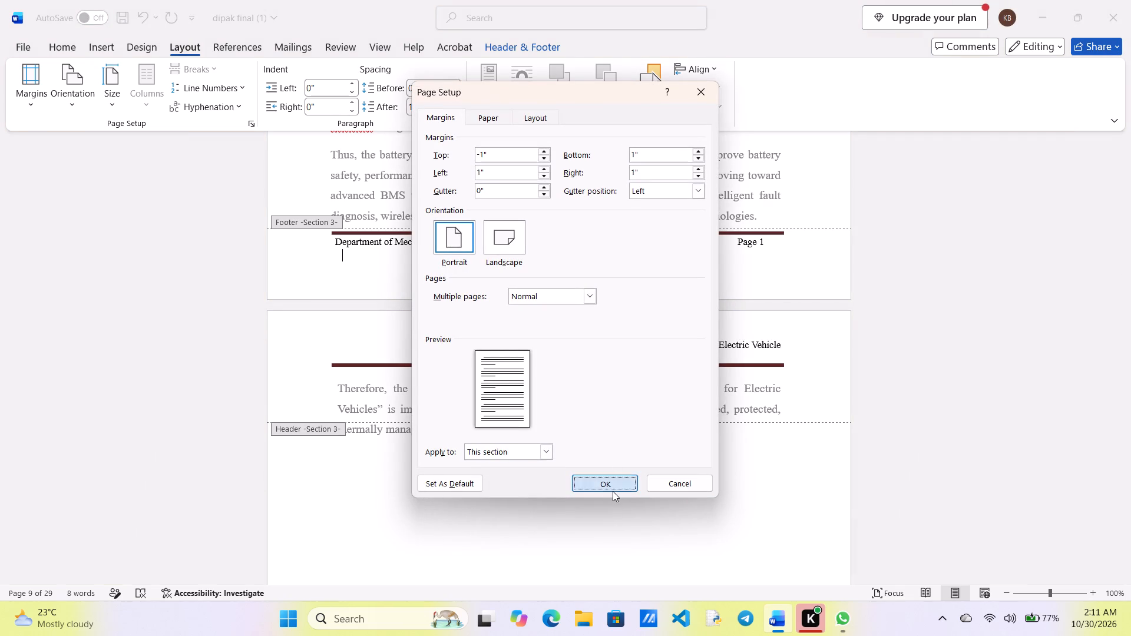
left_click(977, 408)
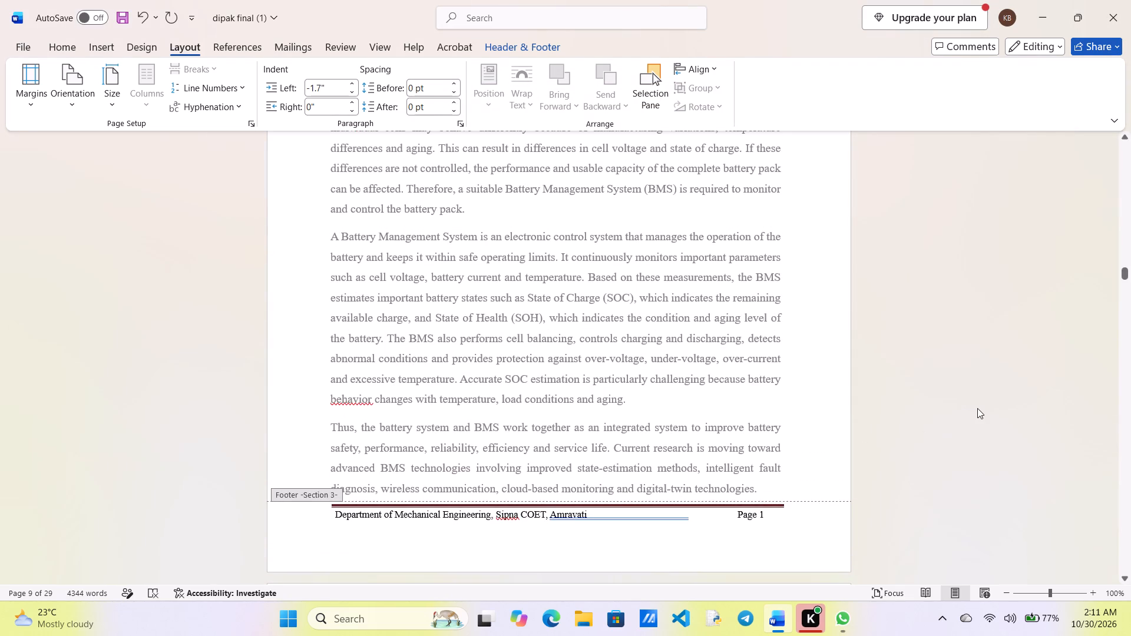
key("Escape")
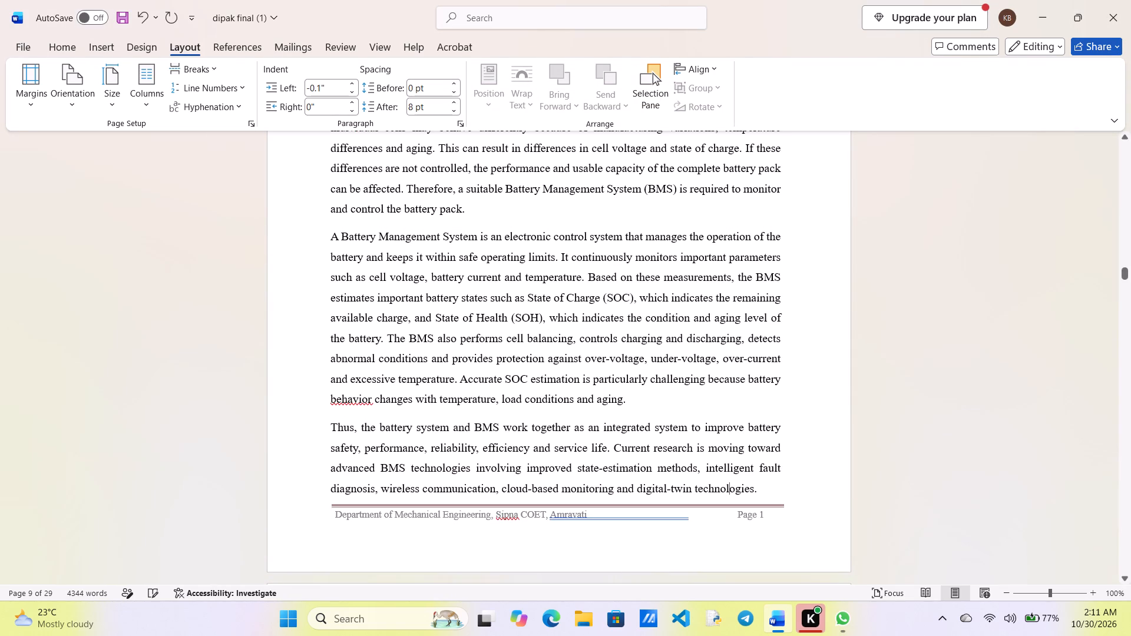
Set the left indent of the closing Introduction paragraph, "Therefore, the study of…", to -0.1".
scroll(682, 393, "up", 2)
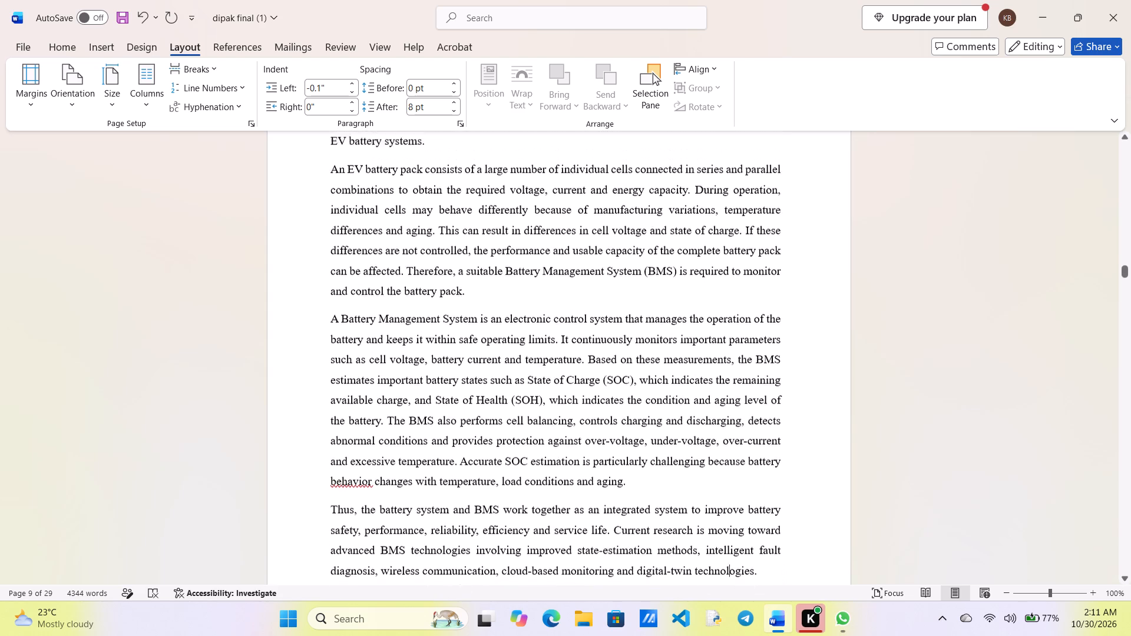
scroll(682, 393, "up", 1)
scroll(682, 393, "down", 2)
scroll(682, 393, "up", 2)
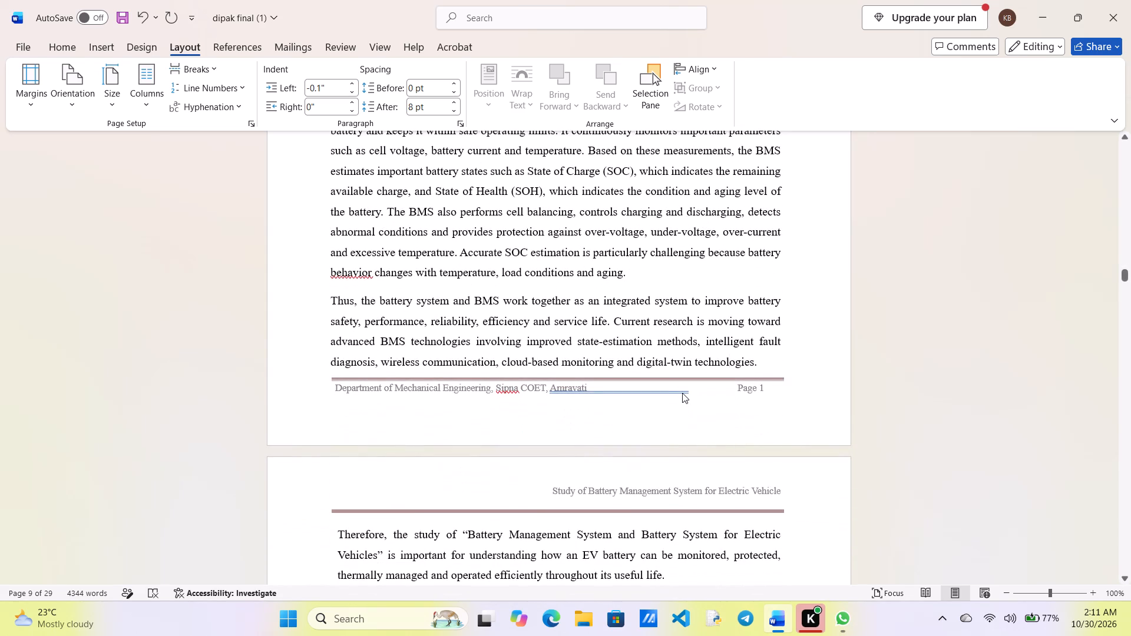
scroll(682, 393, "up", 1)
scroll(682, 393, "down", 1)
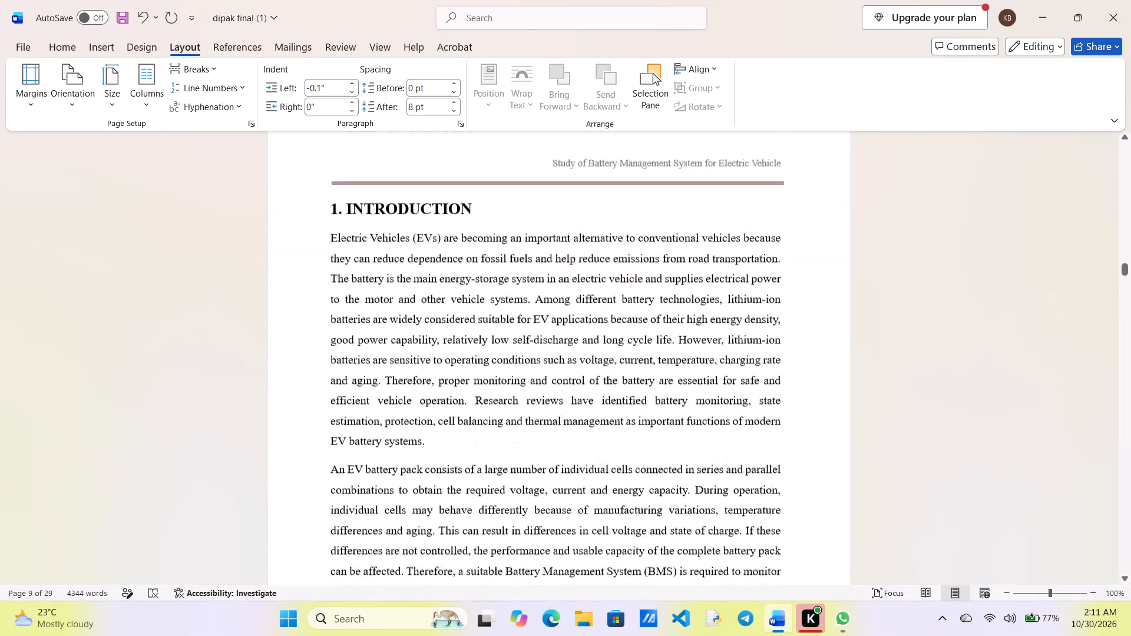
scroll(682, 393, "down", 2)
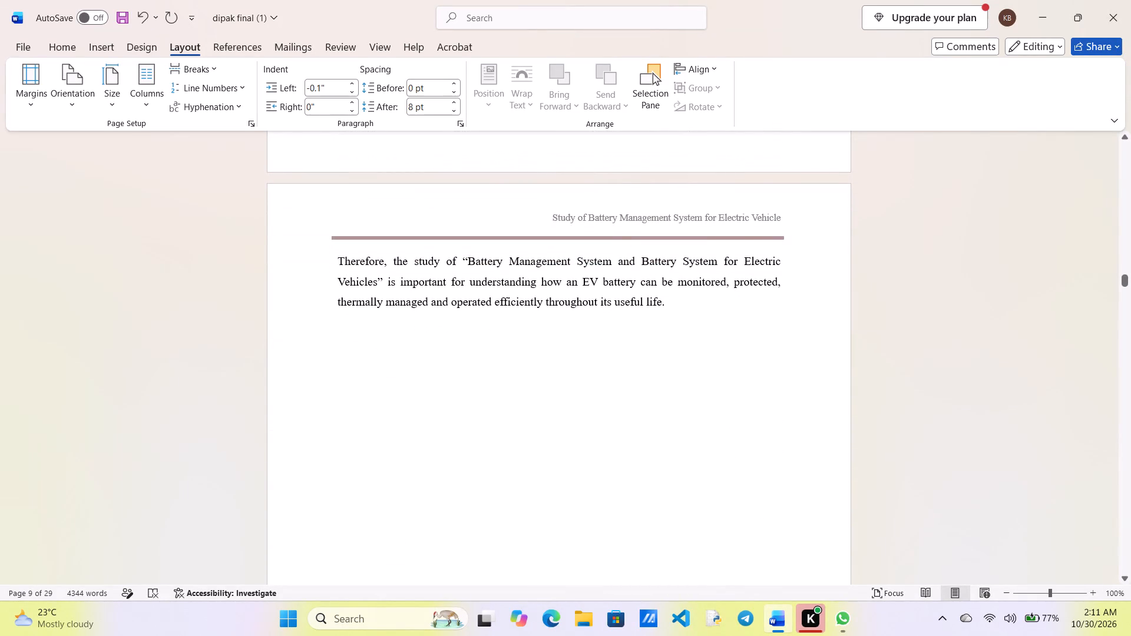
left_click_drag(335, 261, 638, 347)
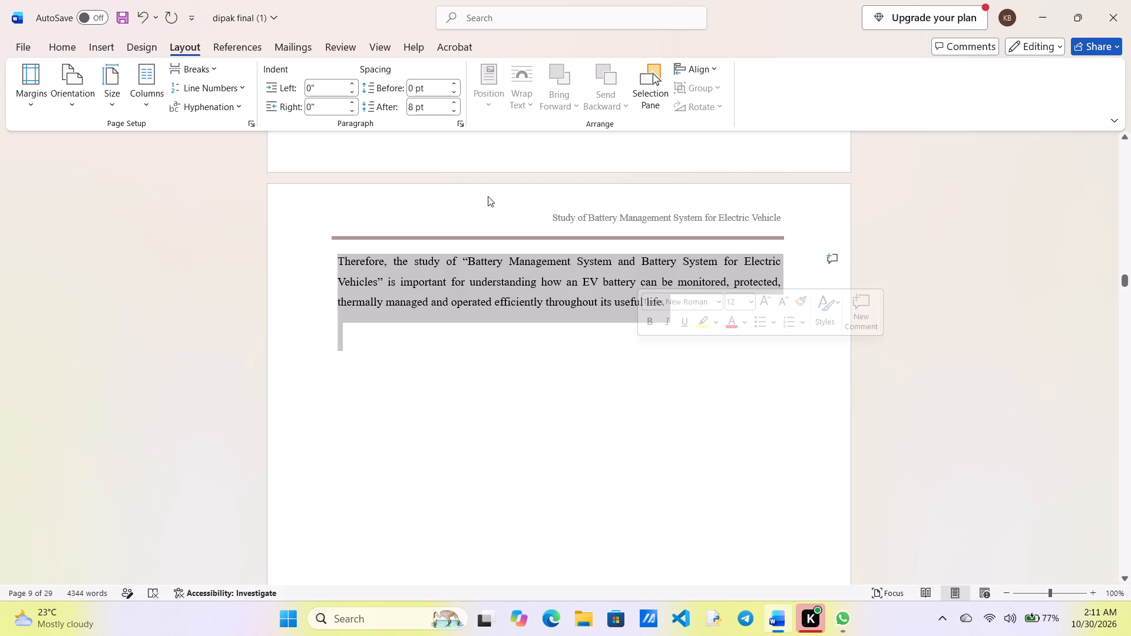
left_click(350, 84)
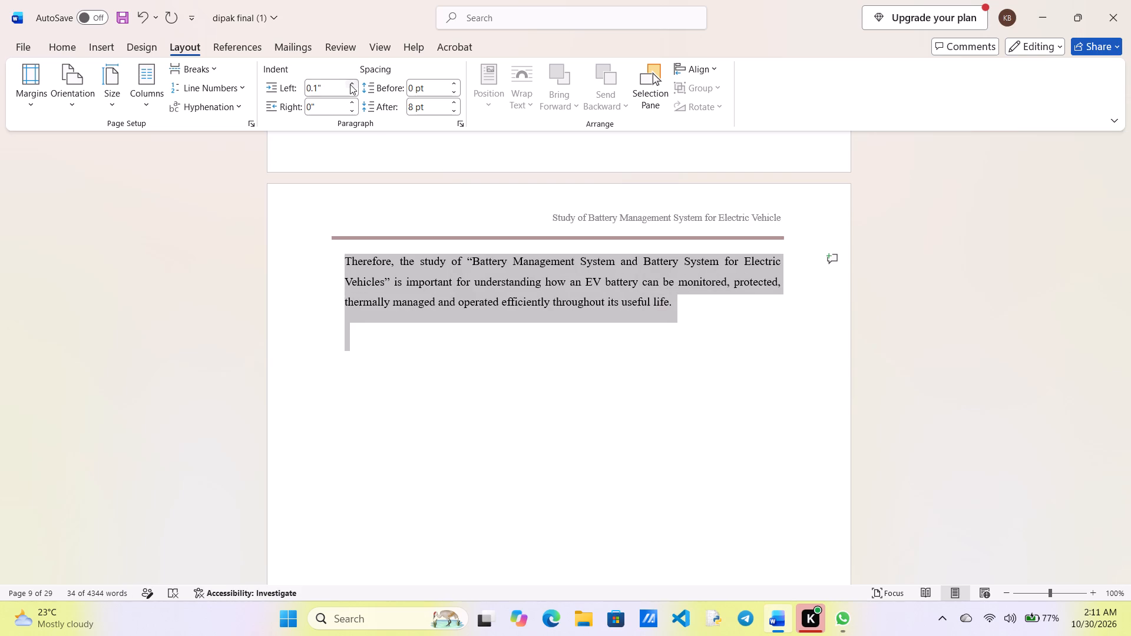
left_click(353, 94)
left_click(353, 94)
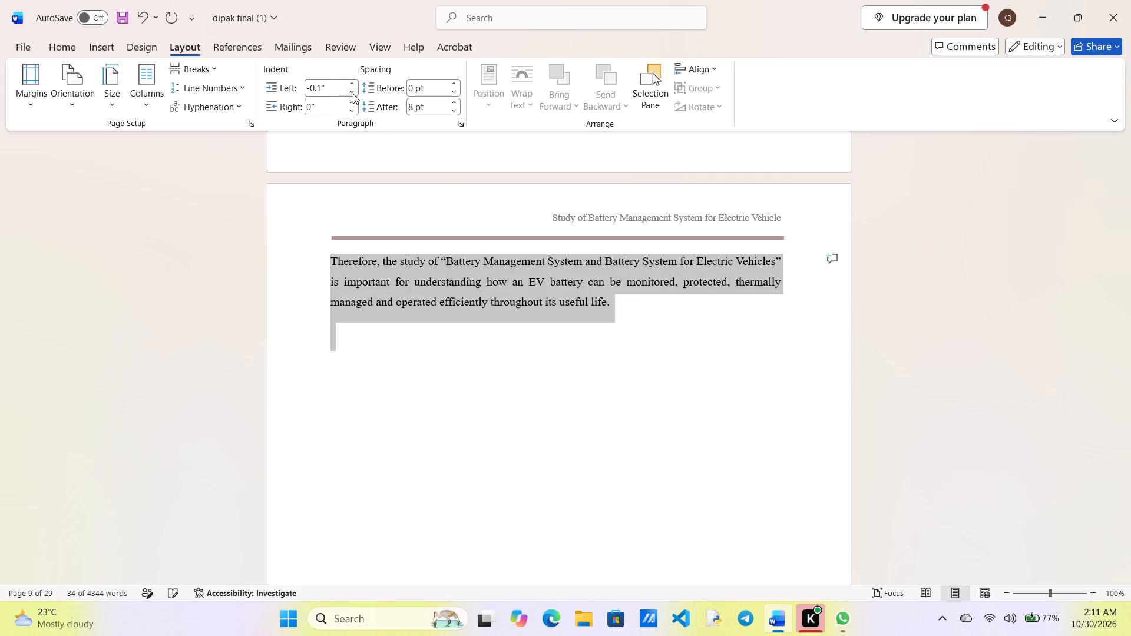
Move the "2. Literature Review" heading onto the next page, directly above its body text.
left_click(944, 375)
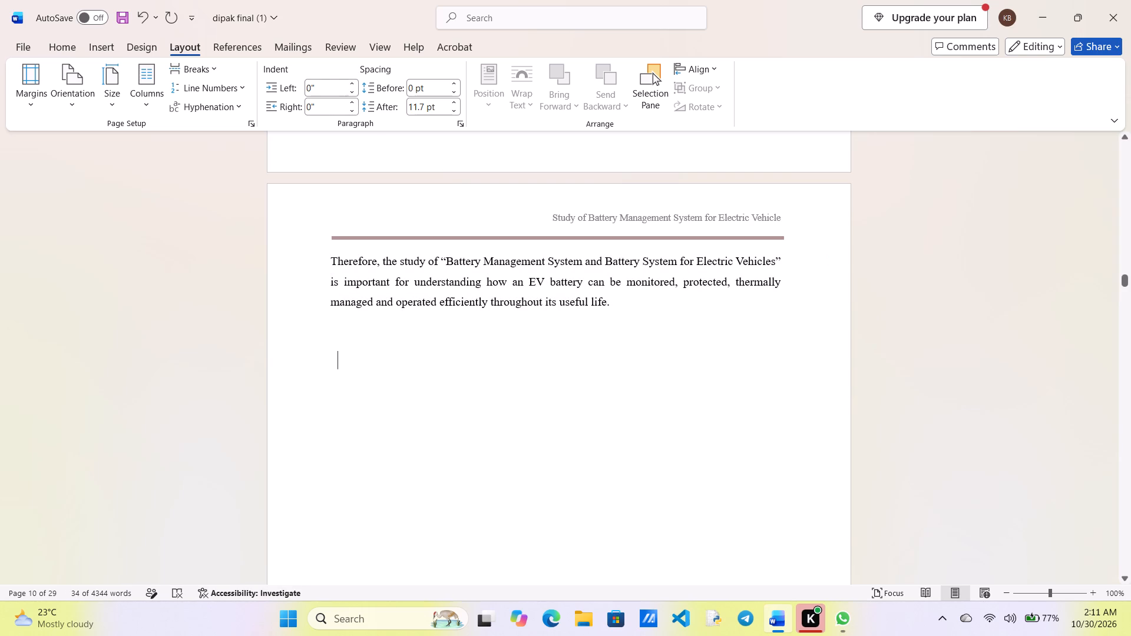
scroll(811, 336, "down", 7)
scroll(811, 336, "up", 1)
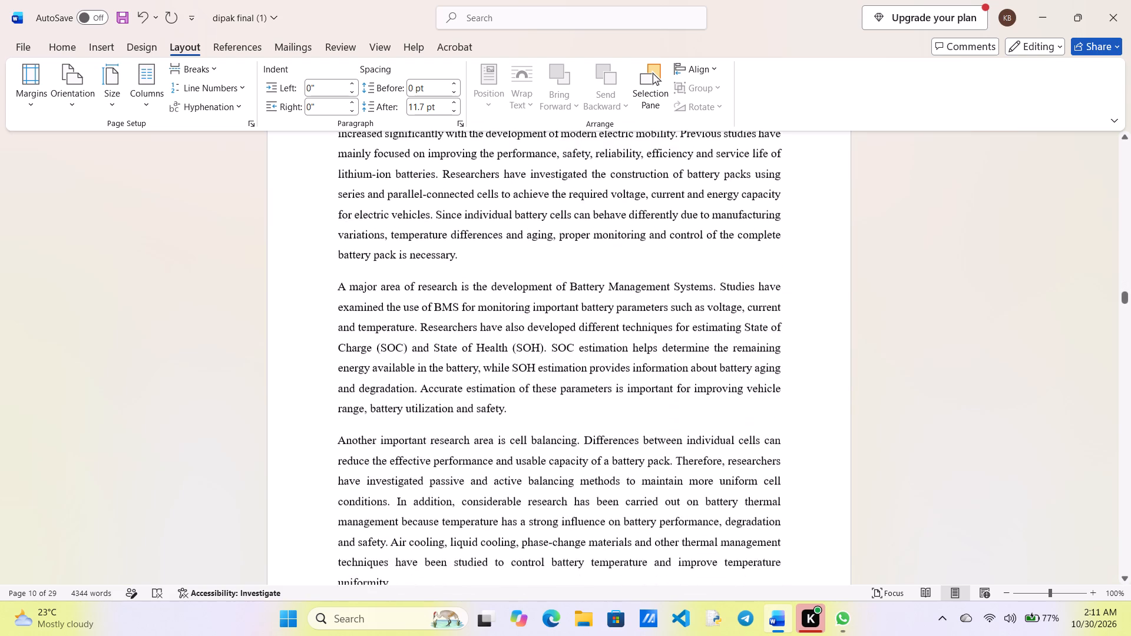
scroll(811, 336, "up", 1)
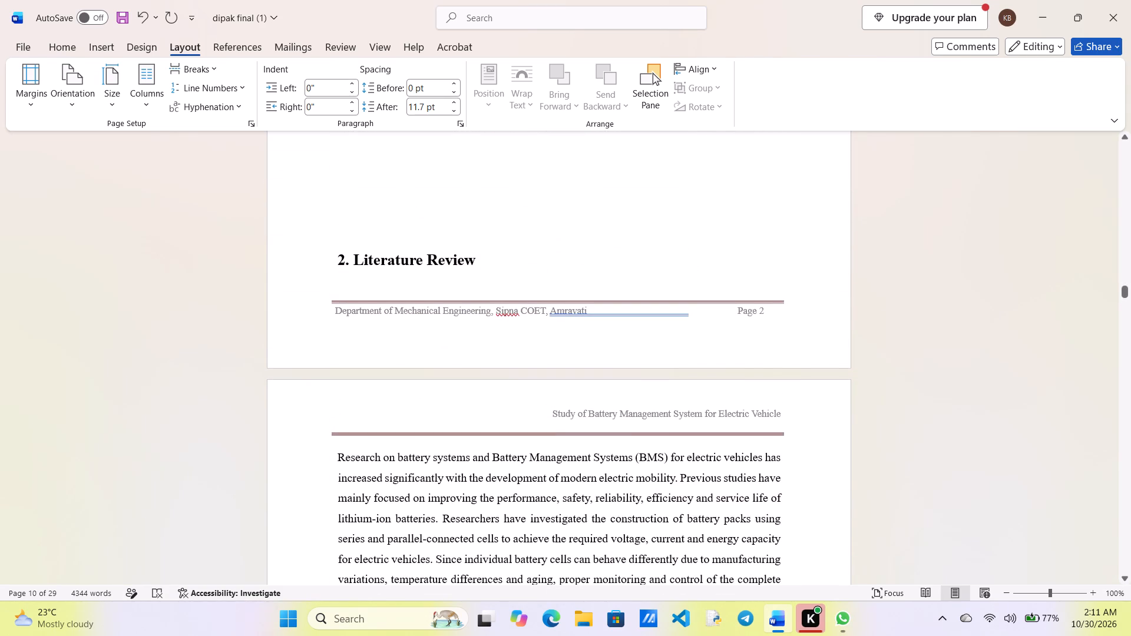
left_click(337, 260)
key("Return")
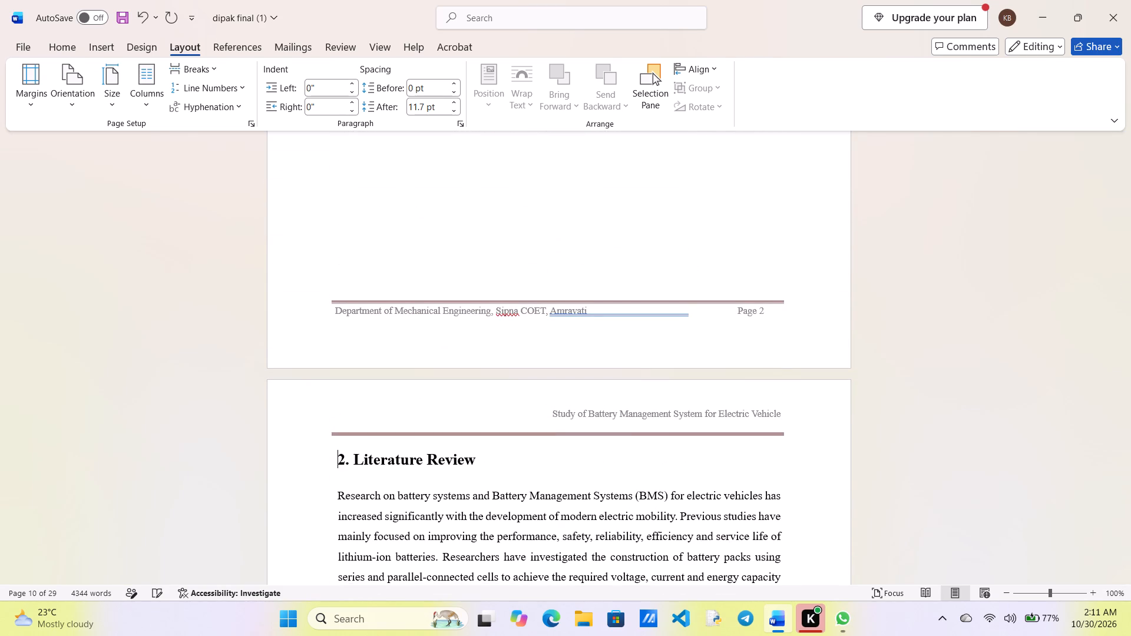
Set the left indent of the "2. Literature Review" heading and all its body paragraphs to -0.1".
scroll(337, 260, "down", 2)
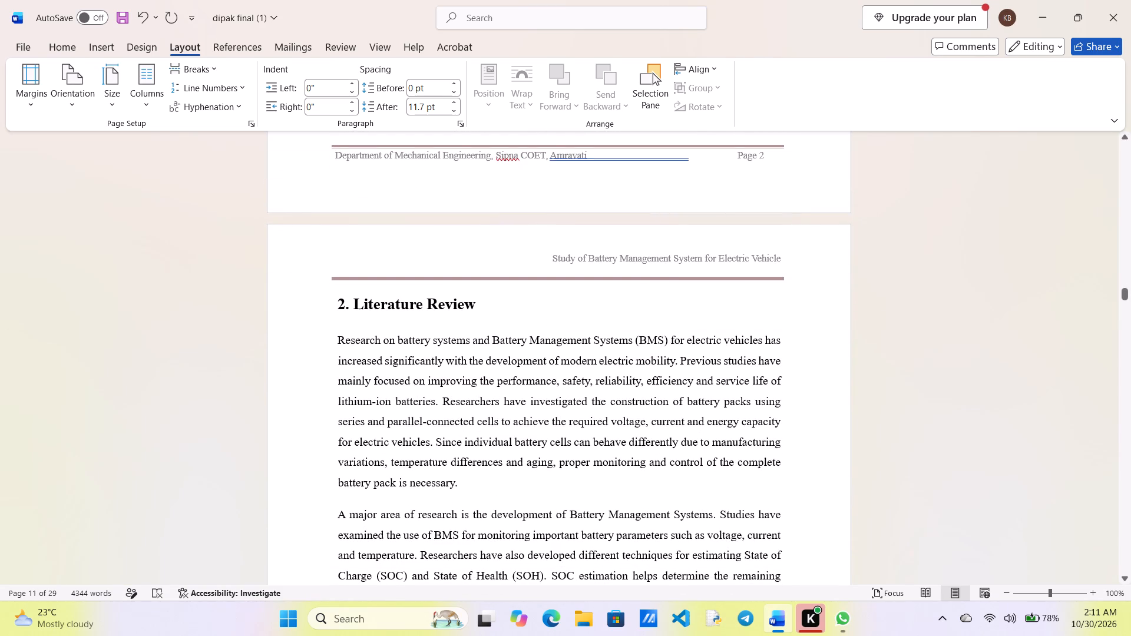
left_click_drag(337, 304, 417, 582)
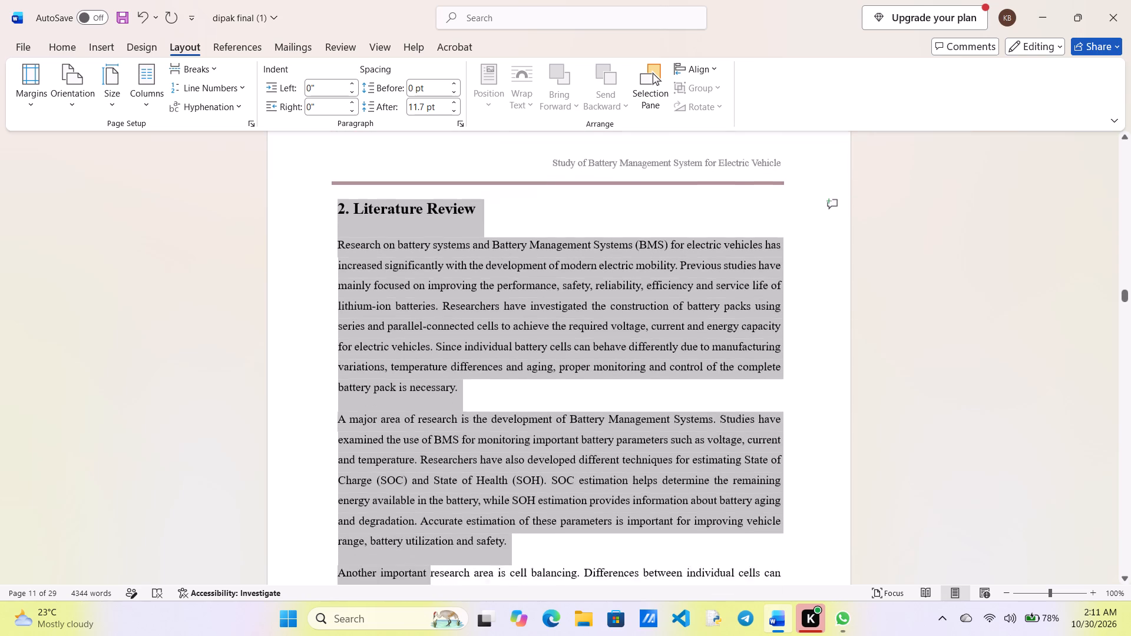
left_click_drag(417, 582, 439, 609)
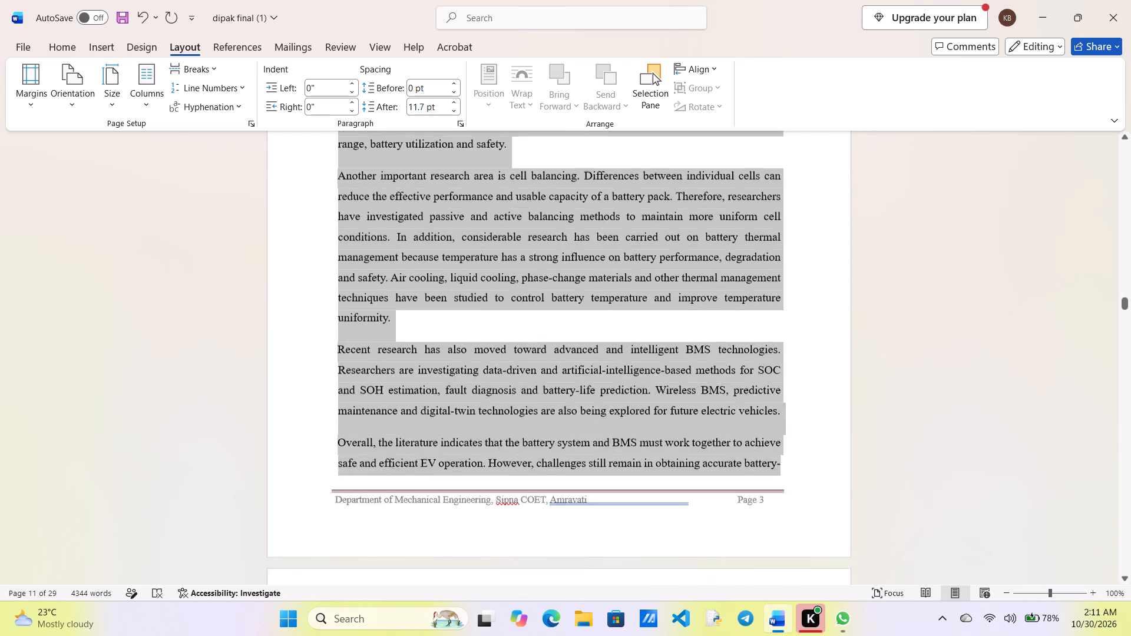
left_click_drag(439, 609, 793, 353)
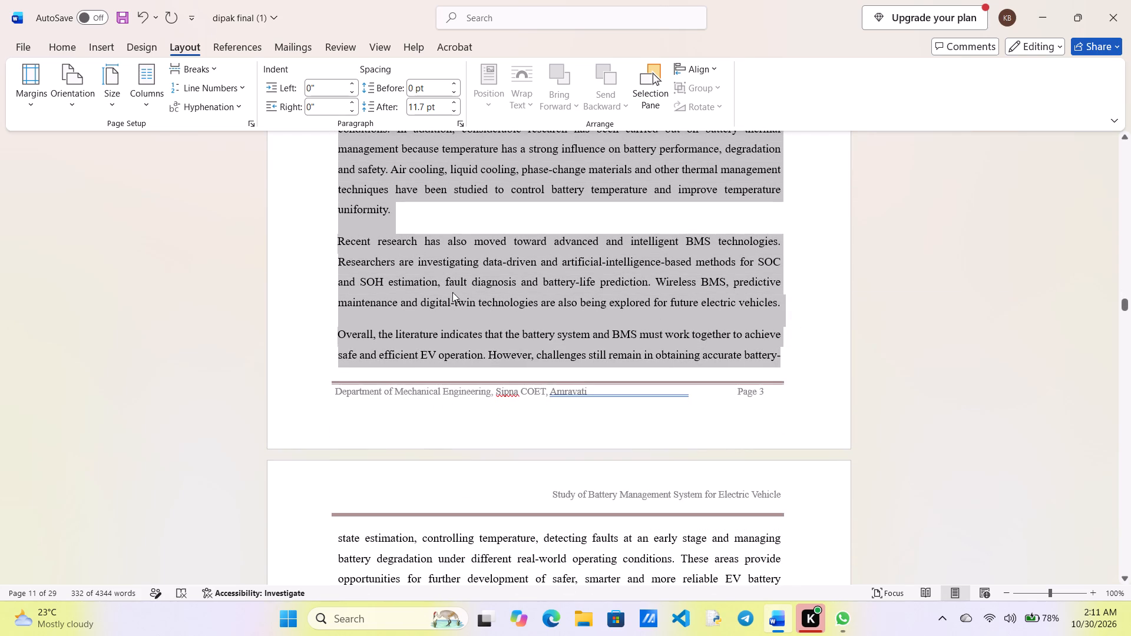
scroll(453, 288, "up", 4)
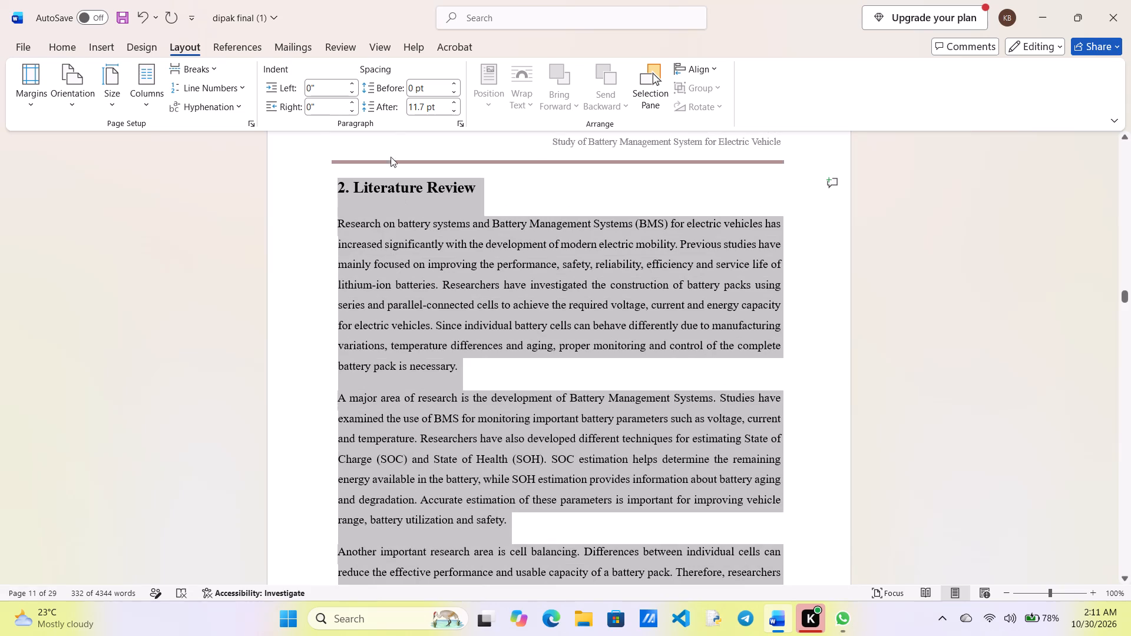
left_click(352, 83)
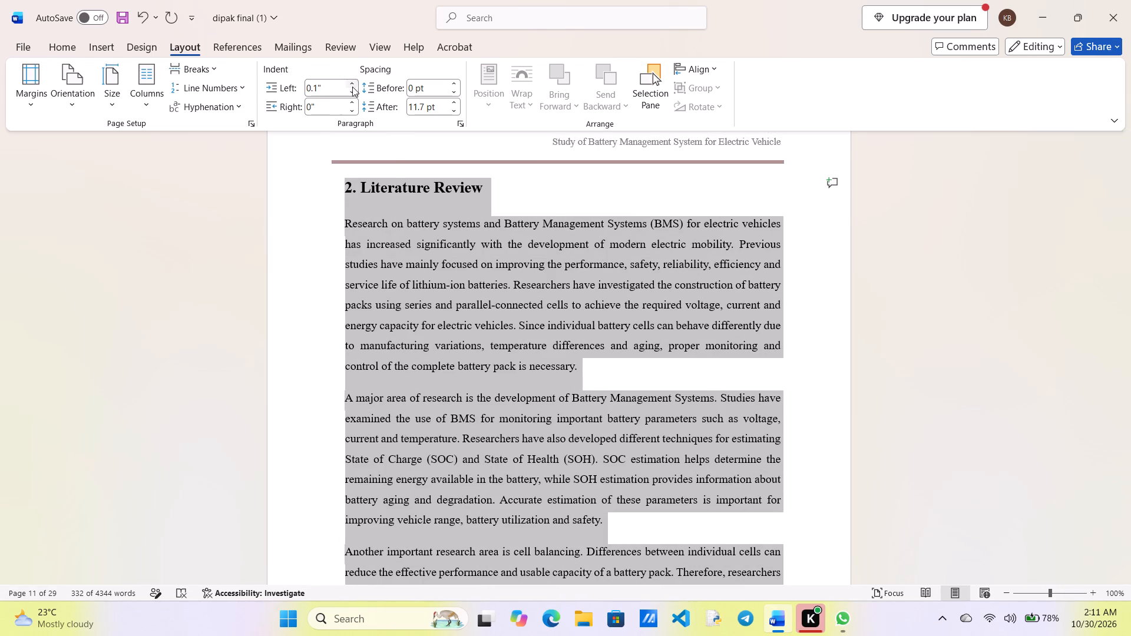
left_click(352, 92)
left_click(352, 92)
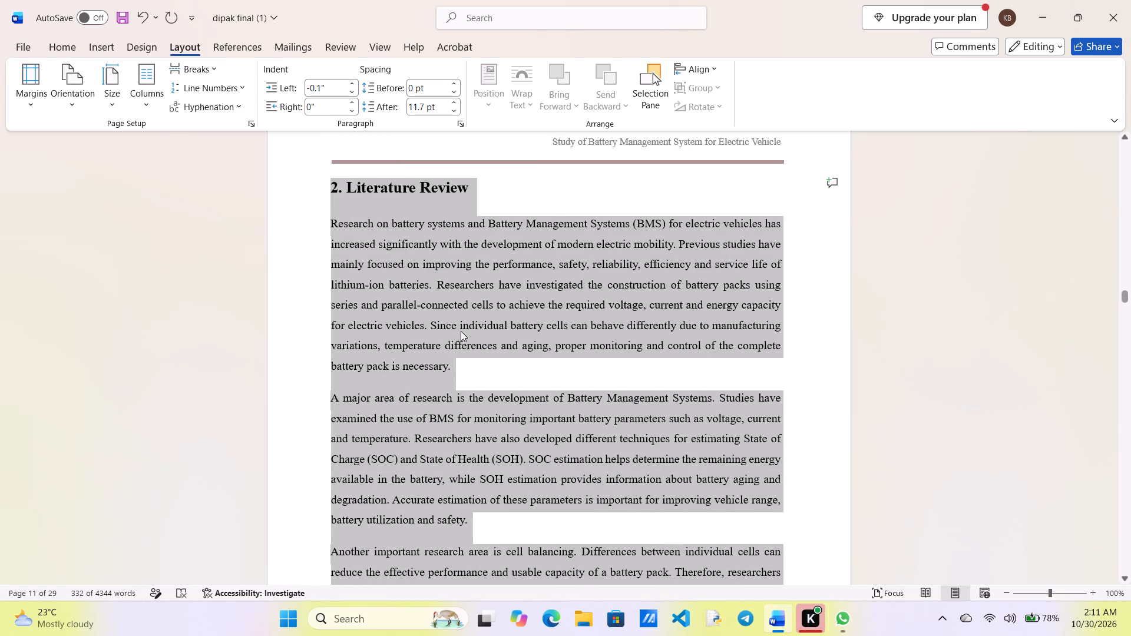
left_click(948, 409)
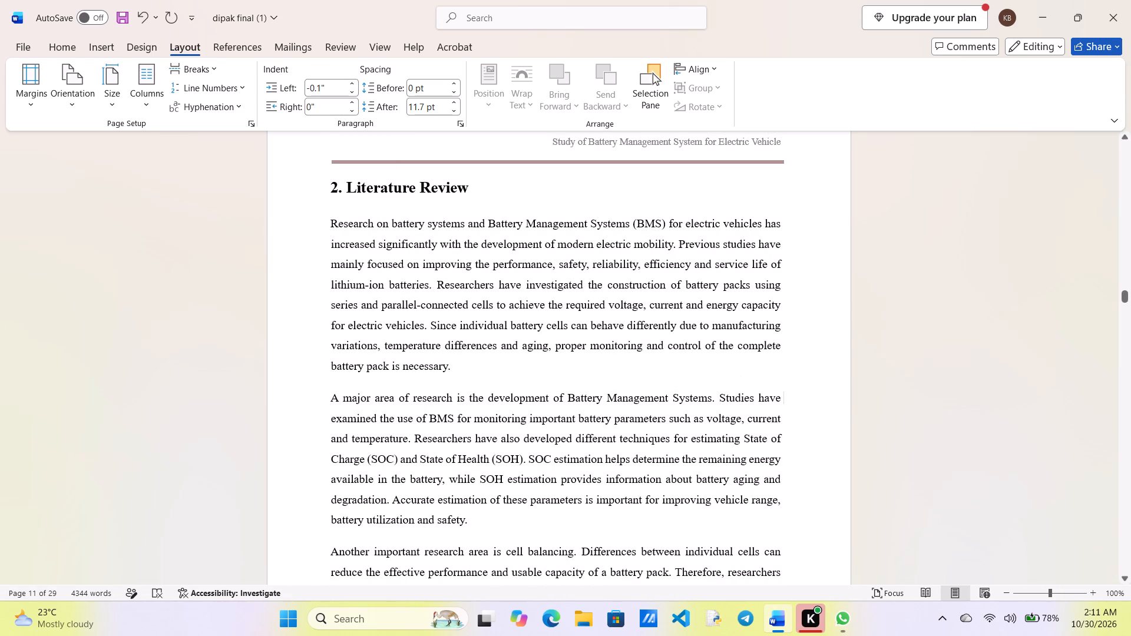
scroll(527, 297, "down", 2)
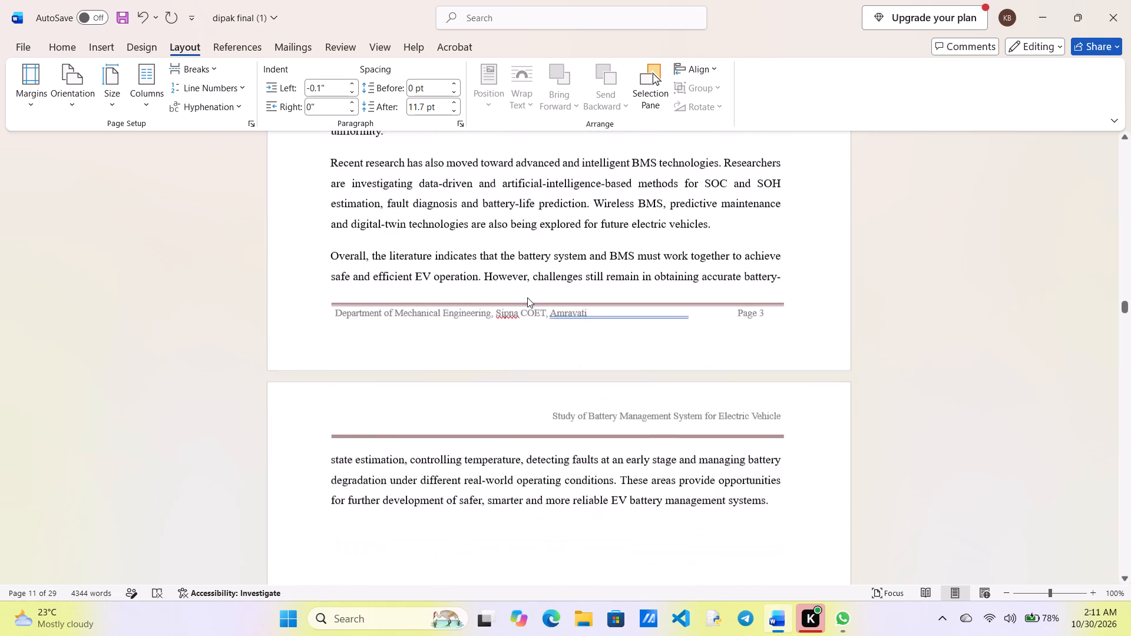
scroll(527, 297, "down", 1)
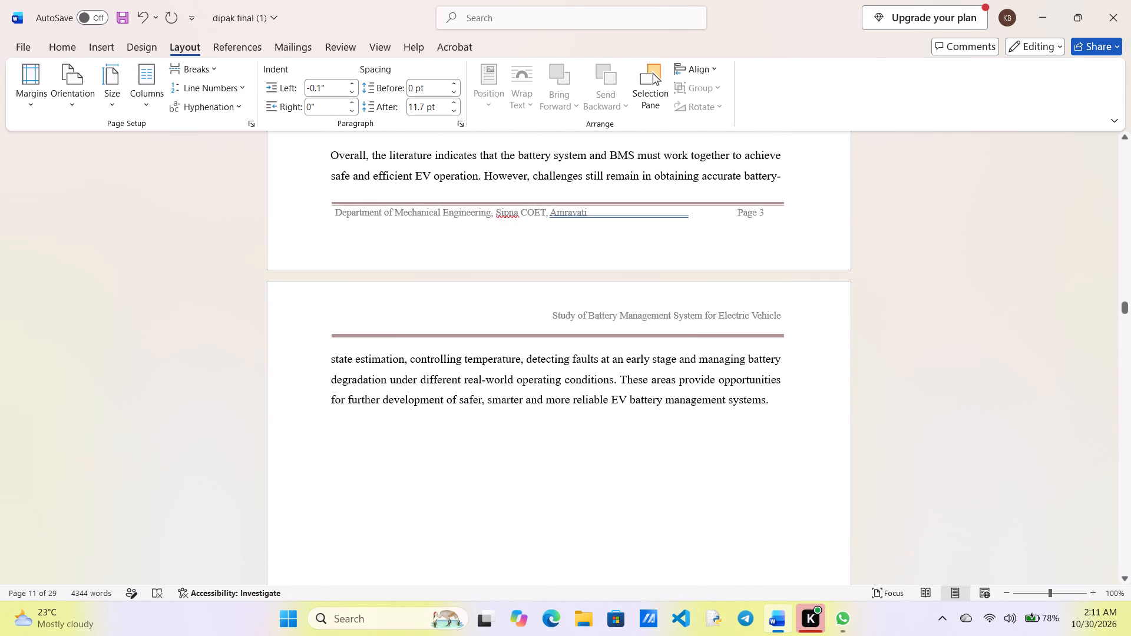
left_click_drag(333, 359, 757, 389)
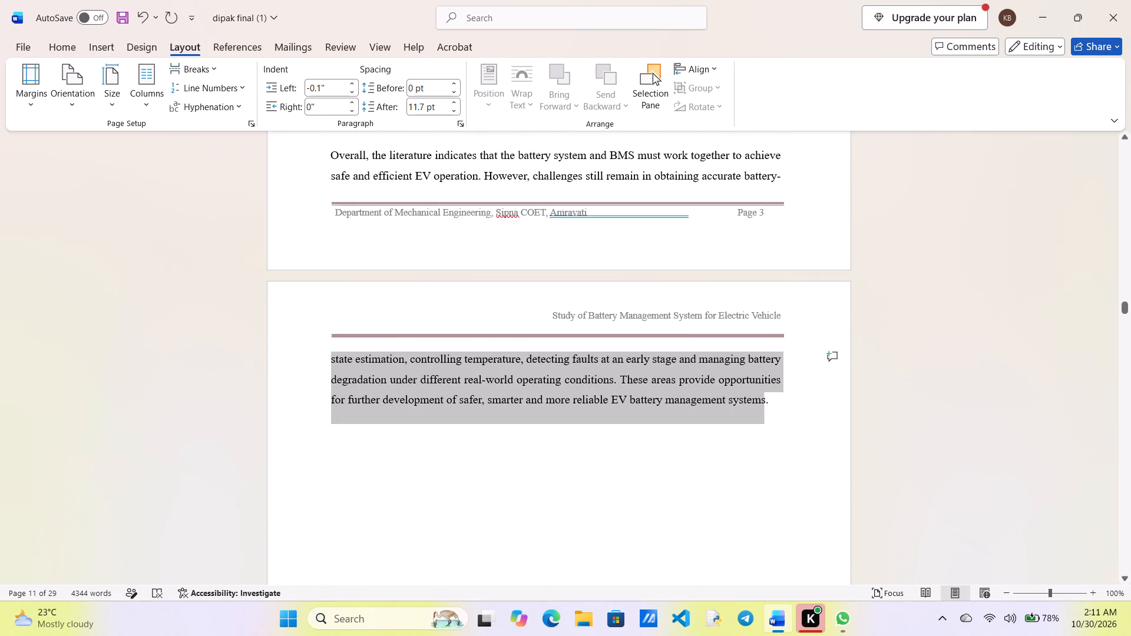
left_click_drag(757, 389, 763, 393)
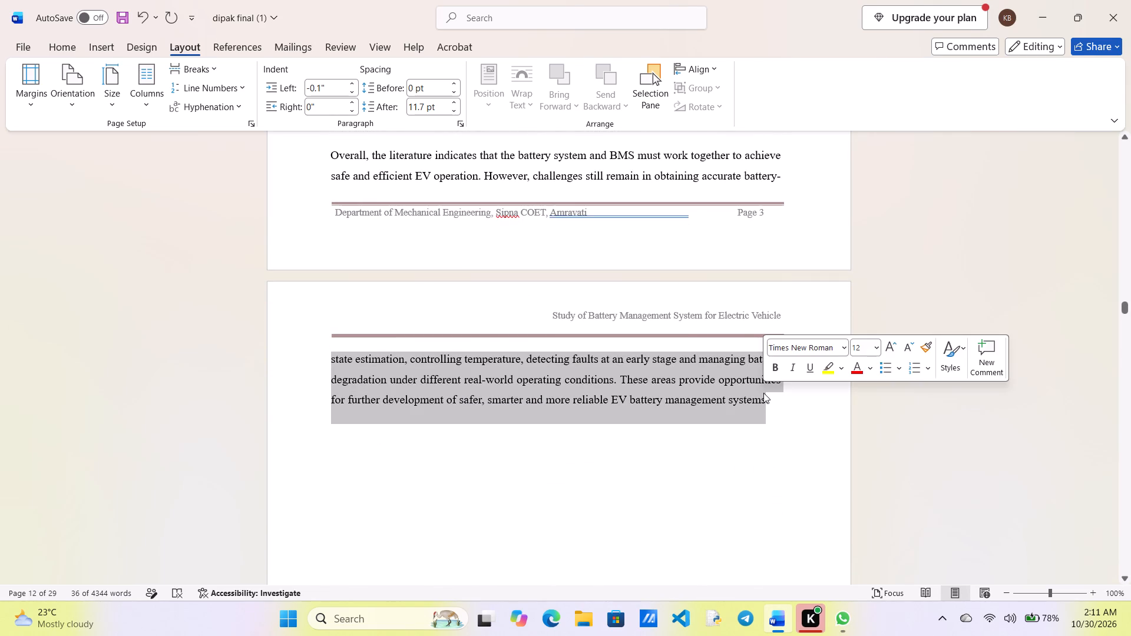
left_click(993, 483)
Move the "3. Problem Statement" heading onto the next page, directly above its body text.
scroll(683, 443, "down", 3)
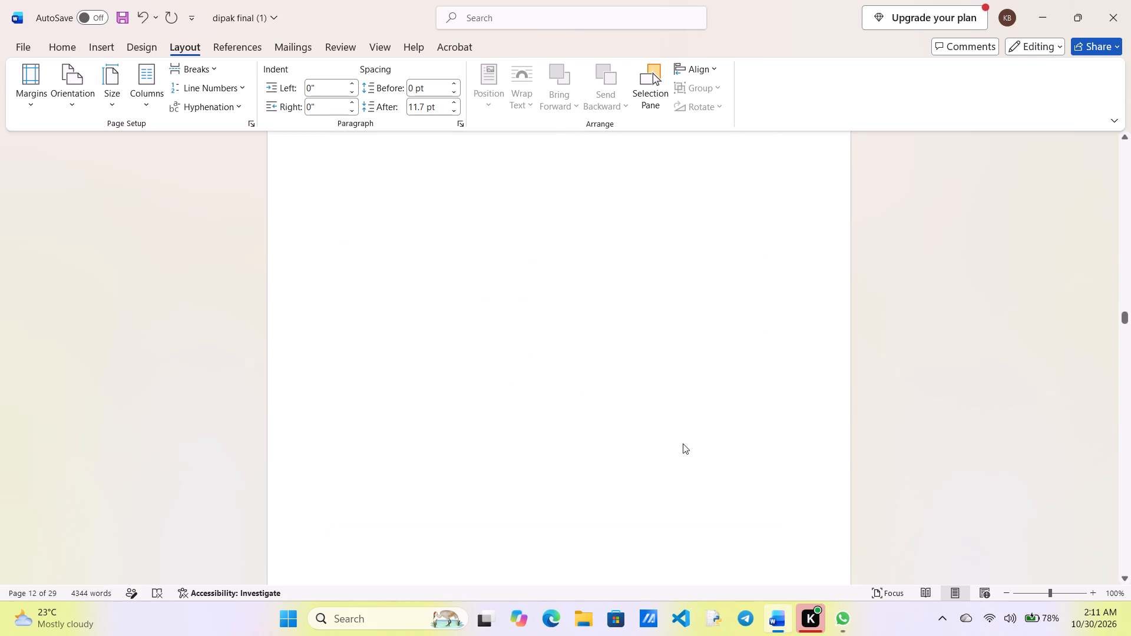
scroll(683, 443, "down", 1)
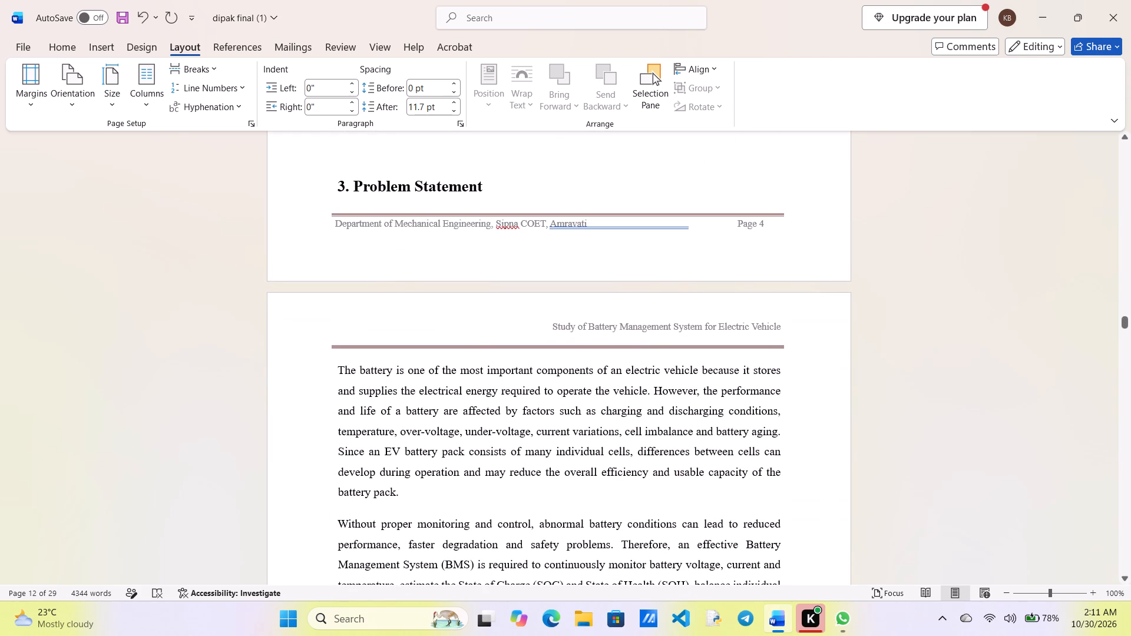
left_click(336, 193)
key("Return")
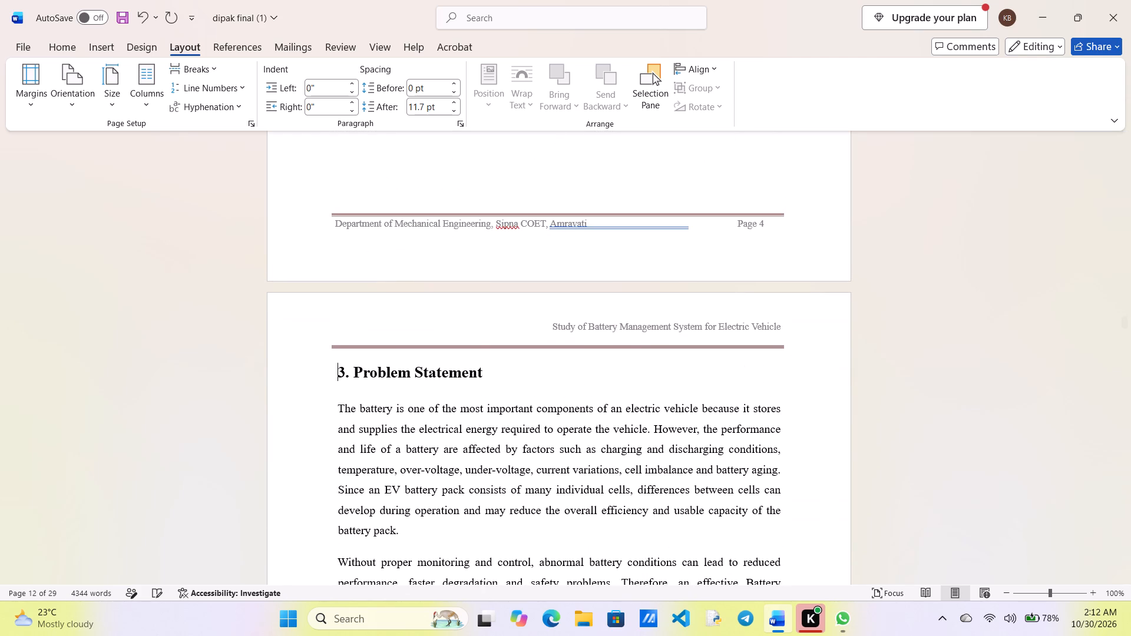
Set the left indent of the "3. Problem Statement" heading and its body paragraphs to -0.1".
left_click_drag(333, 366, 455, 501)
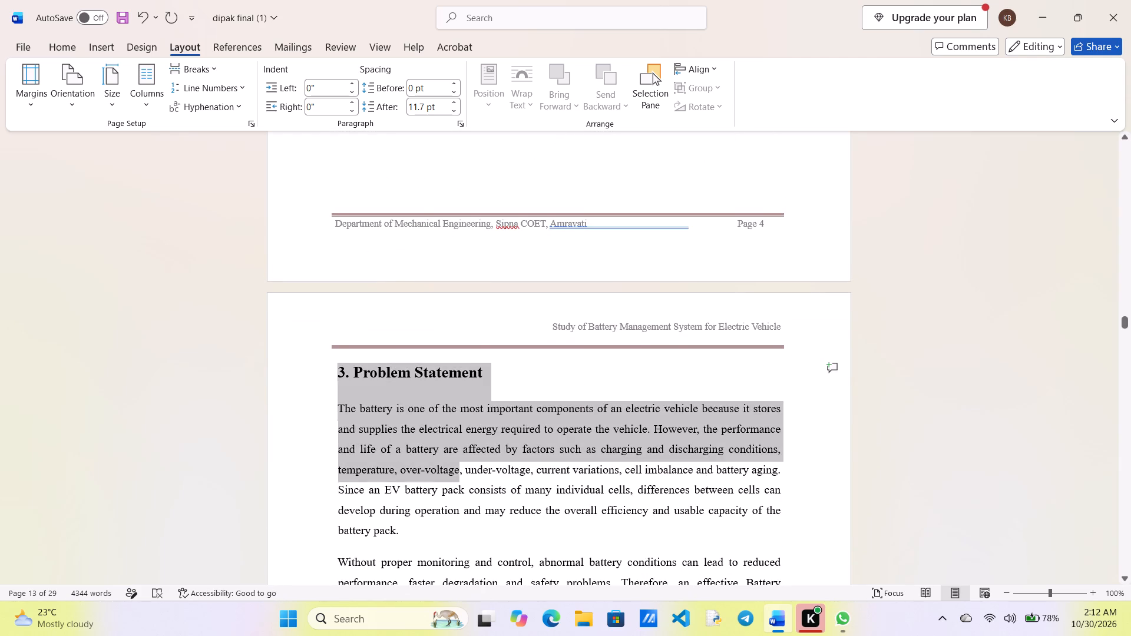
left_click_drag(455, 501, 514, 408)
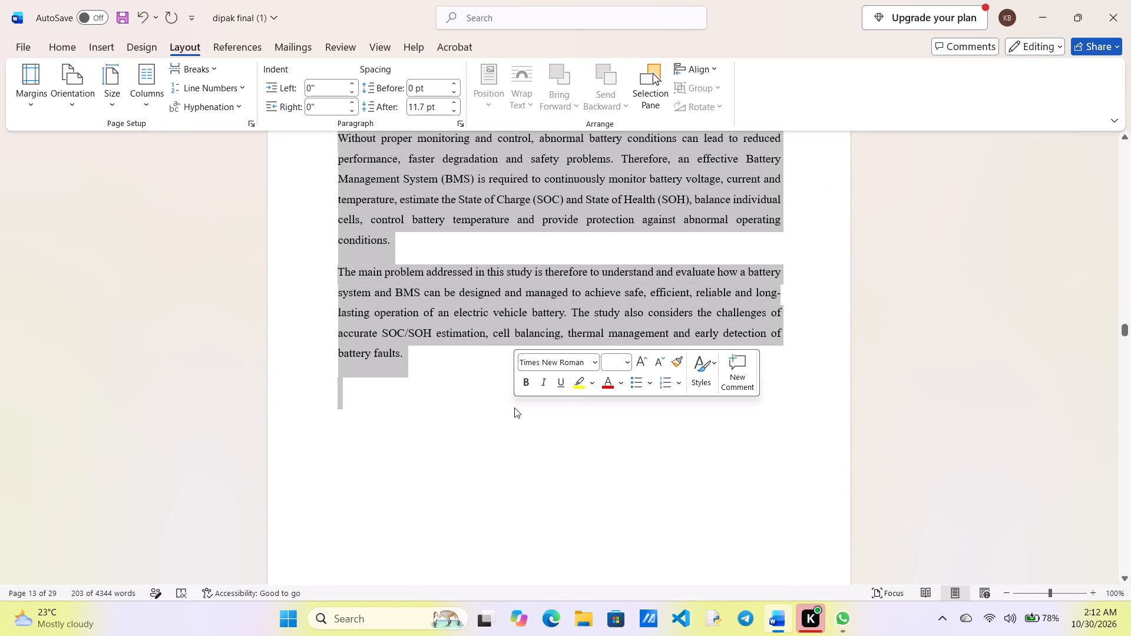
scroll(514, 408, "up", 2)
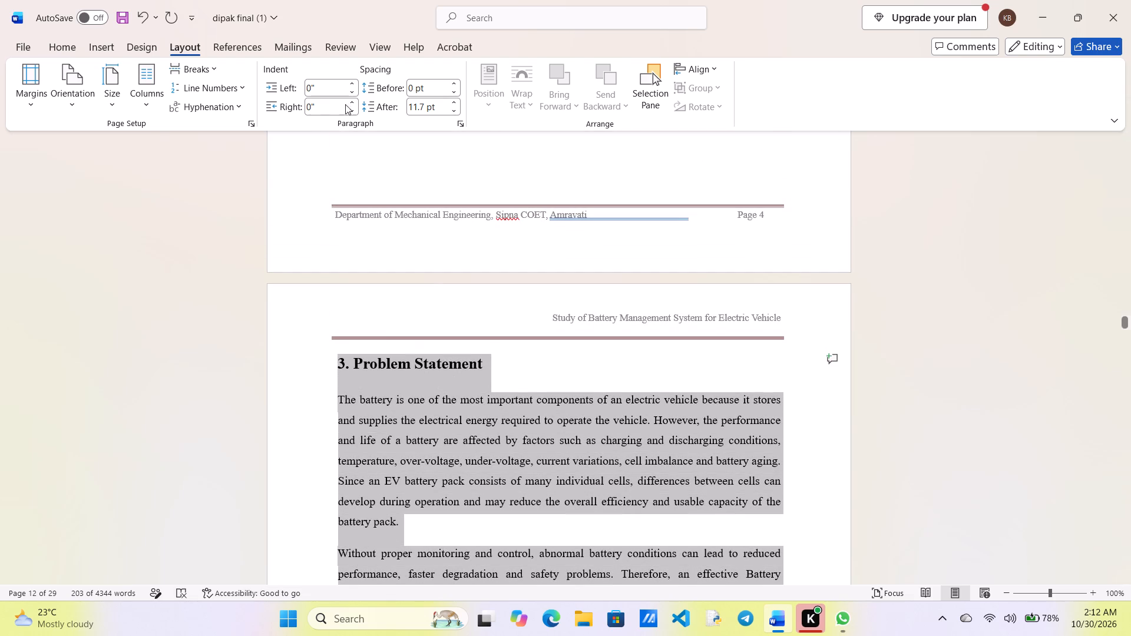
left_click(347, 93)
Move the "4. OBJECTIVE" heading and its first list item to the top of the next page, with no blank line above.
scroll(536, 409, "down", 1)
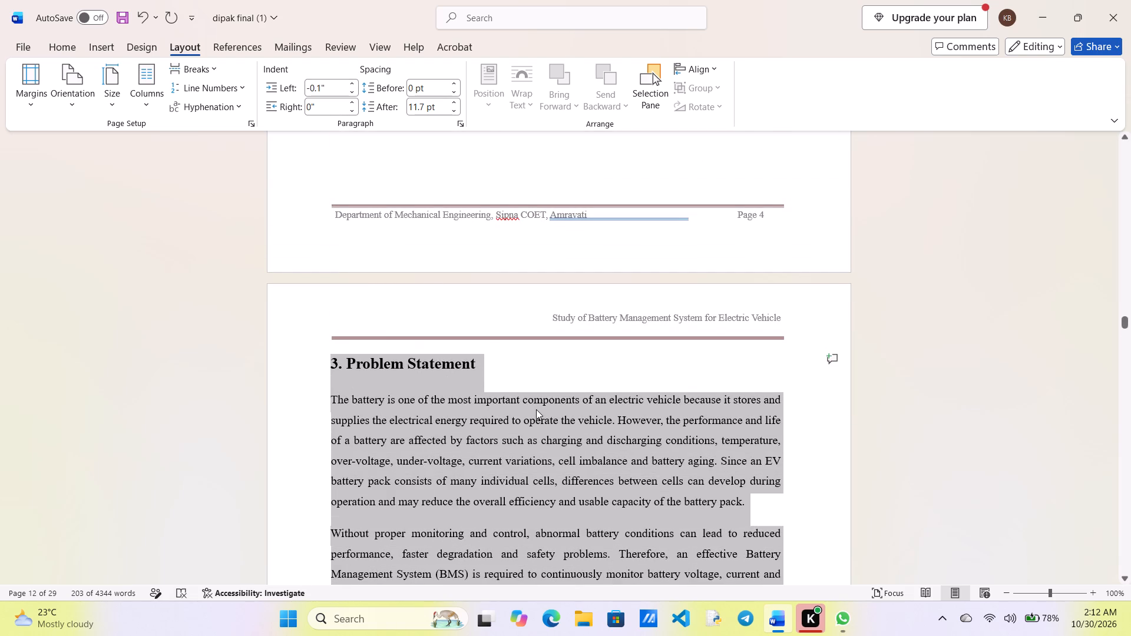
scroll(536, 409, "down", 3)
left_click(338, 286)
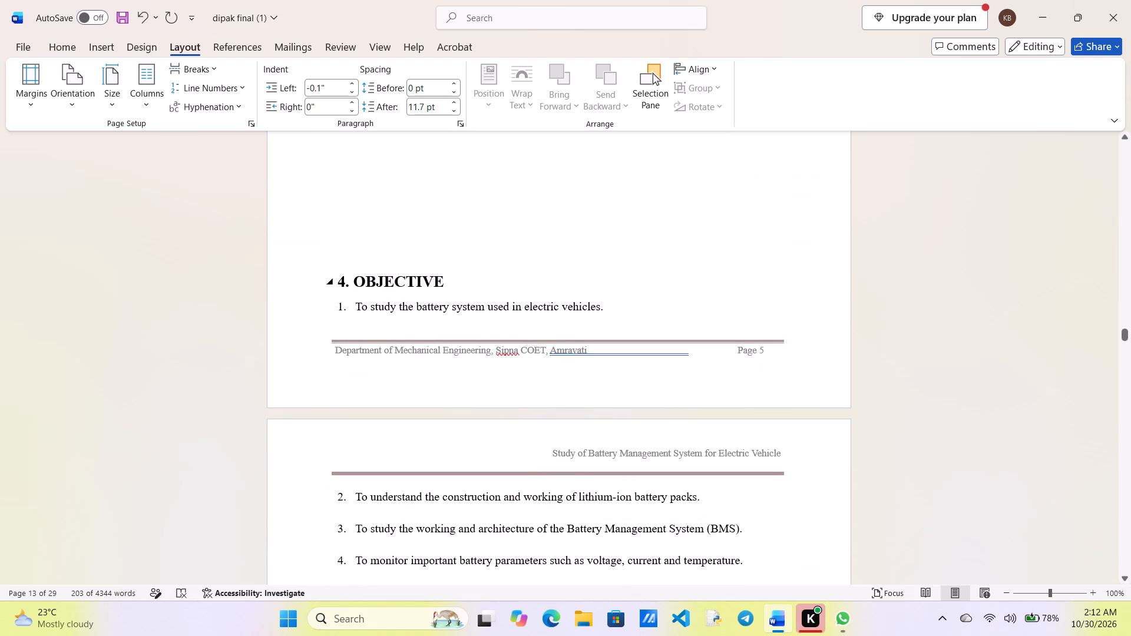
key("Return")
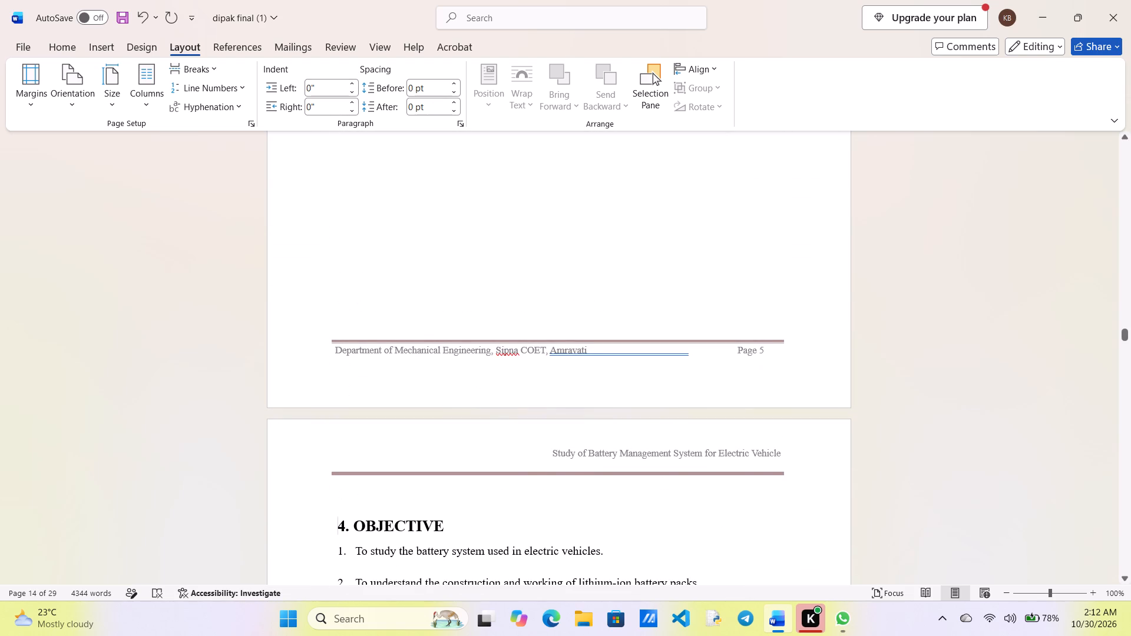
left_click(346, 496)
key("BackSpace")
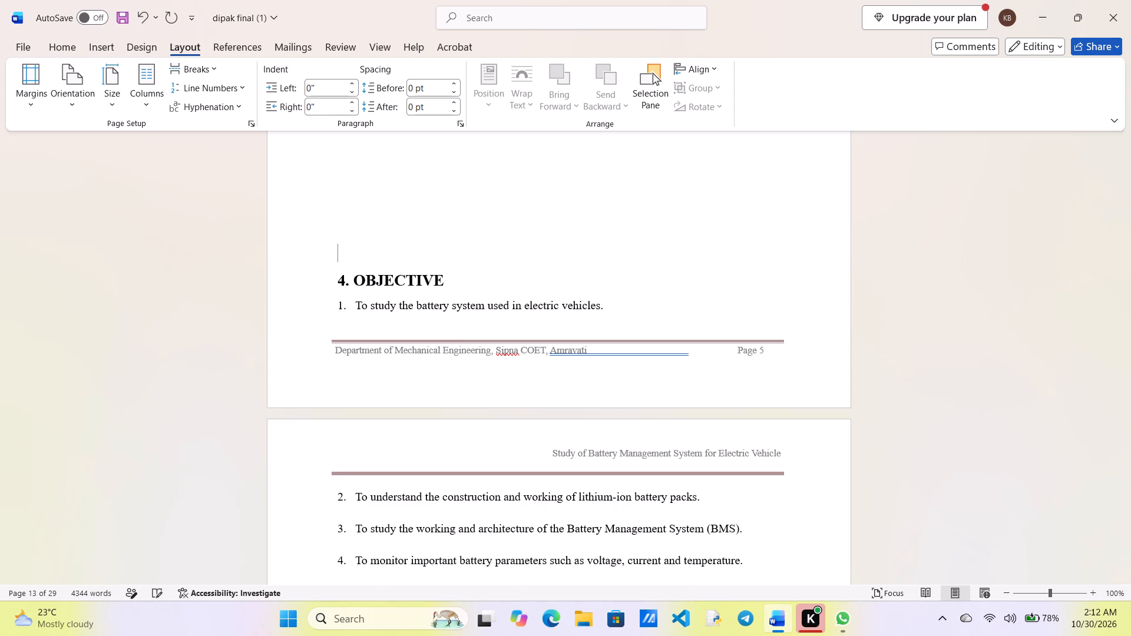
key("Return")
Set the left indent of the "4. OBJECTIVE" heading and its whole numbered list to 0.2".
scroll(346, 496, "down", 2)
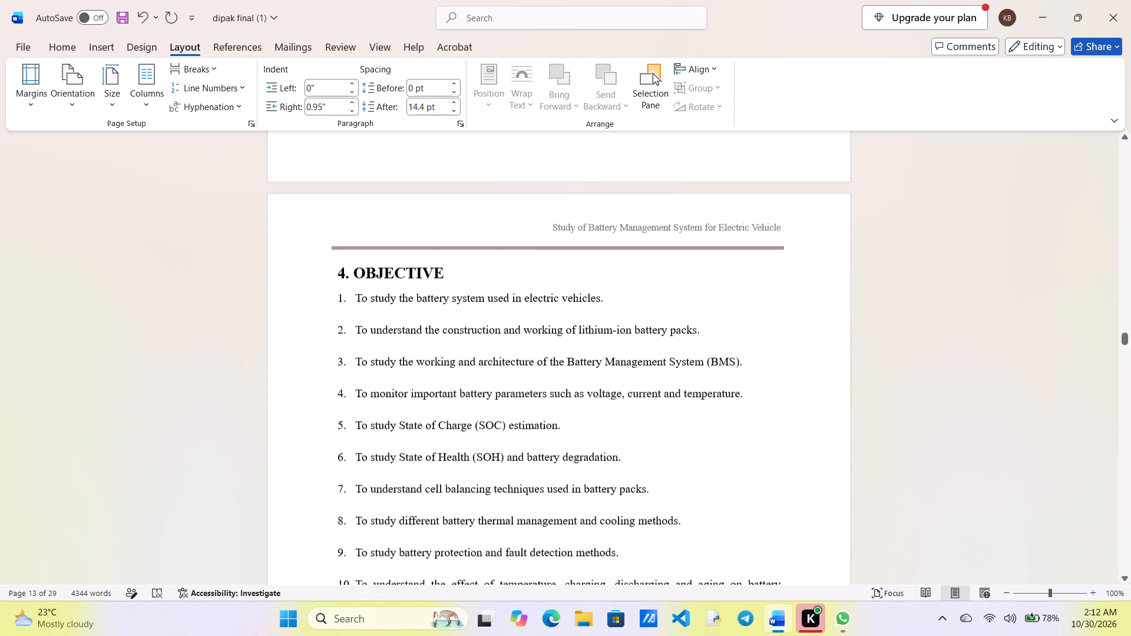
left_click_drag(338, 264, 428, 503)
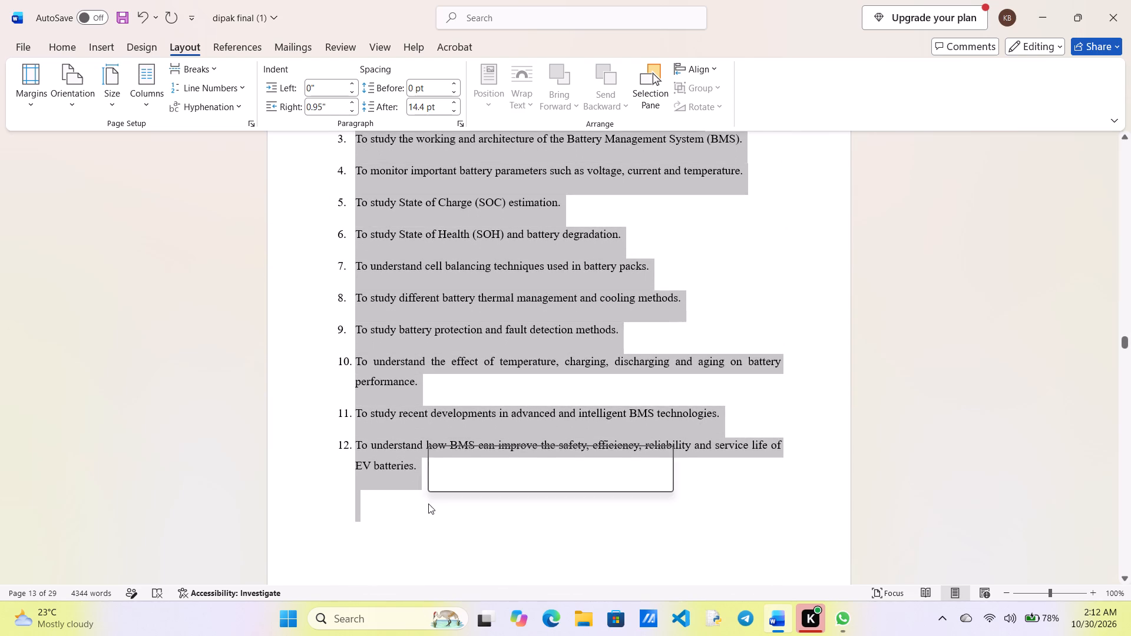
scroll(428, 503, "up", 2)
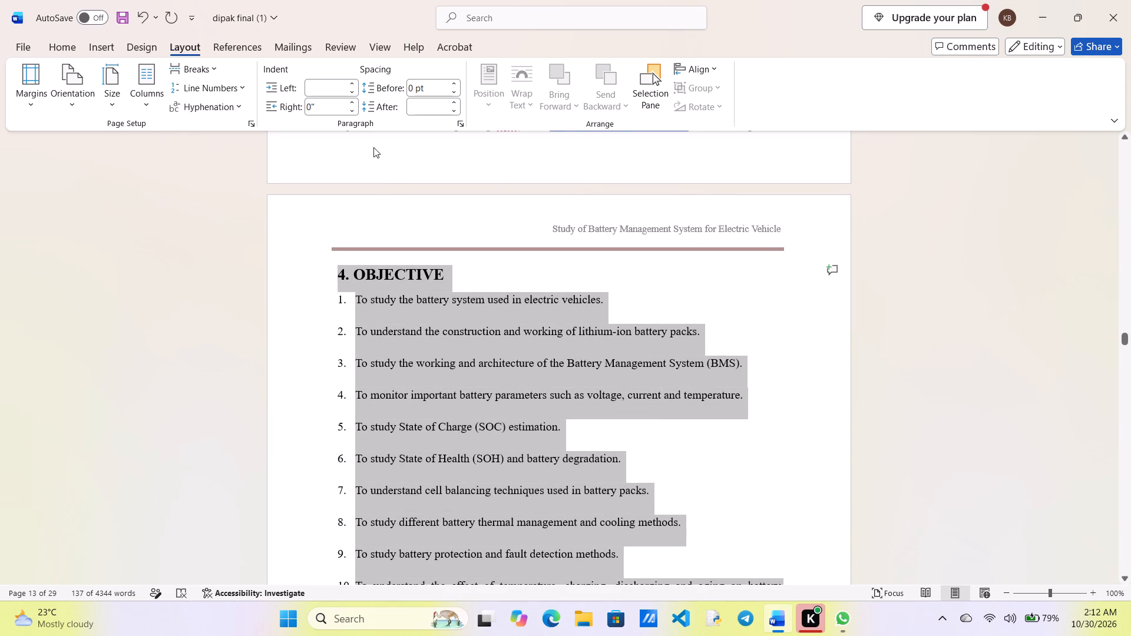
left_click(352, 111)
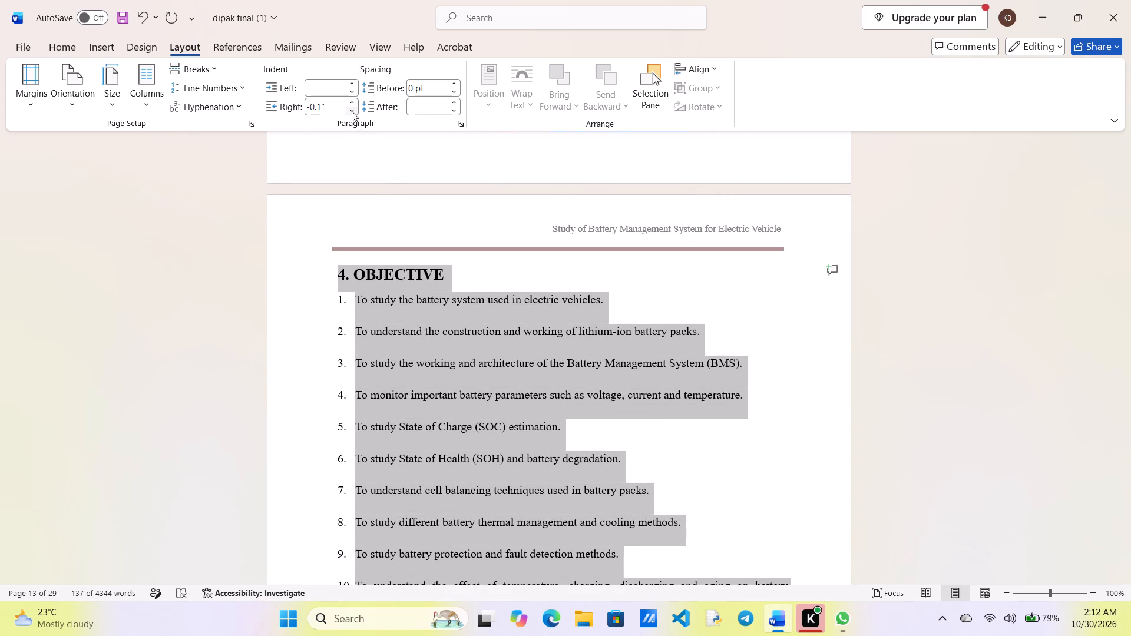
left_click(352, 105)
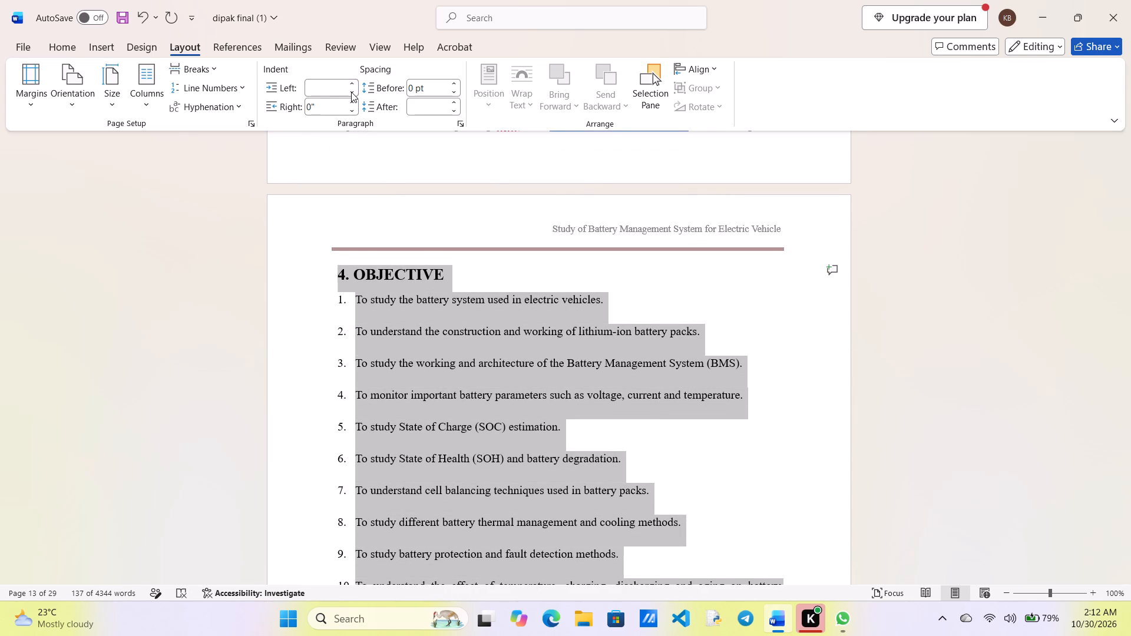
left_click(351, 92)
left_click(352, 83)
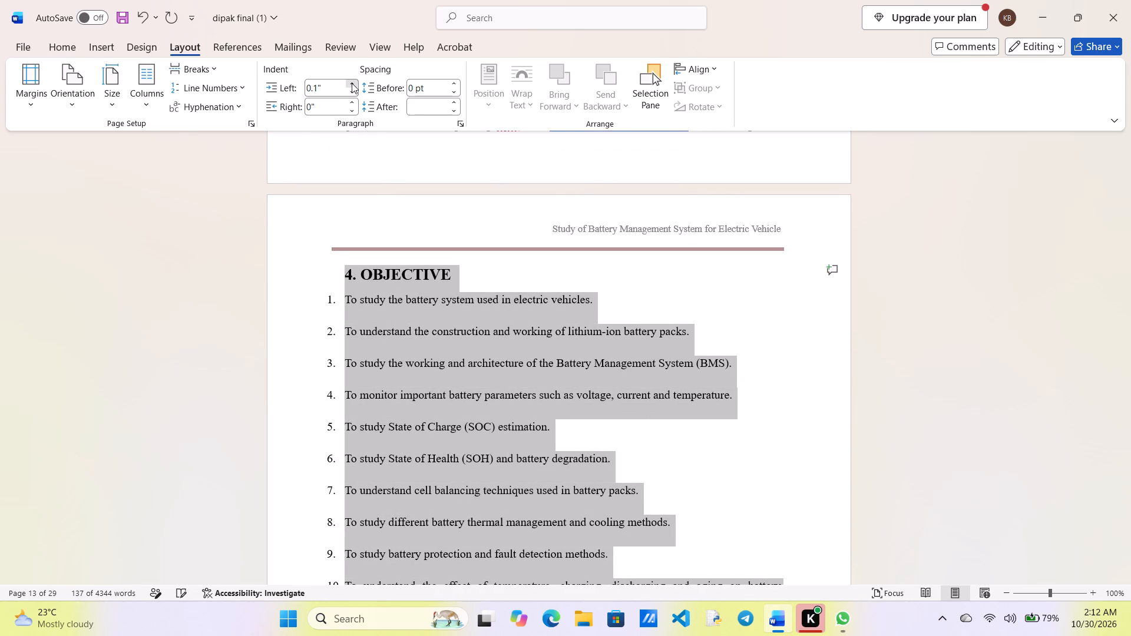
left_click(352, 83)
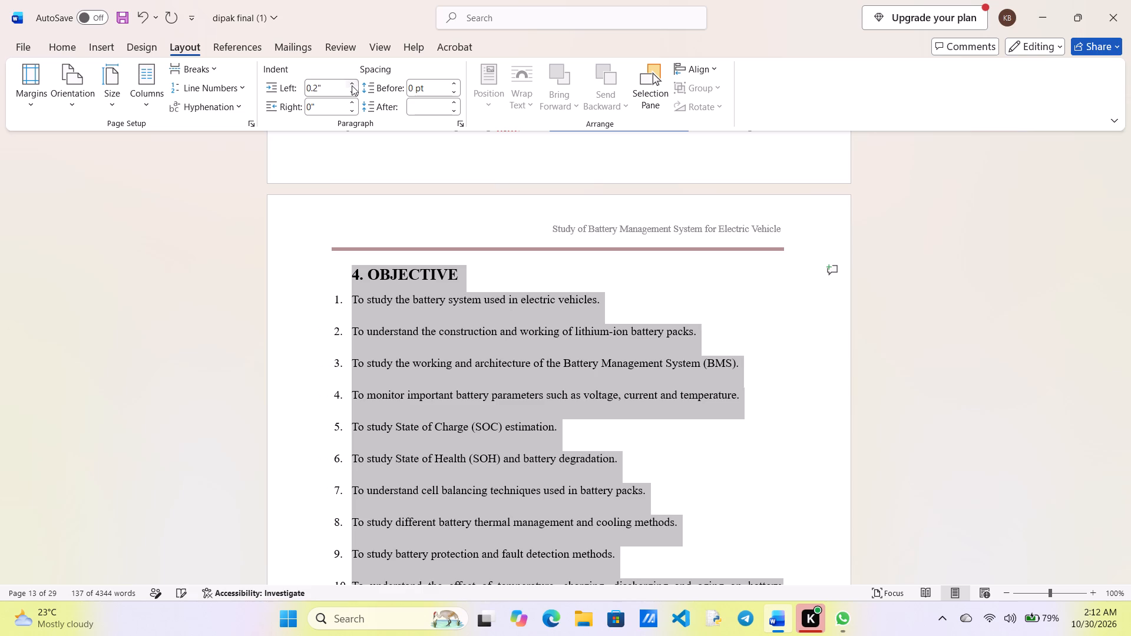
left_click(353, 92)
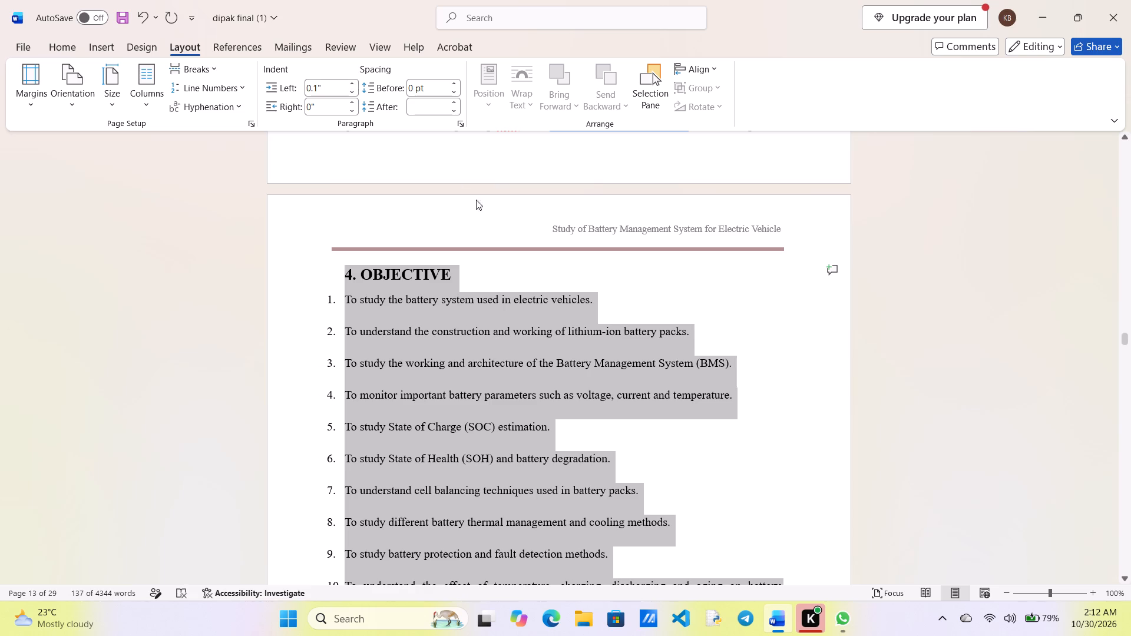
left_click(351, 94)
left_click(352, 84)
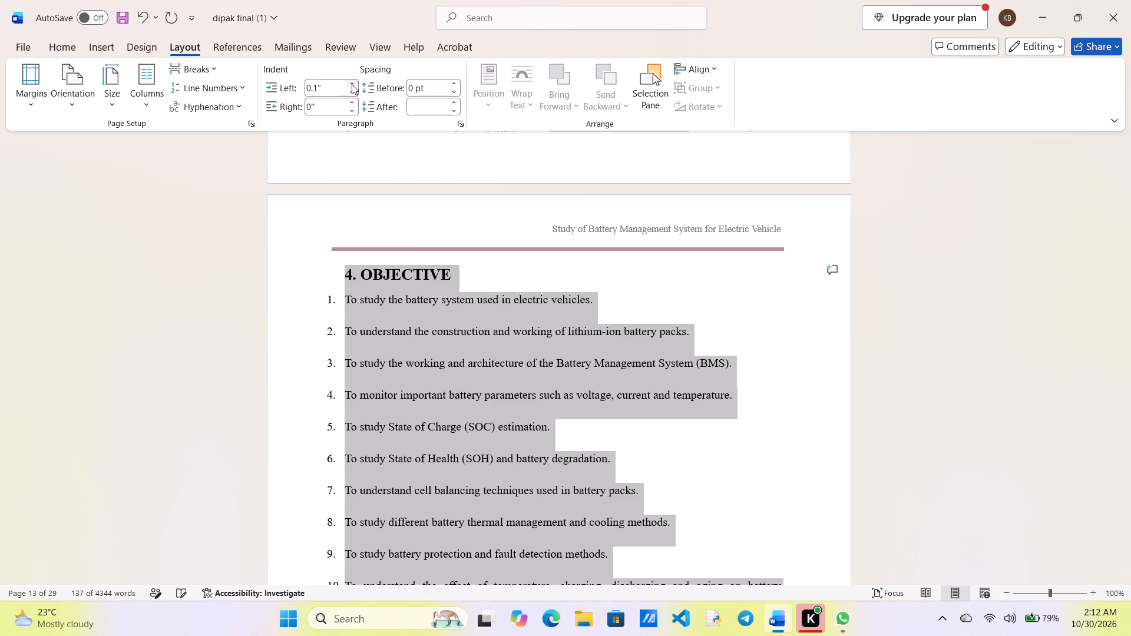
left_click(352, 84)
left_click(859, 327)
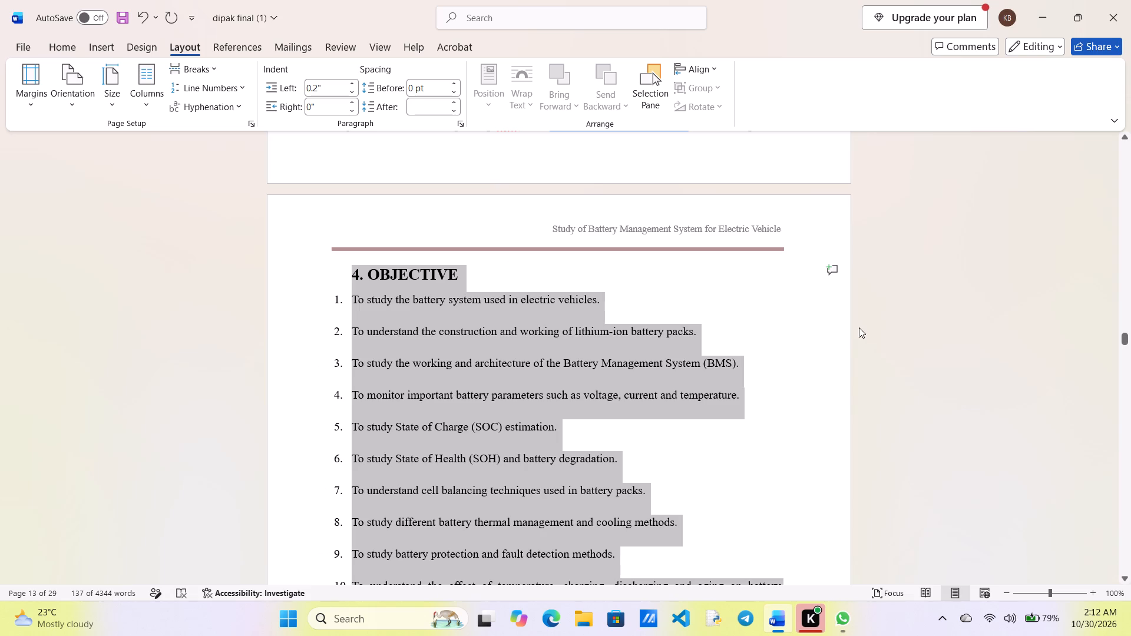
Set the left indent of the "4. OBJECTIVE" heading alone to -0.1".
left_click_drag(461, 281, 379, 277)
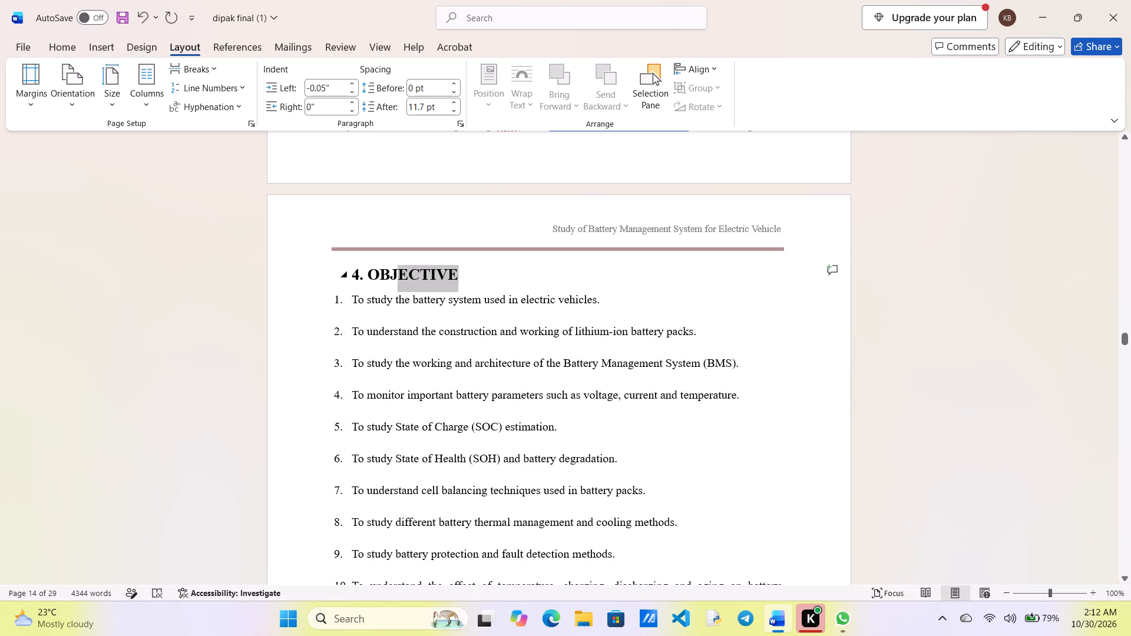
left_click_drag(379, 277, 335, 277)
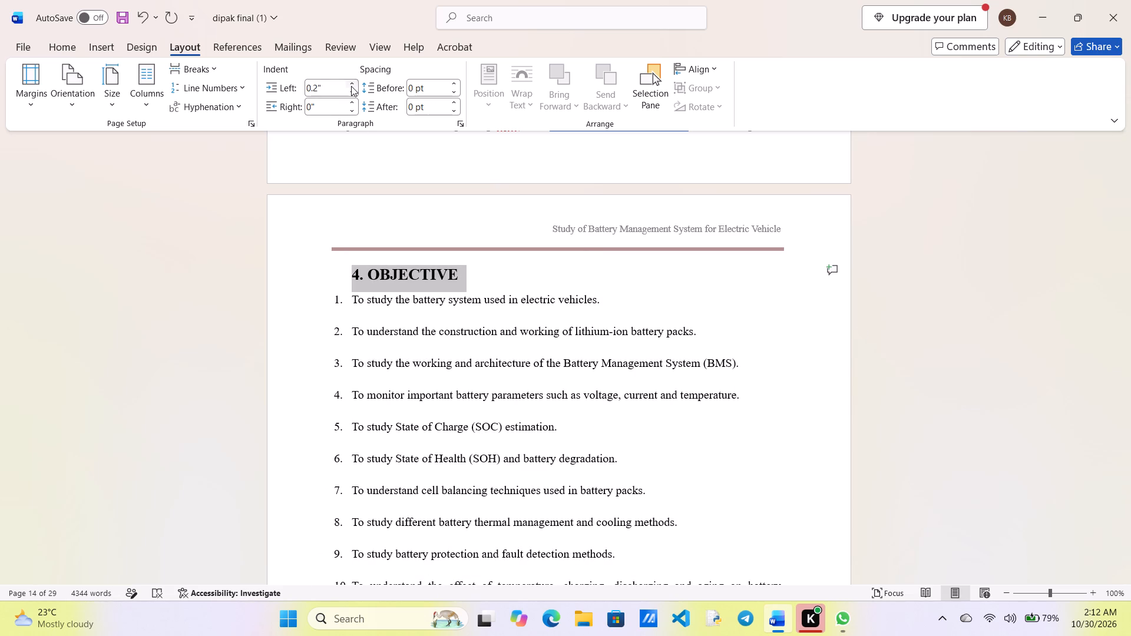
left_click(351, 86)
triple_click(352, 92)
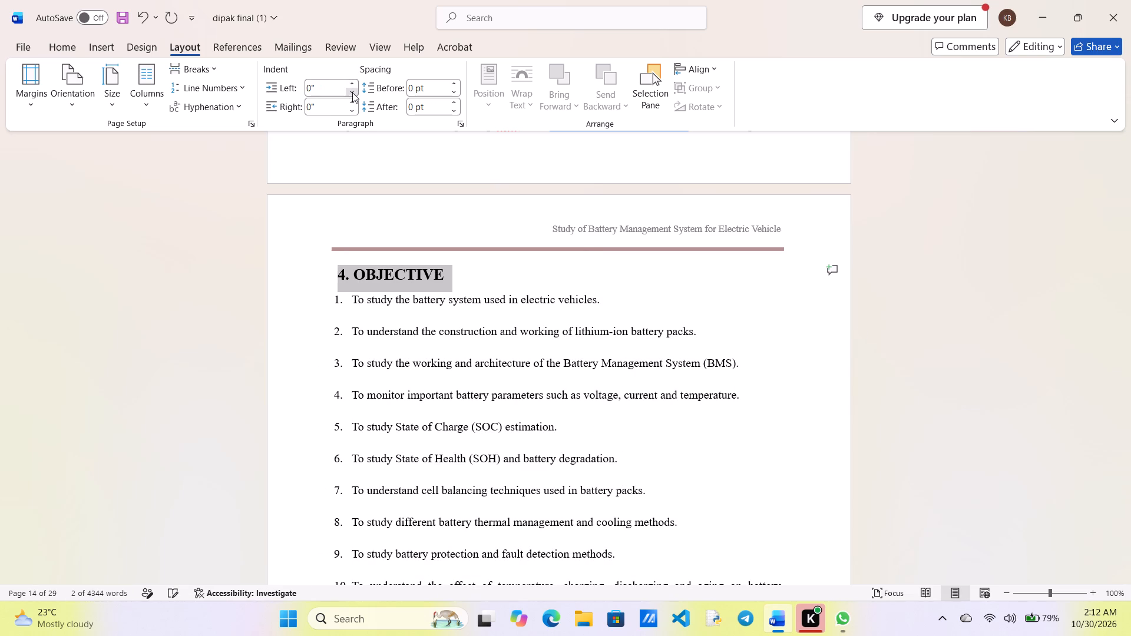
left_click(352, 92)
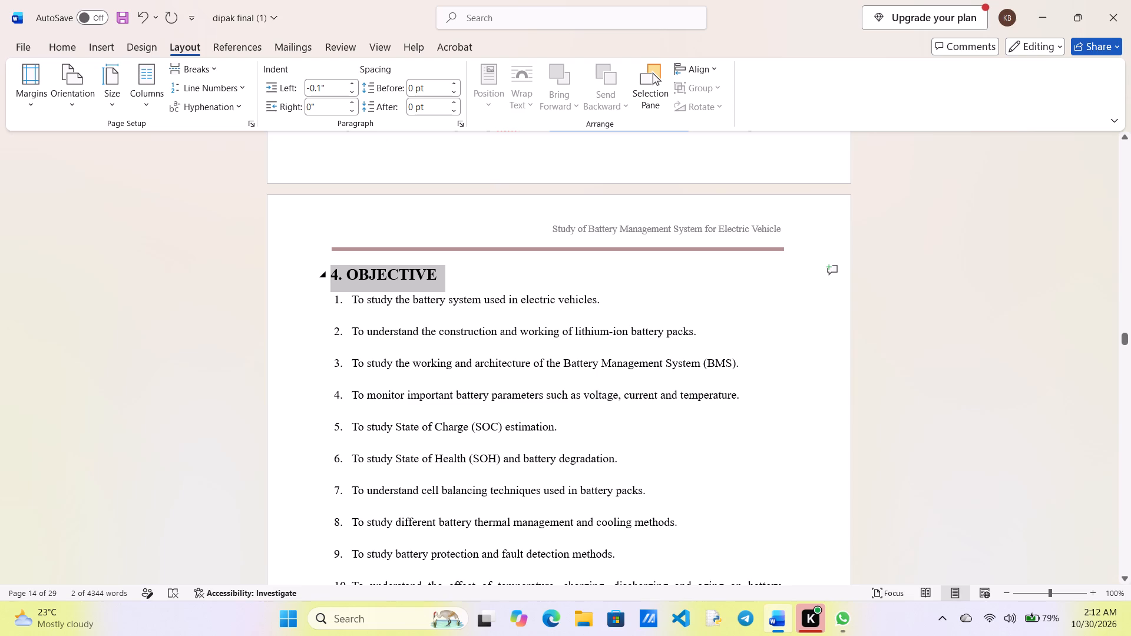
left_click(993, 388)
Set the left indent of the "5. Battery System for Electric Vehicle" heading and its text through 5.6 to -0.1".
scroll(792, 398, "down", 1)
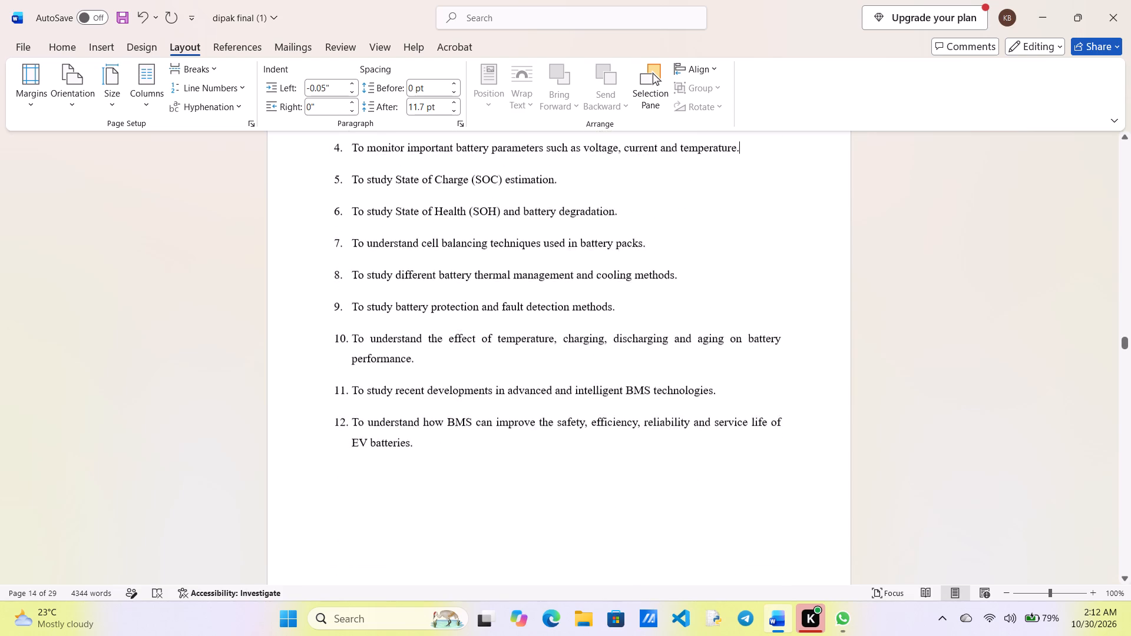
scroll(792, 398, "down", 3)
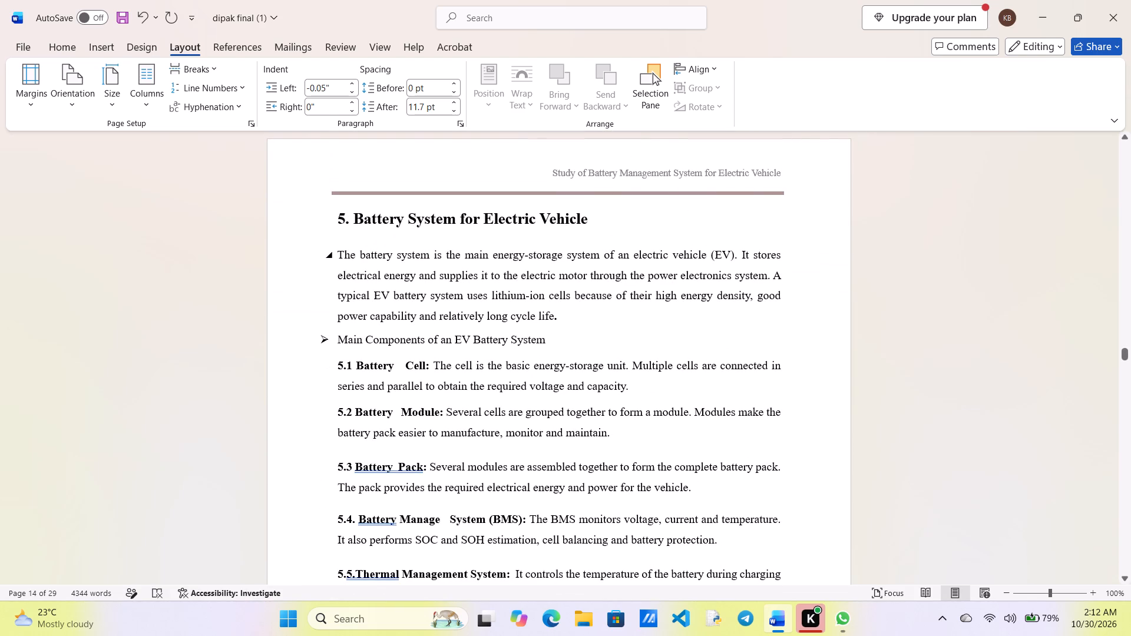
left_click_drag(338, 223, 431, 423)
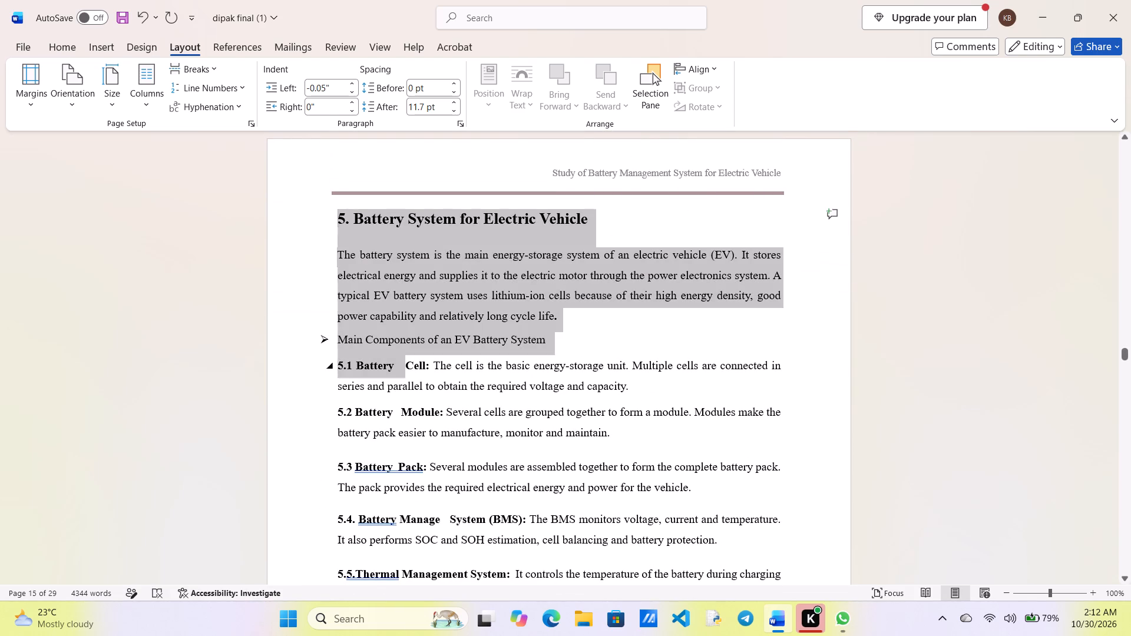
left_click_drag(431, 423, 518, 490)
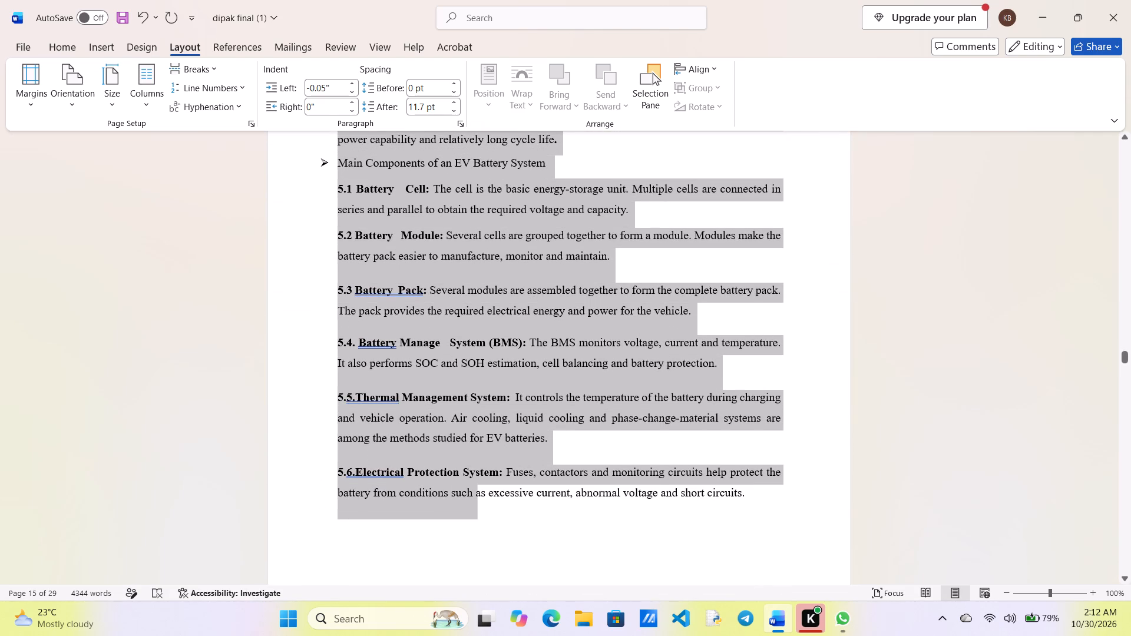
left_click_drag(518, 490, 722, 515)
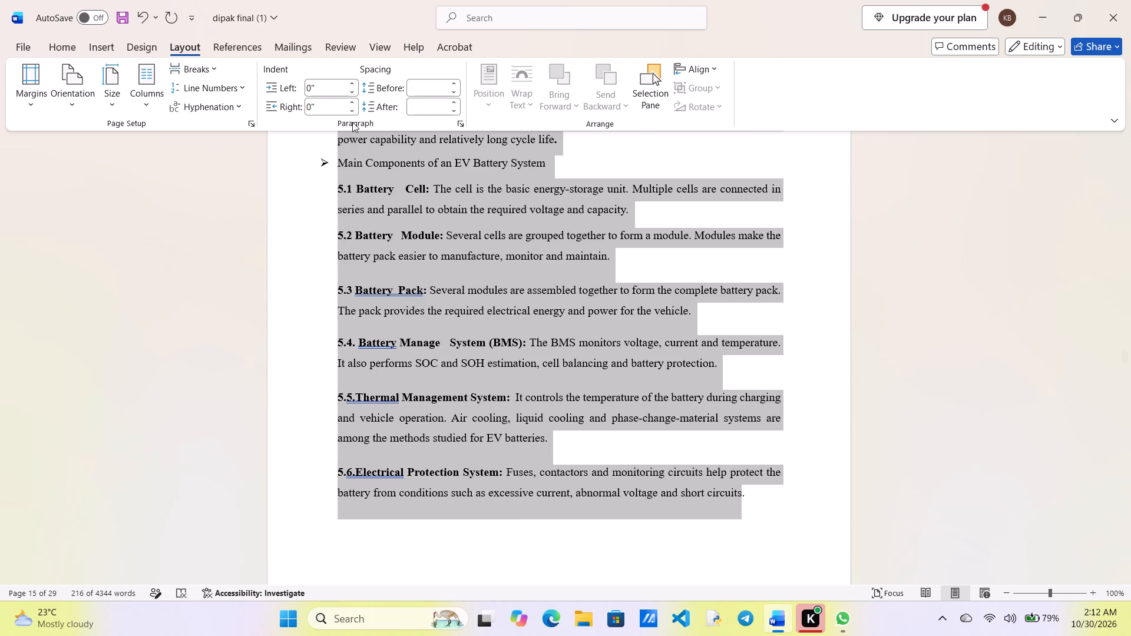
scroll(374, 226, "up", 2)
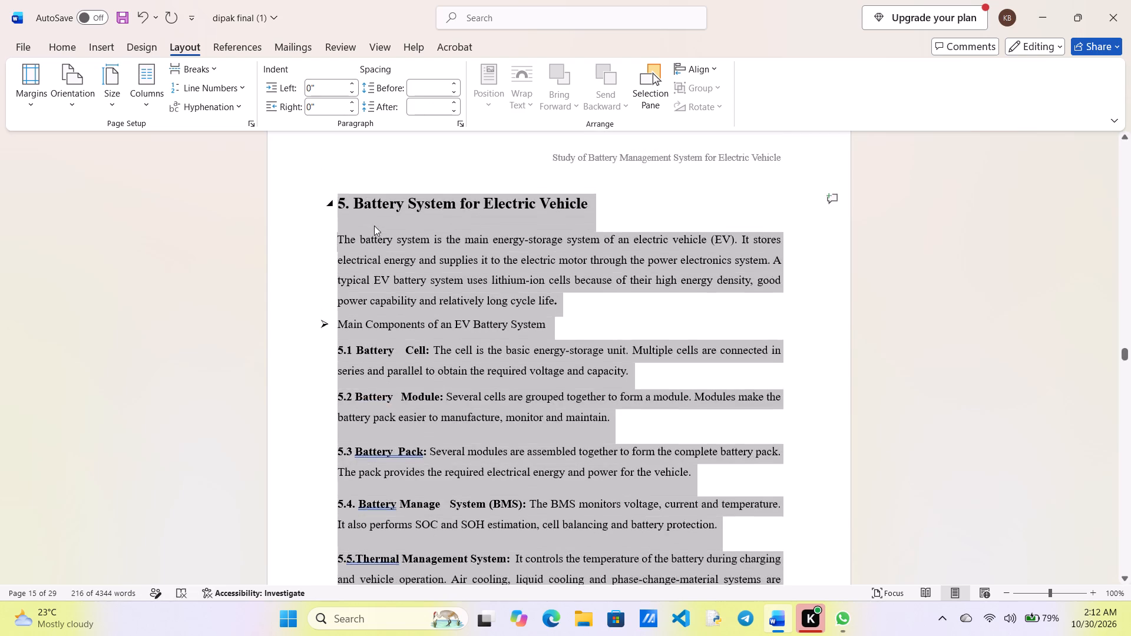
scroll(374, 226, "up", 1)
left_click(355, 94)
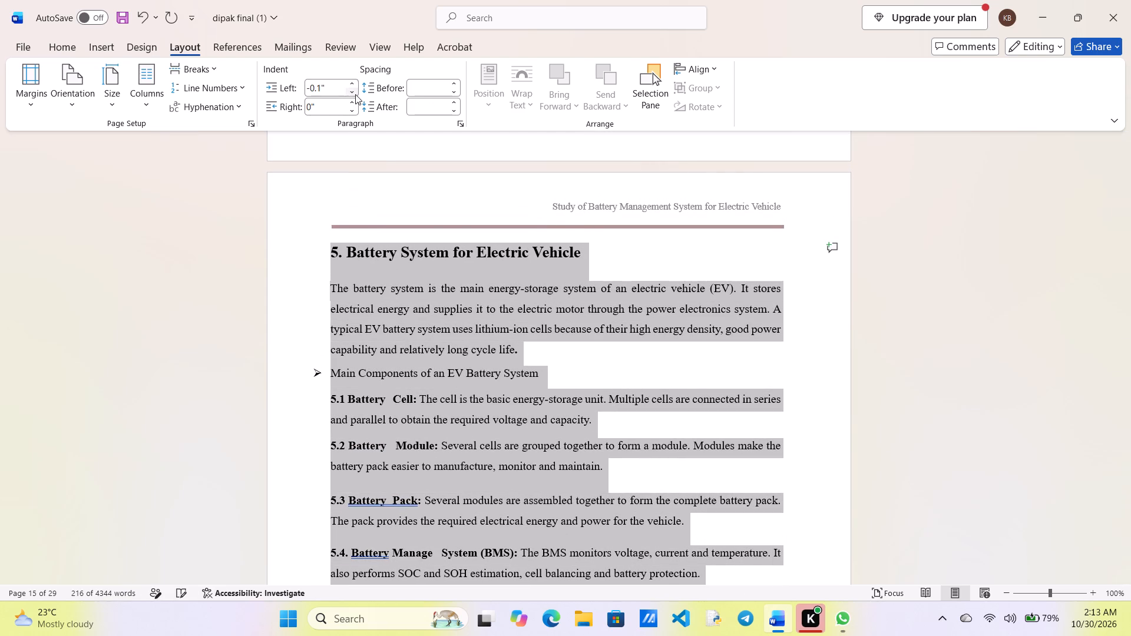
left_click(896, 385)
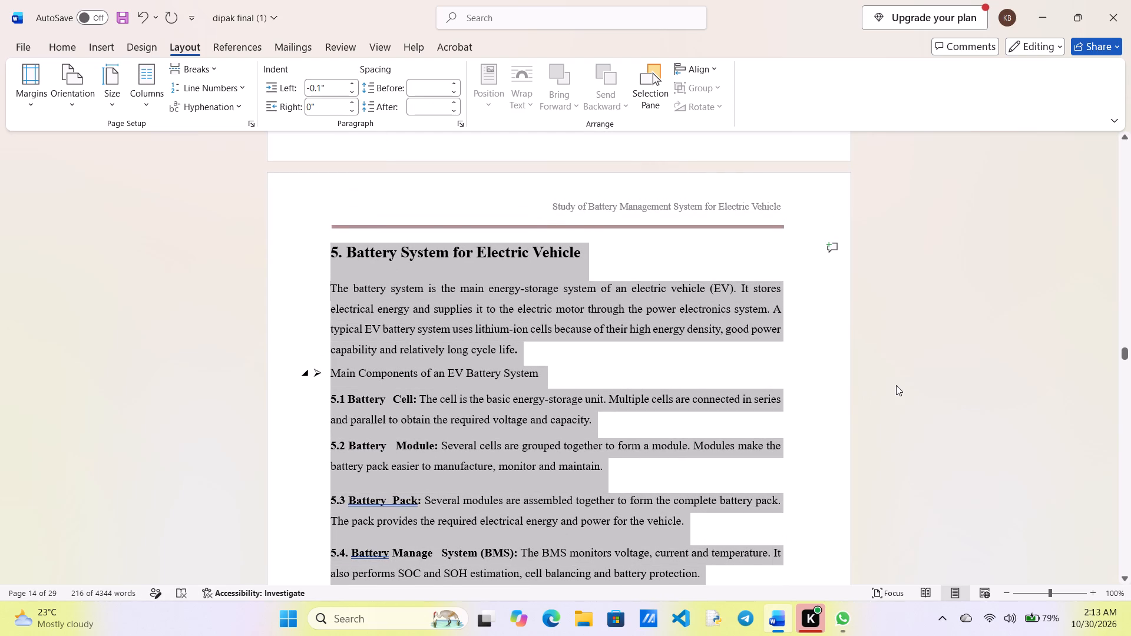
Set the left indent of the "6. Battery Cell and Pack Configuration" heading and its bulleted list to 0.2".
scroll(896, 385, "down", 5)
scroll(896, 385, "up", 1)
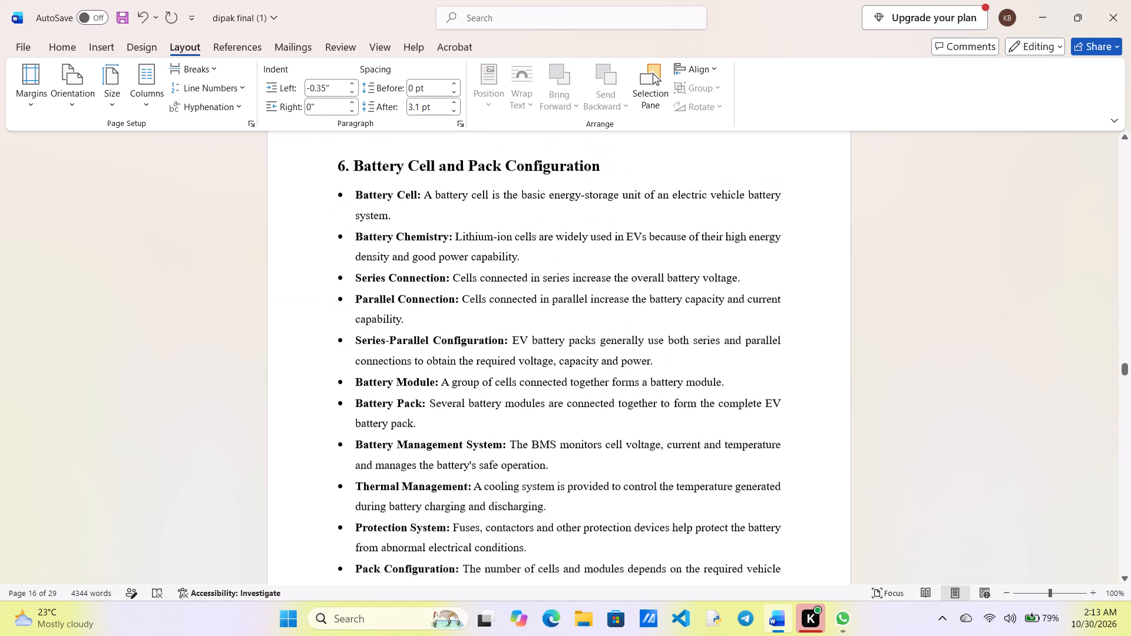
scroll(896, 385, "up", 1)
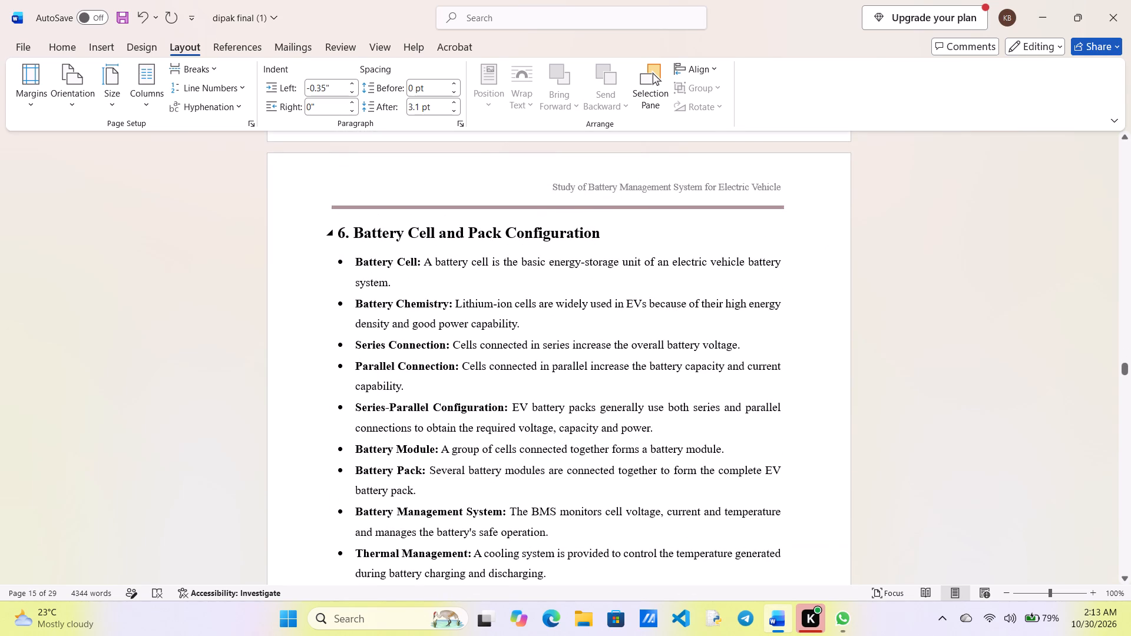
left_click_drag(336, 234, 504, 413)
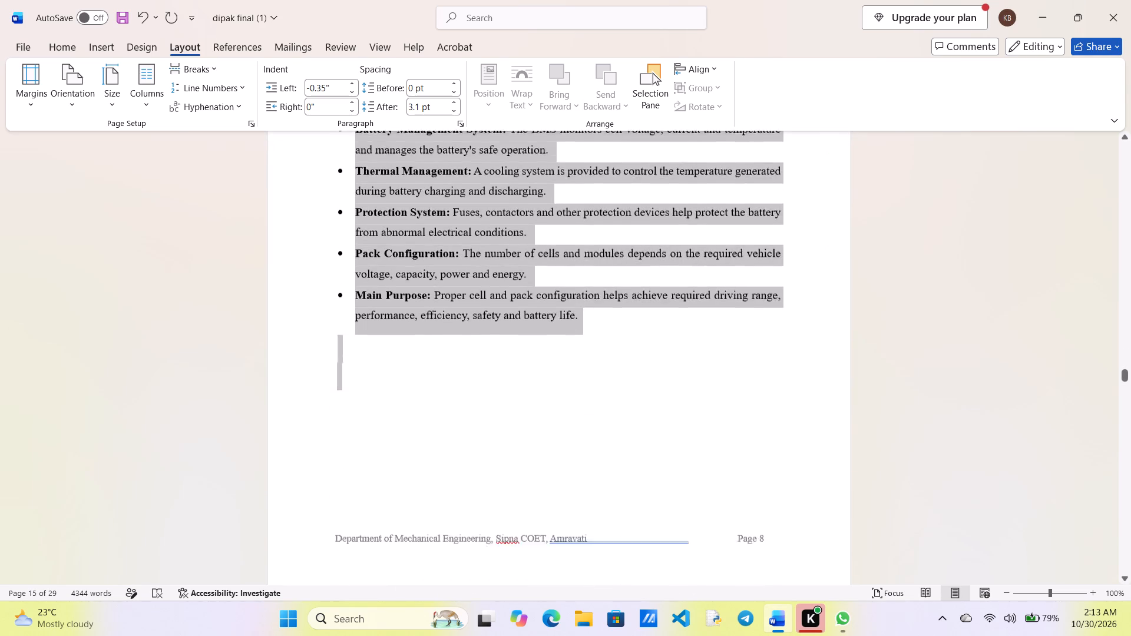
left_click_drag(504, 413, 515, 369)
scroll(515, 369, "up", 3)
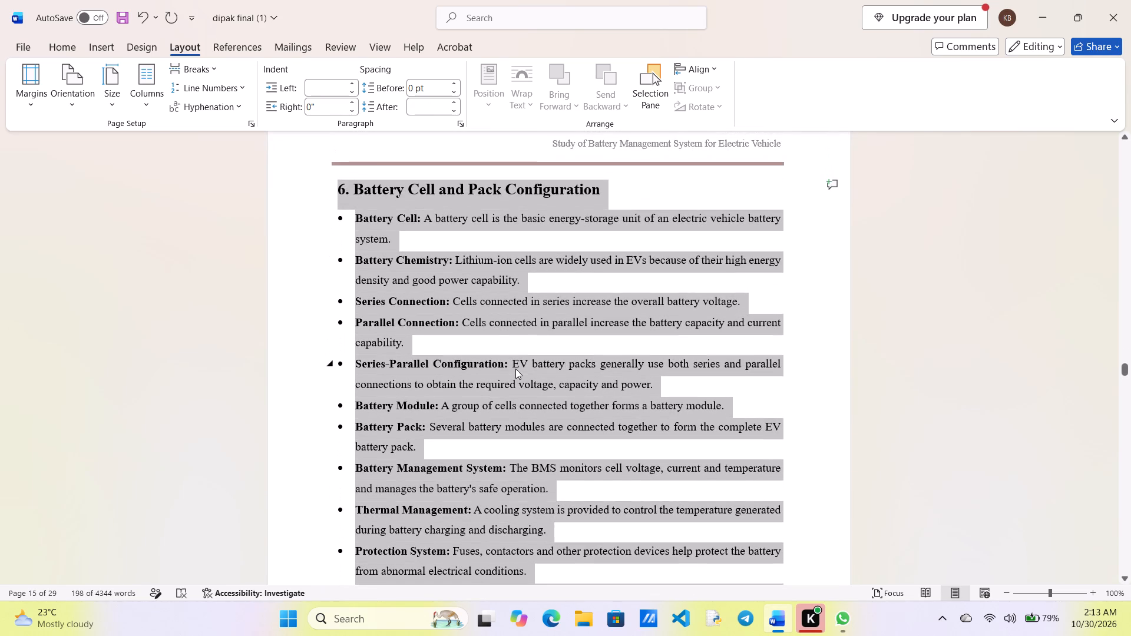
left_click(351, 93)
left_click(351, 84)
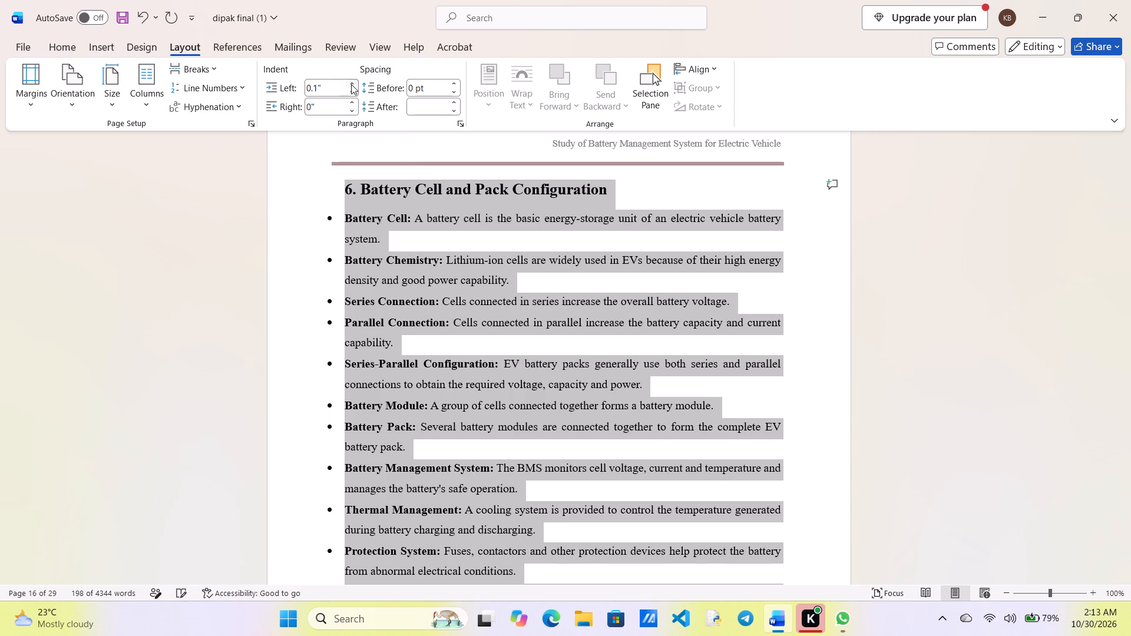
left_click(351, 84)
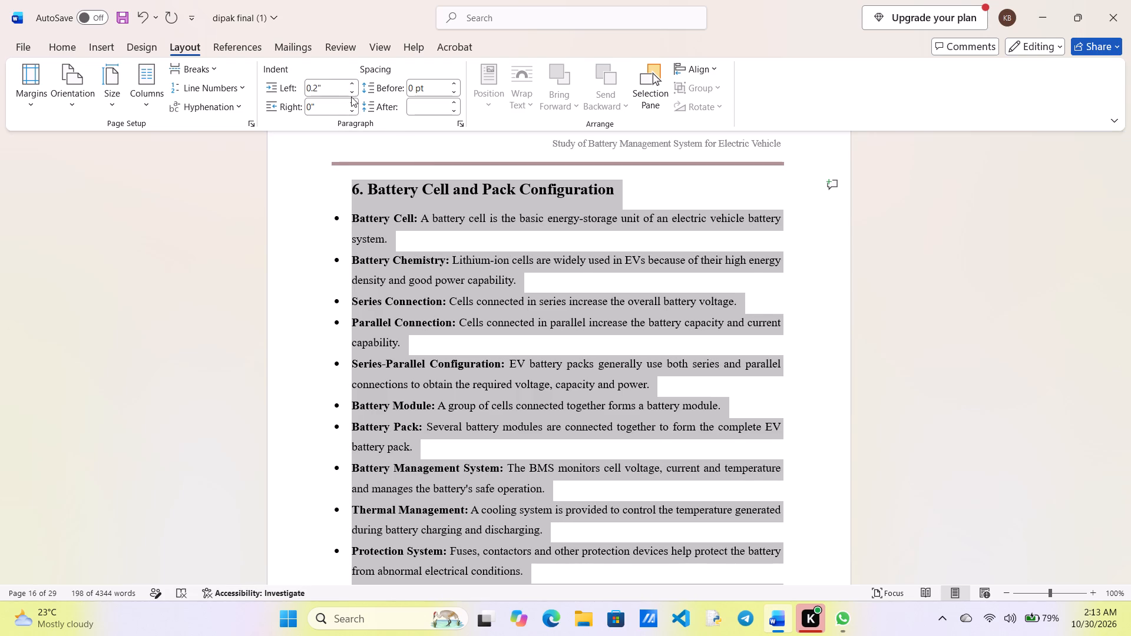
left_click(351, 92)
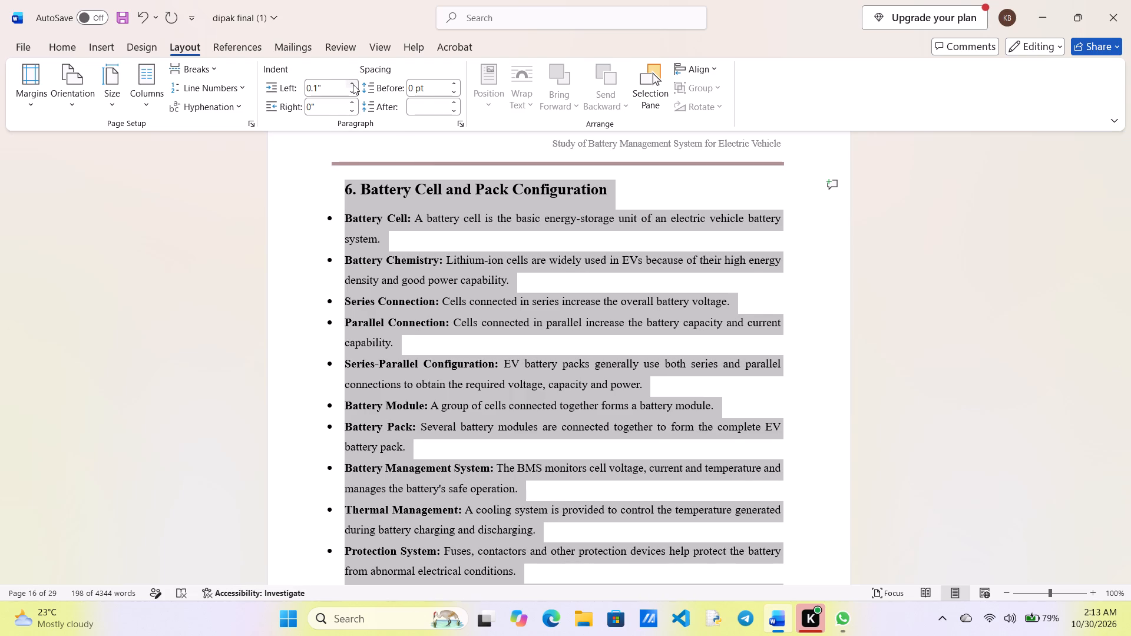
left_click(353, 84)
left_click(894, 244)
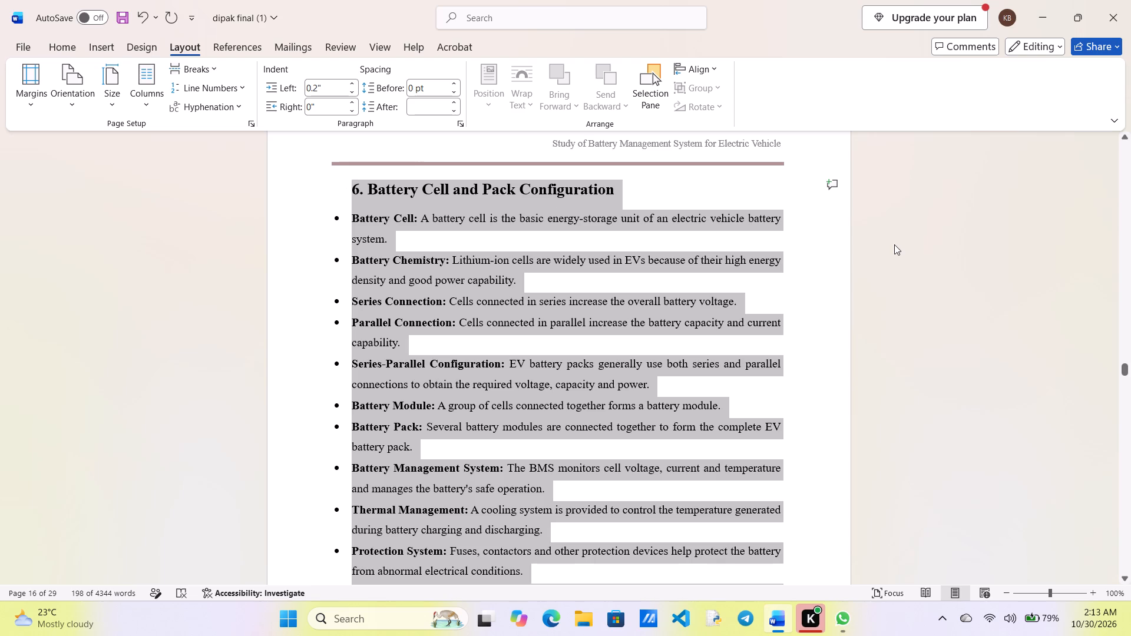
Set the left indent of the "6. Battery Cell and Pack Configuration" heading alone to -0.1".
left_click_drag(614, 190, 337, 195)
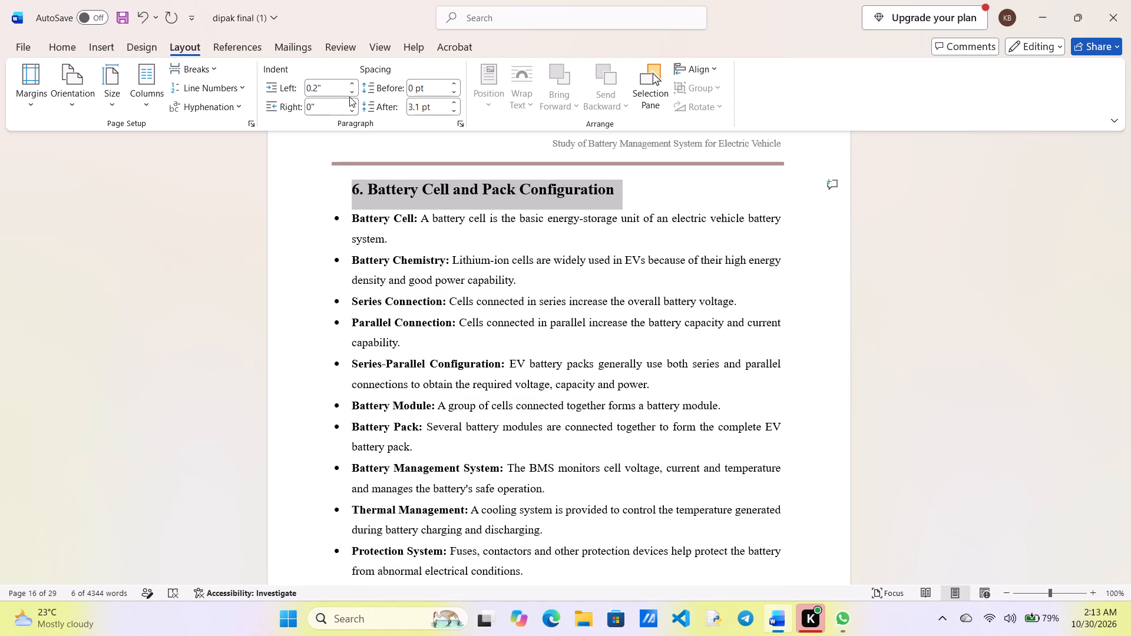
left_click(352, 95)
double_click(352, 95)
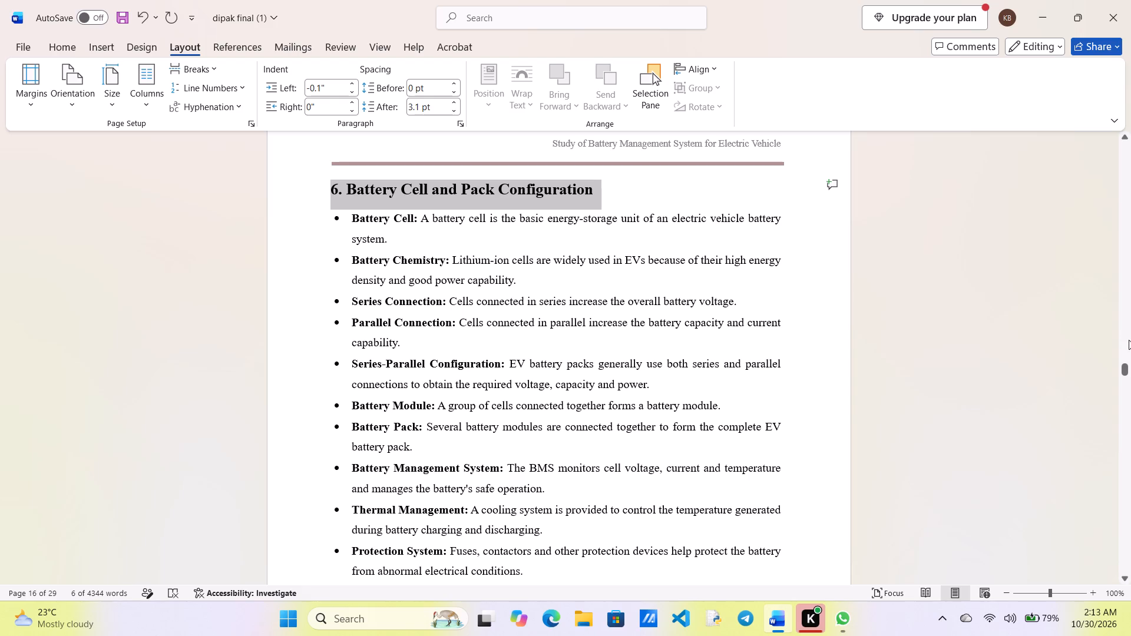
left_click(1100, 290)
Set the left indent of the "7. Analysis of Problem" heading and its text through 7.3 to 0.1".
scroll(1100, 290, "down", 2)
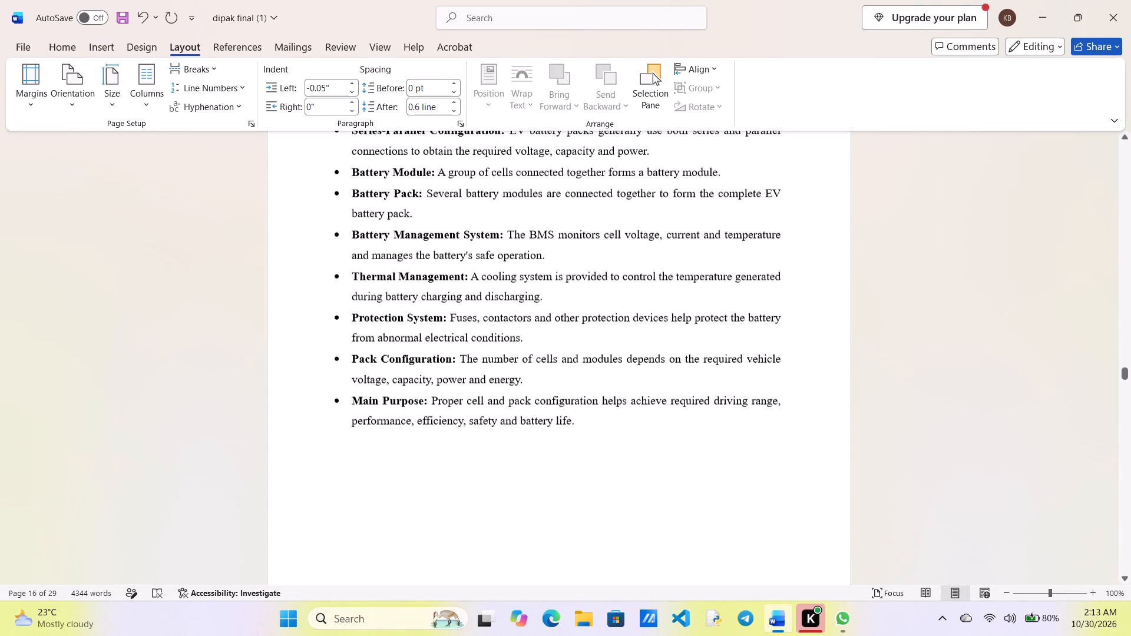
scroll(1100, 290, "down", 3)
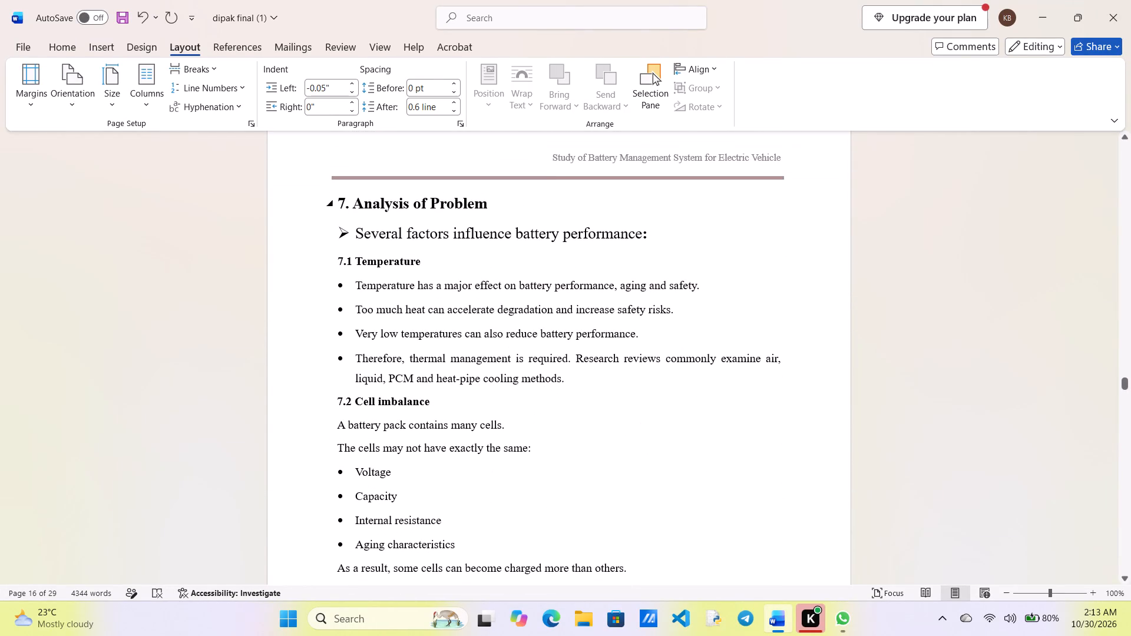
left_click_drag(339, 198, 448, 461)
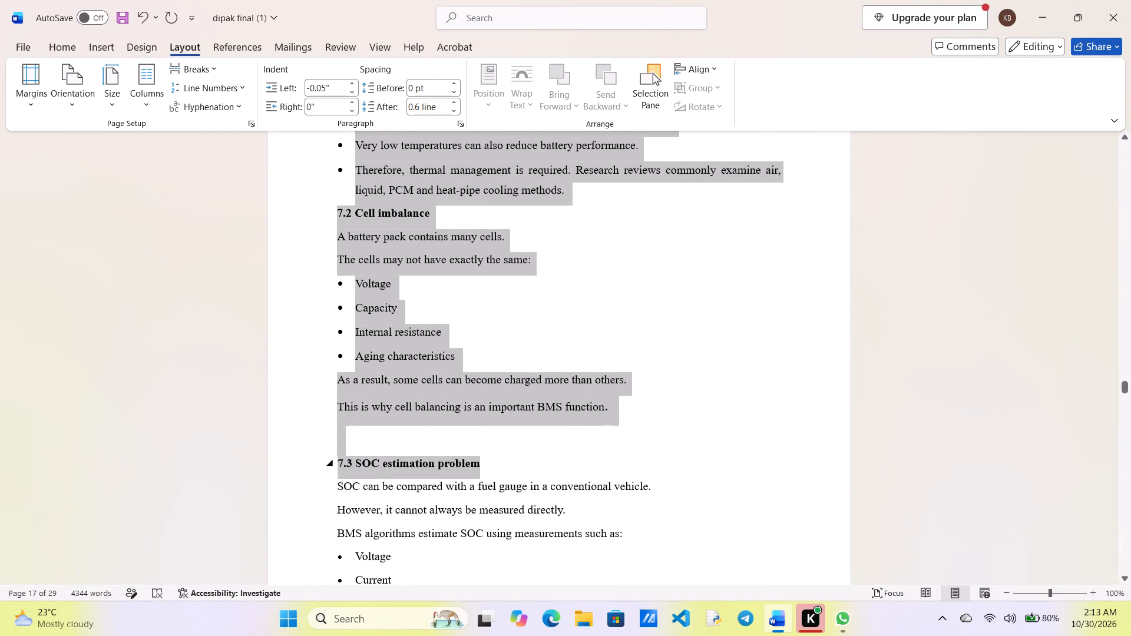
left_click_drag(448, 461, 520, 458)
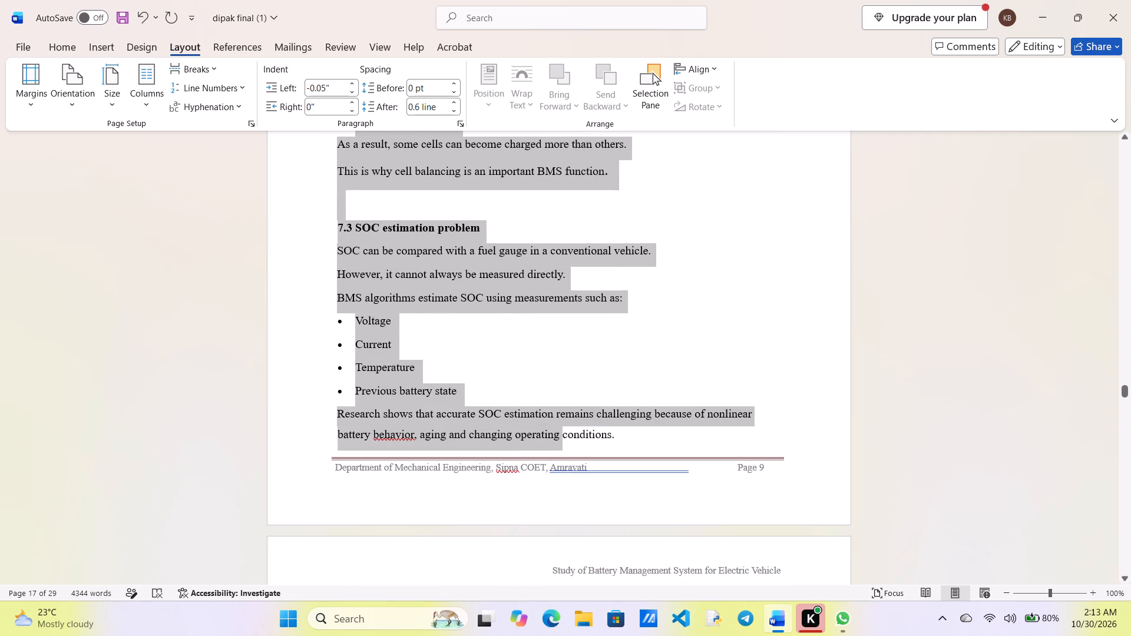
left_click_drag(520, 458, 607, 431)
scroll(482, 312, "up", 2)
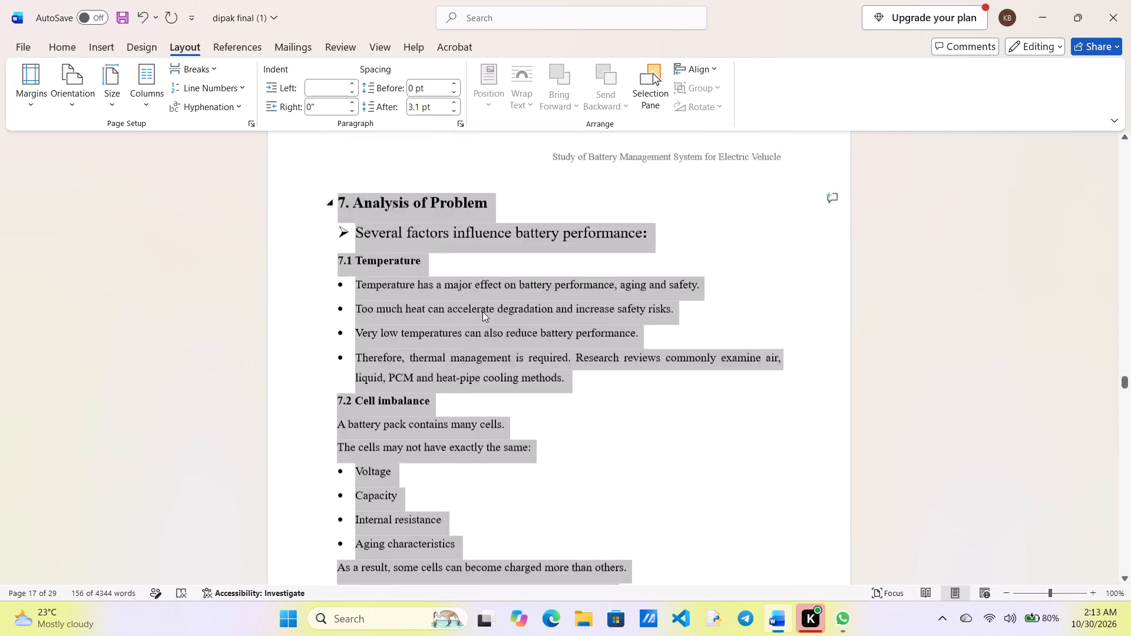
scroll(482, 312, "up", 1)
left_click(355, 94)
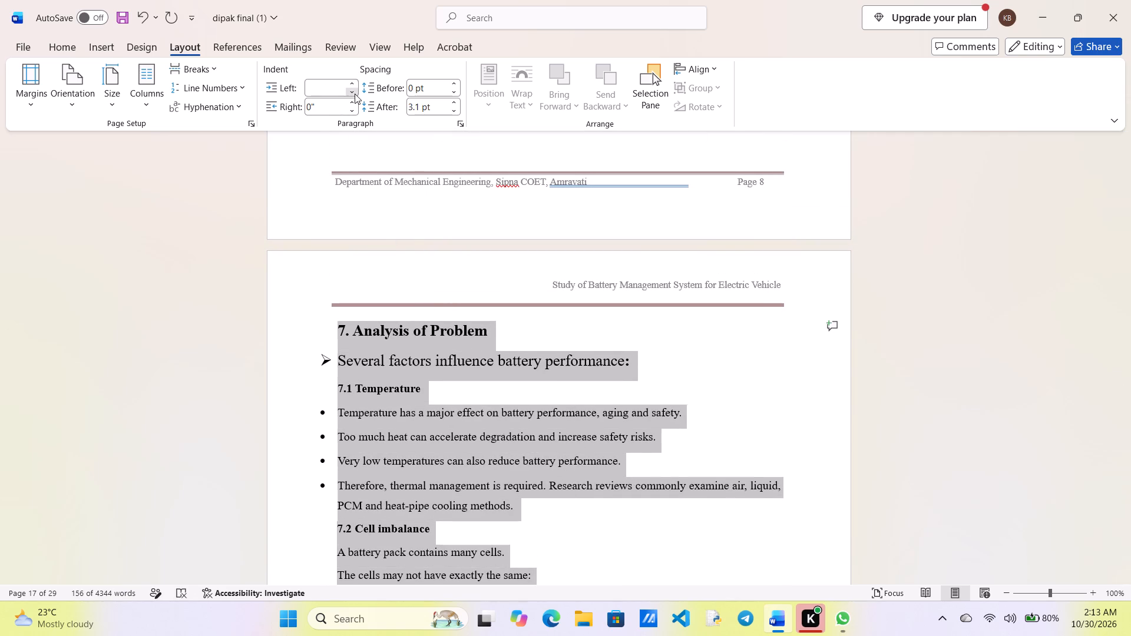
left_click(355, 94)
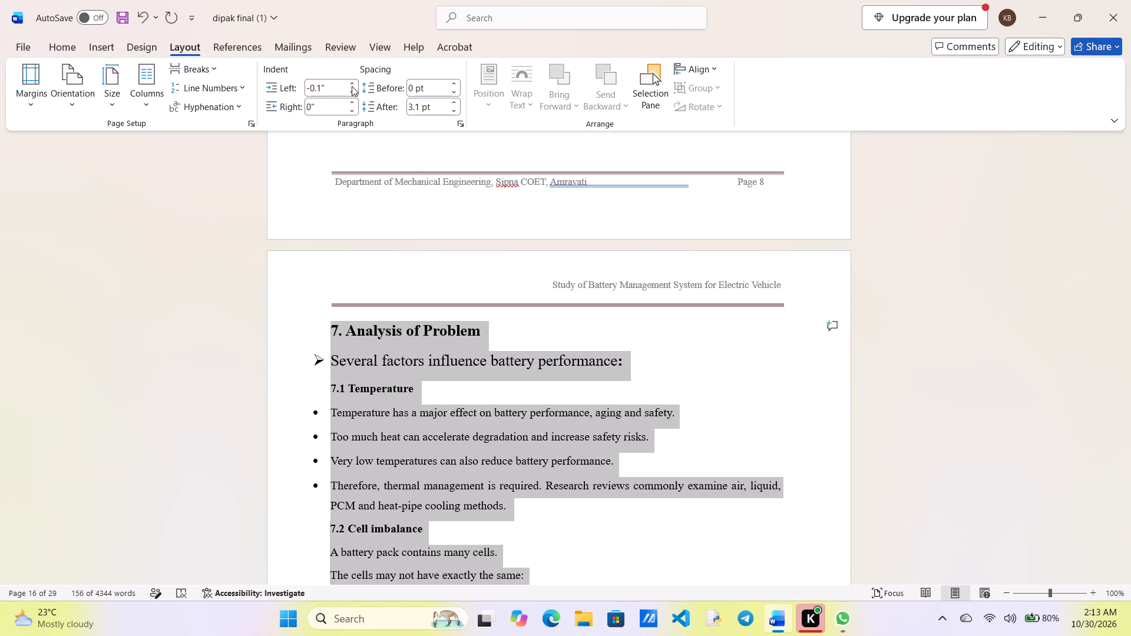
left_click(352, 86)
left_click(352, 86)
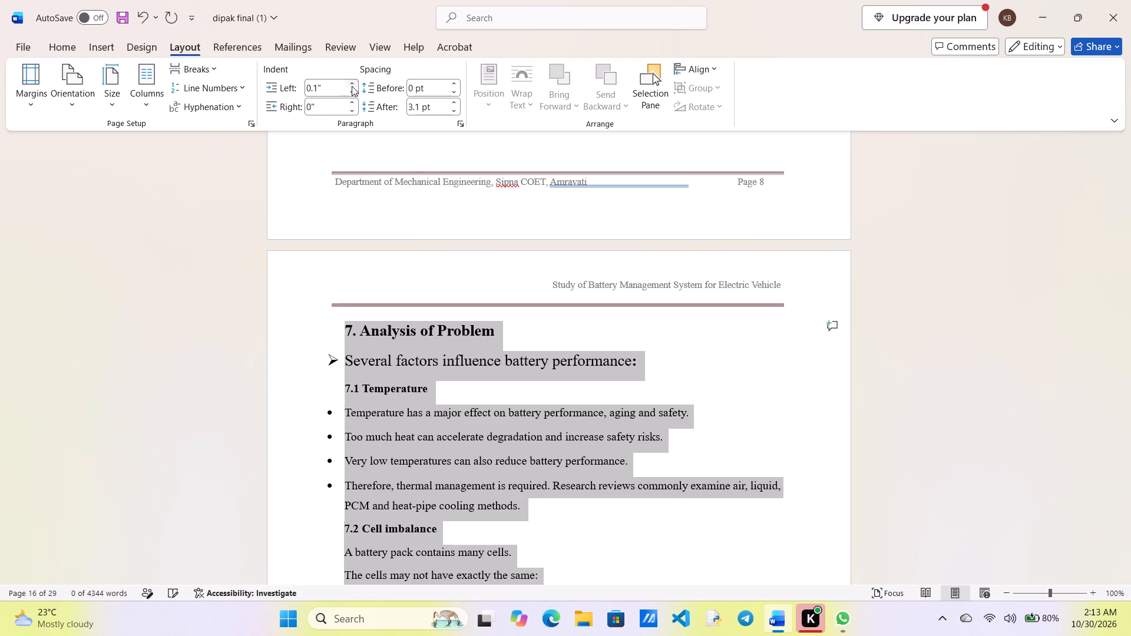
left_click(352, 93)
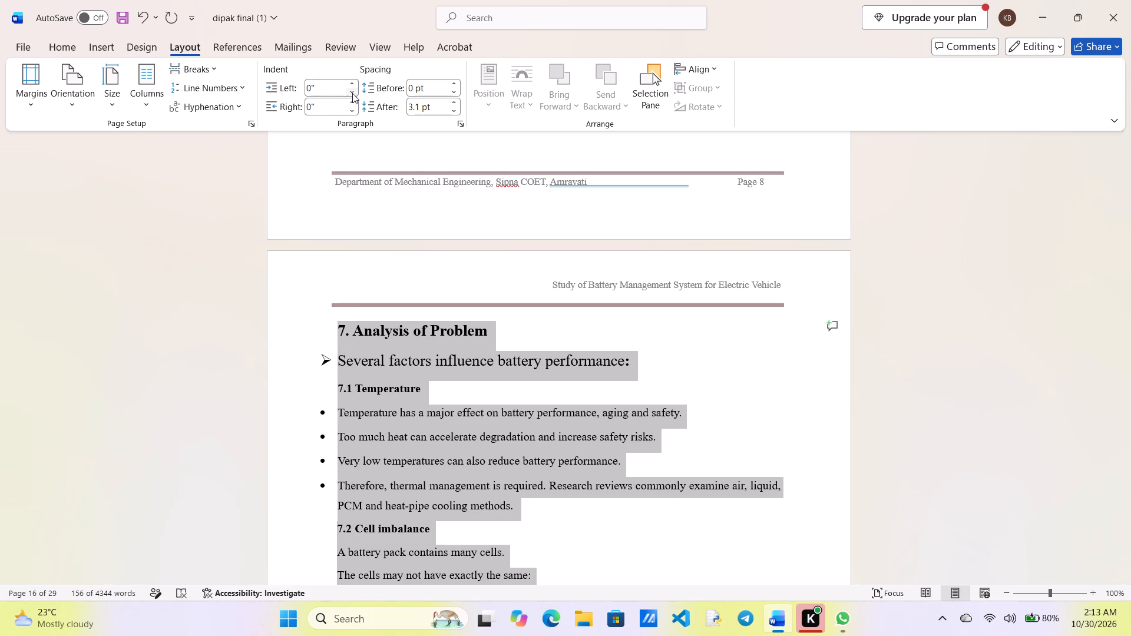
left_click(351, 82)
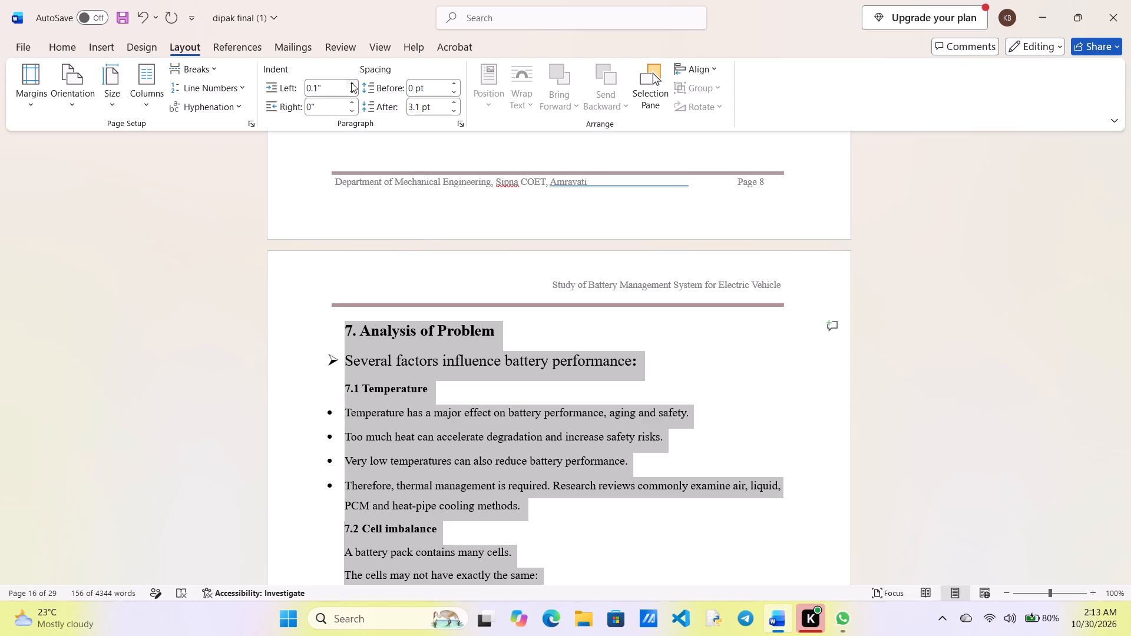
Set the left indent of the "7. Analysis of Problem" heading alone to -0.1".
left_click(180, 297)
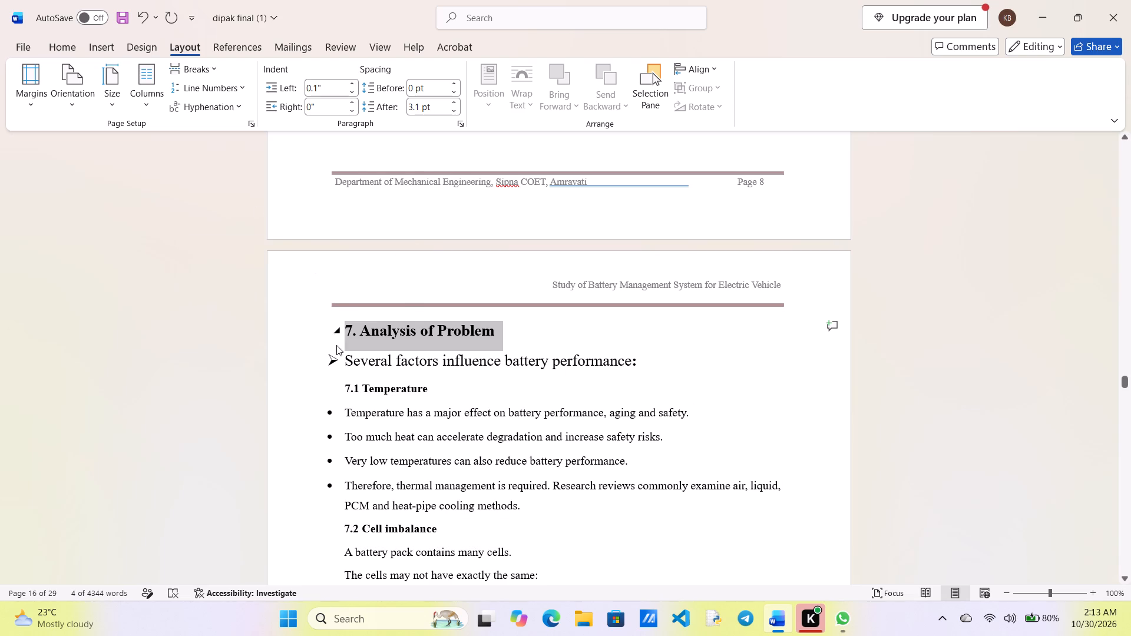
left_click(354, 92)
left_click(354, 92)
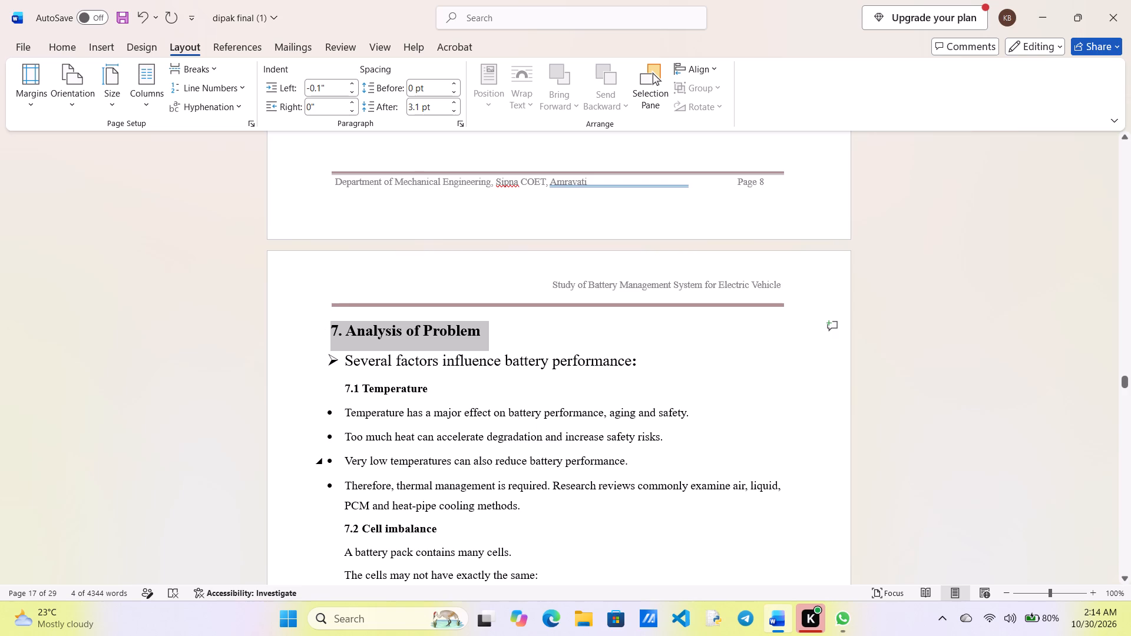
Add an arrowhead bullet to the "7.3 SOC estimation problem" subheading.
scroll(348, 453, "down", 1)
scroll(348, 453, "up", 1)
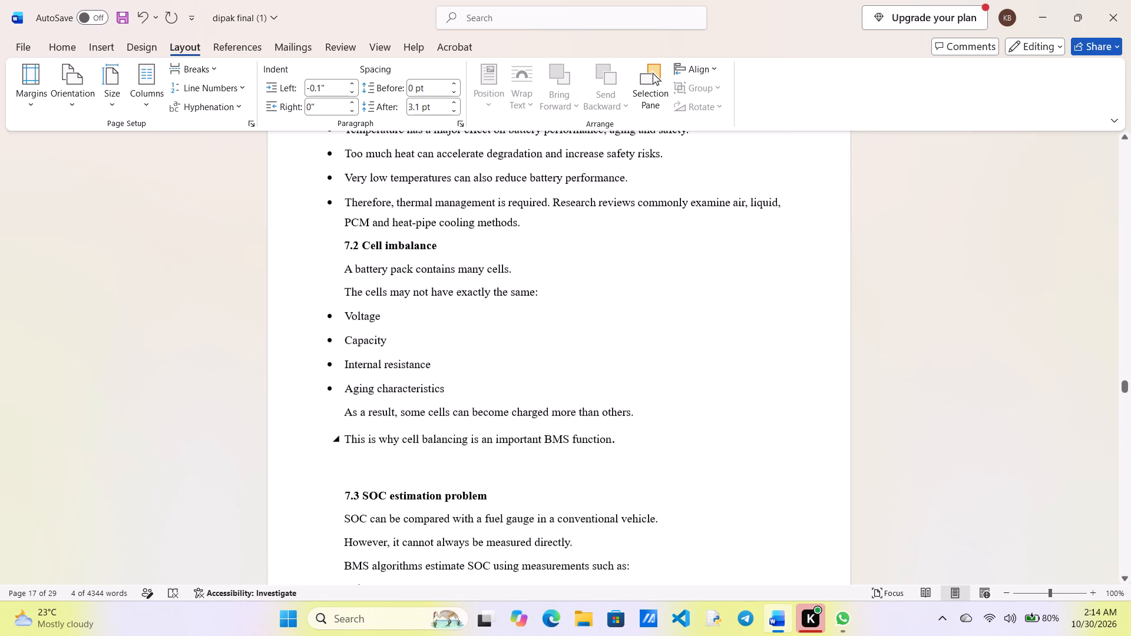
scroll(348, 453, "up", 1)
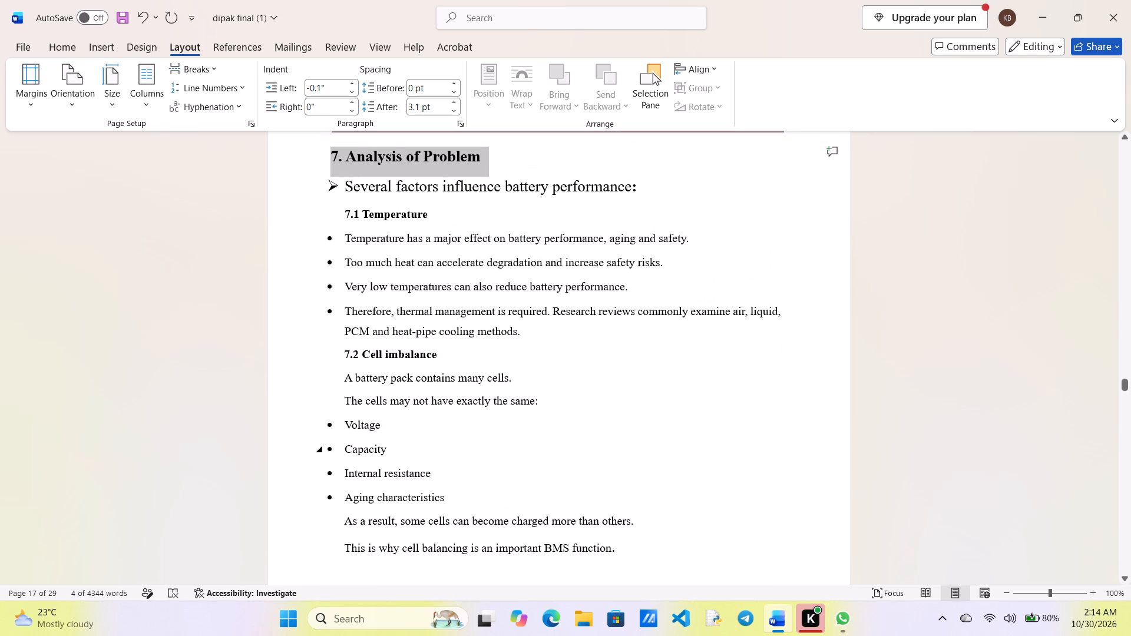
scroll(348, 453, "up", 3)
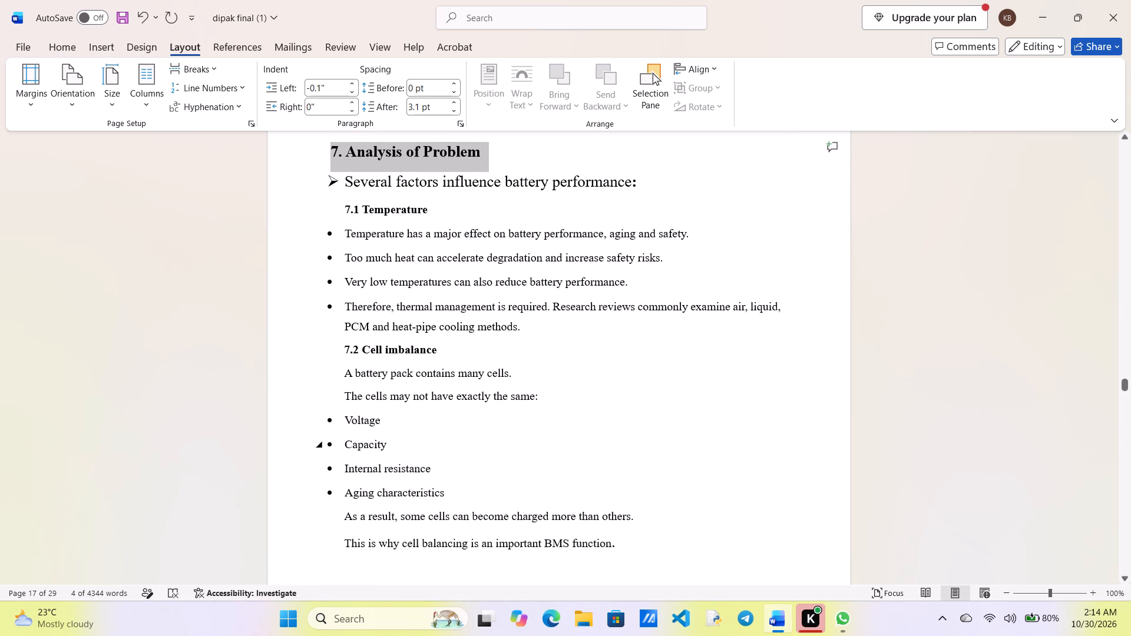
left_click(345, 207)
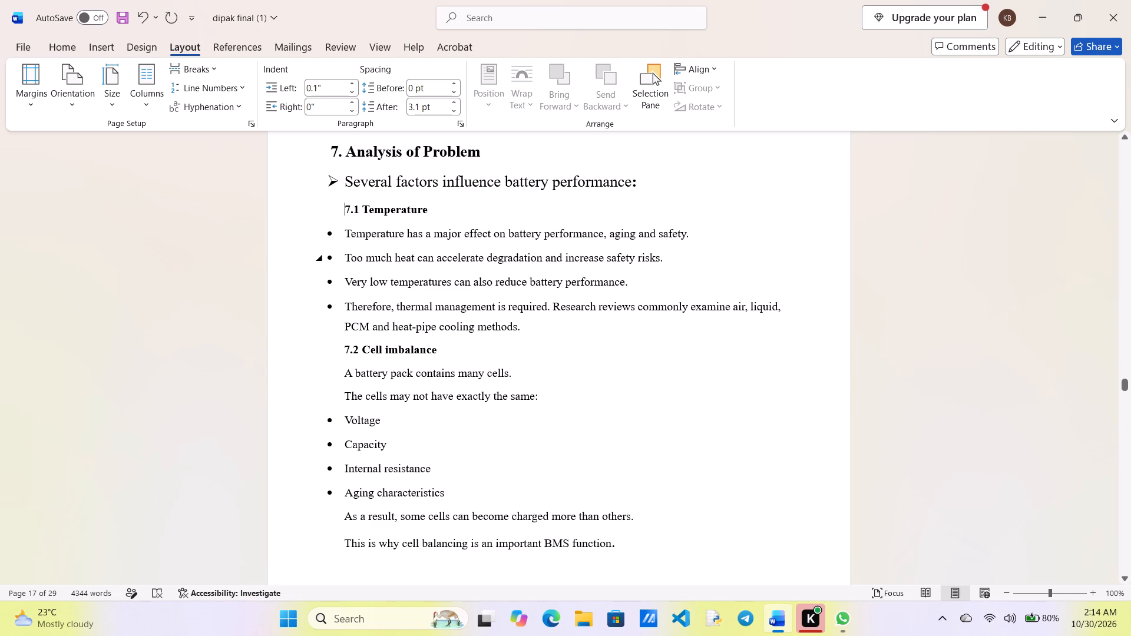
scroll(401, 322, "down", 1)
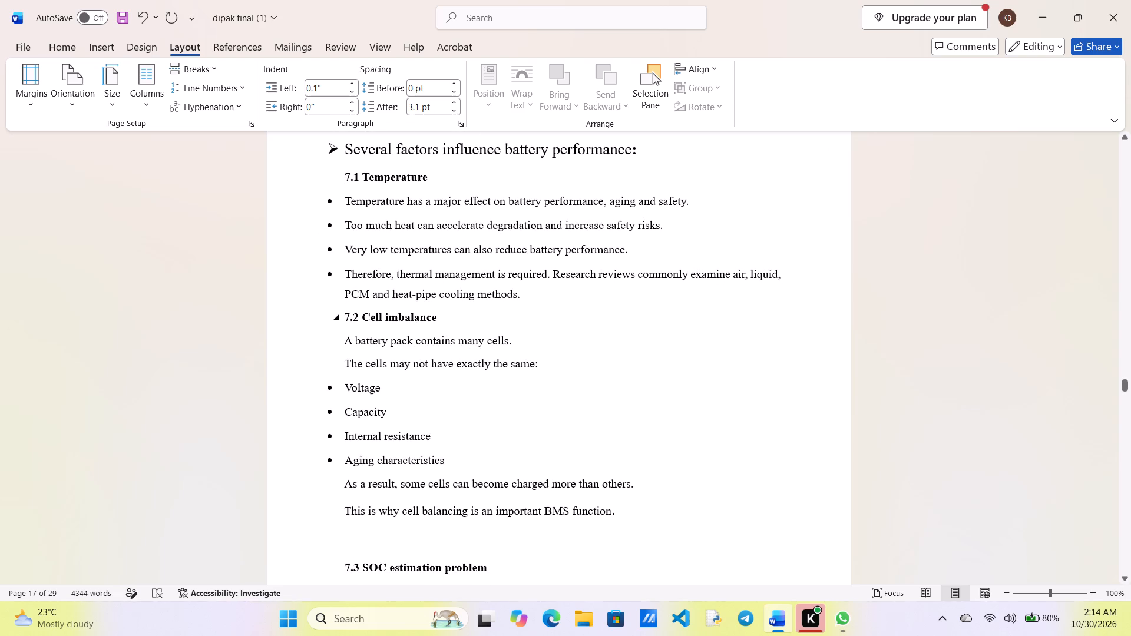
scroll(401, 322, "down", 2)
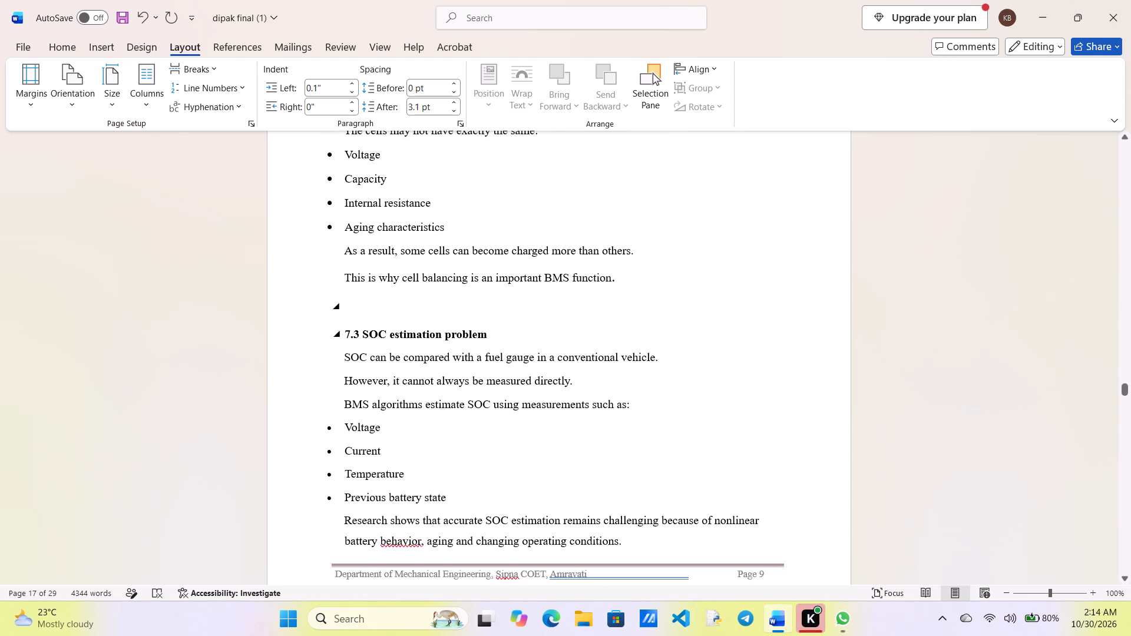
left_click(342, 330)
left_click(342, 330)
left_click_drag(342, 330, 428, 335)
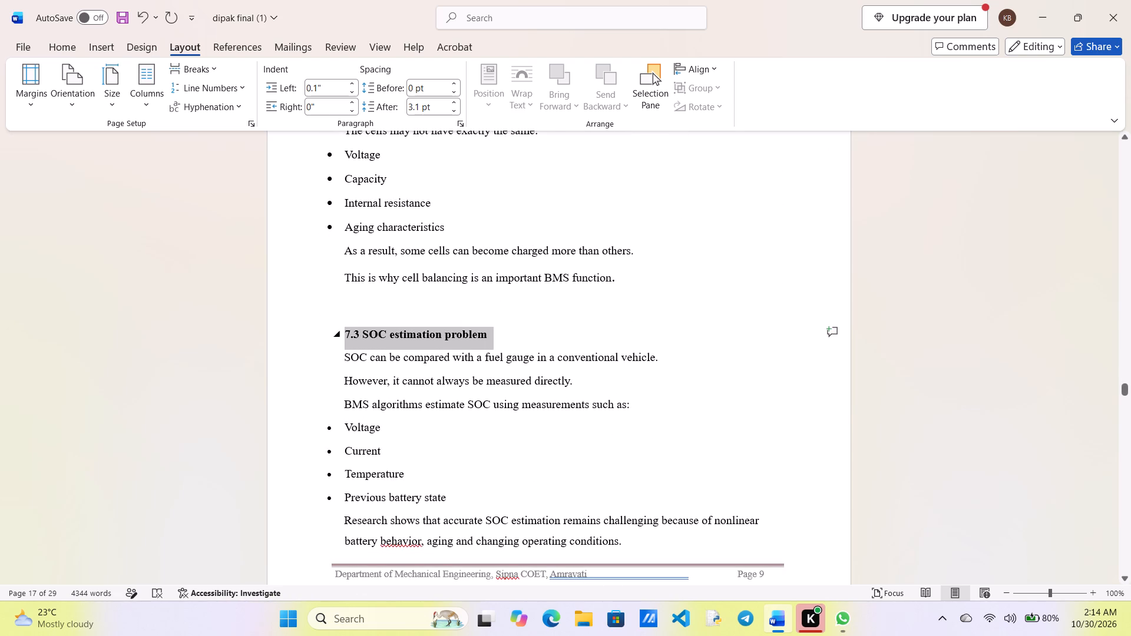
left_click_drag(428, 335, 429, 334)
left_click(60, 46)
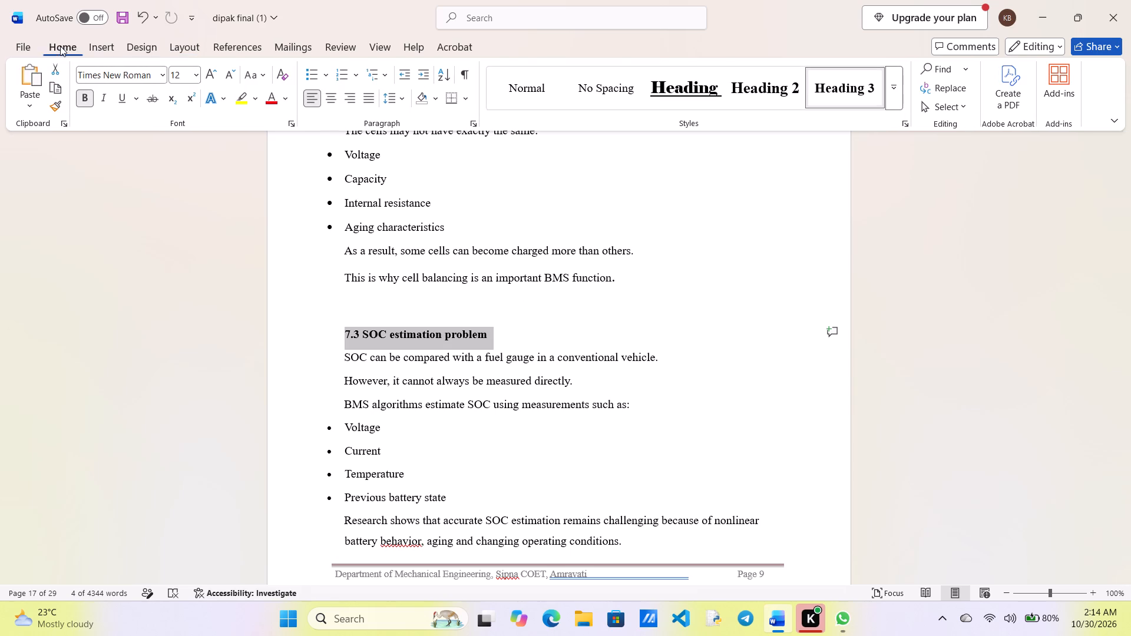
left_click(328, 79)
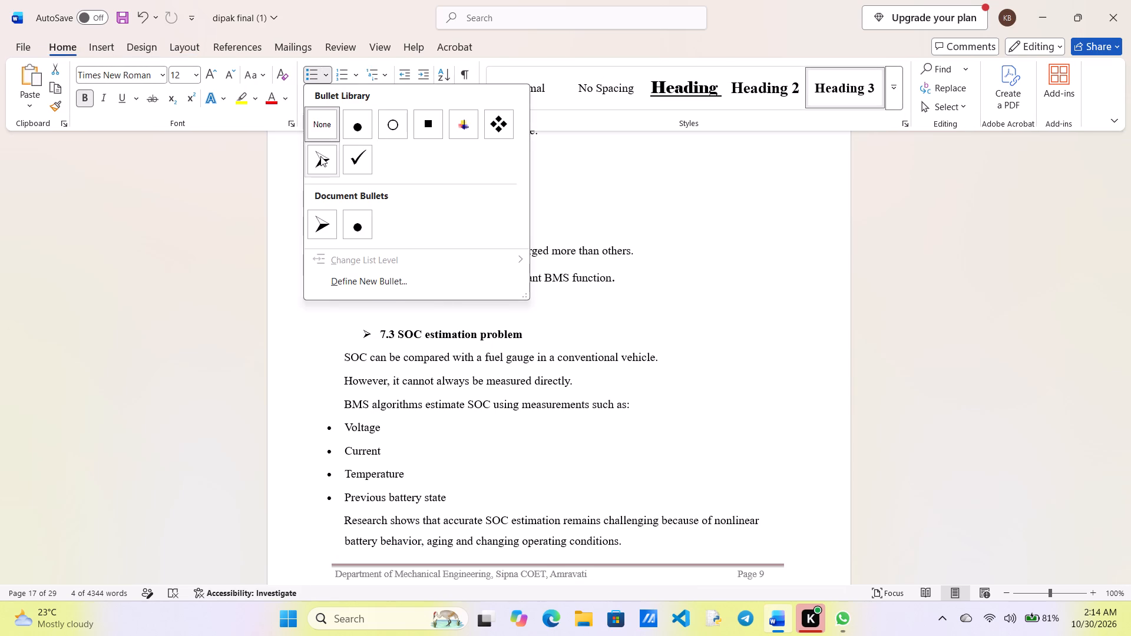
left_click(320, 156)
Add the same arrowhead bullet to the "7.2 Cell imbalance" subheading.
scroll(417, 295, "up", 1)
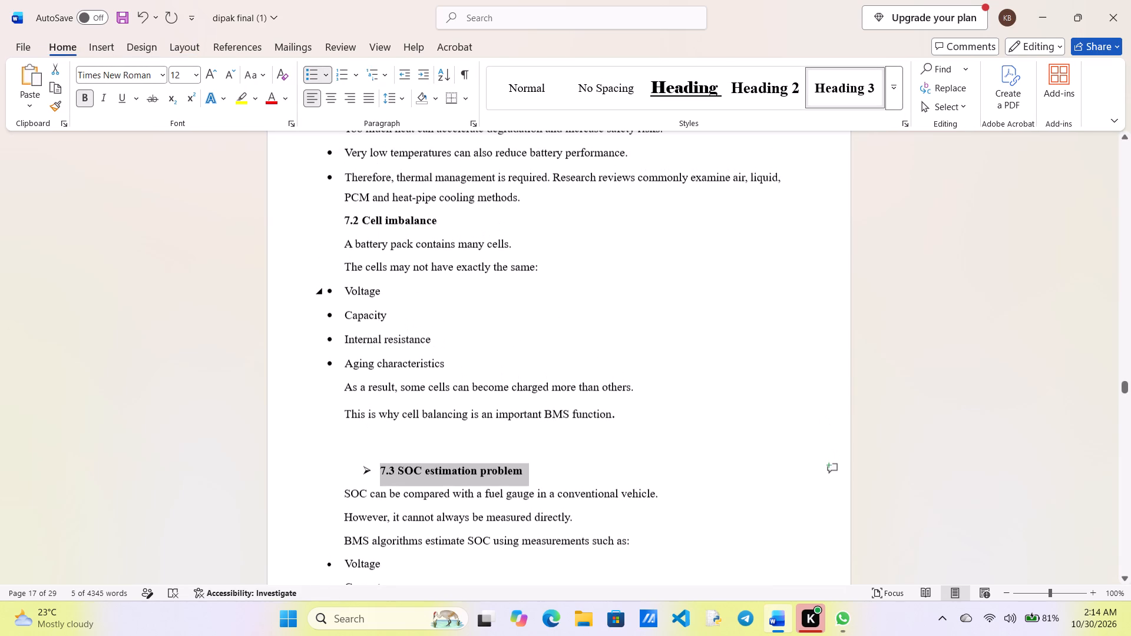
left_click_drag(345, 221, 423, 222)
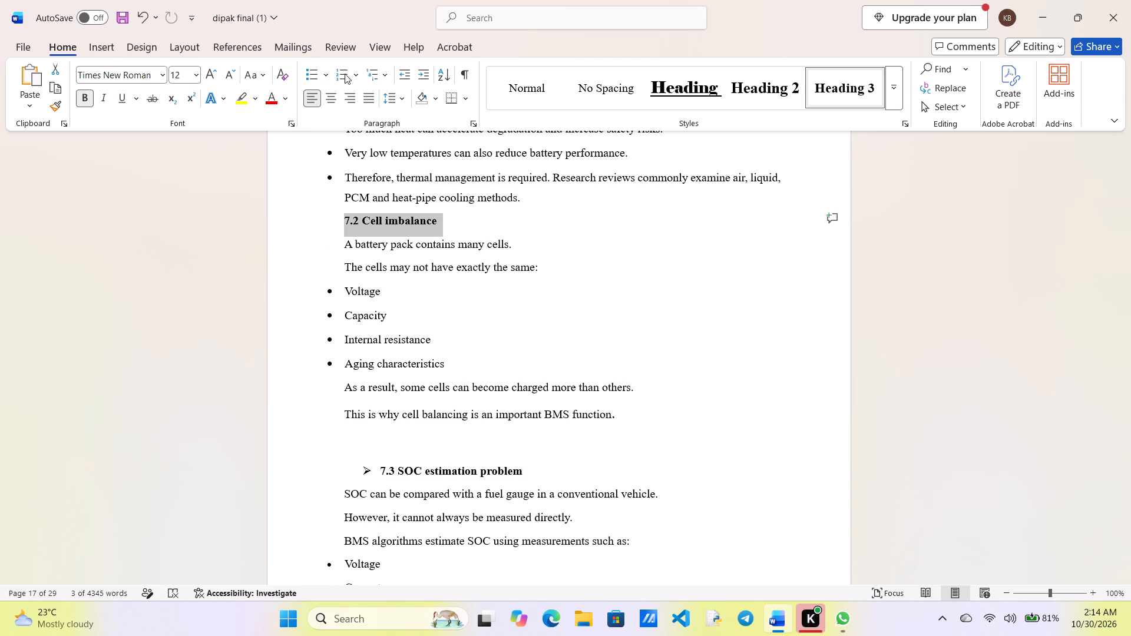
left_click(332, 75)
left_click(329, 135)
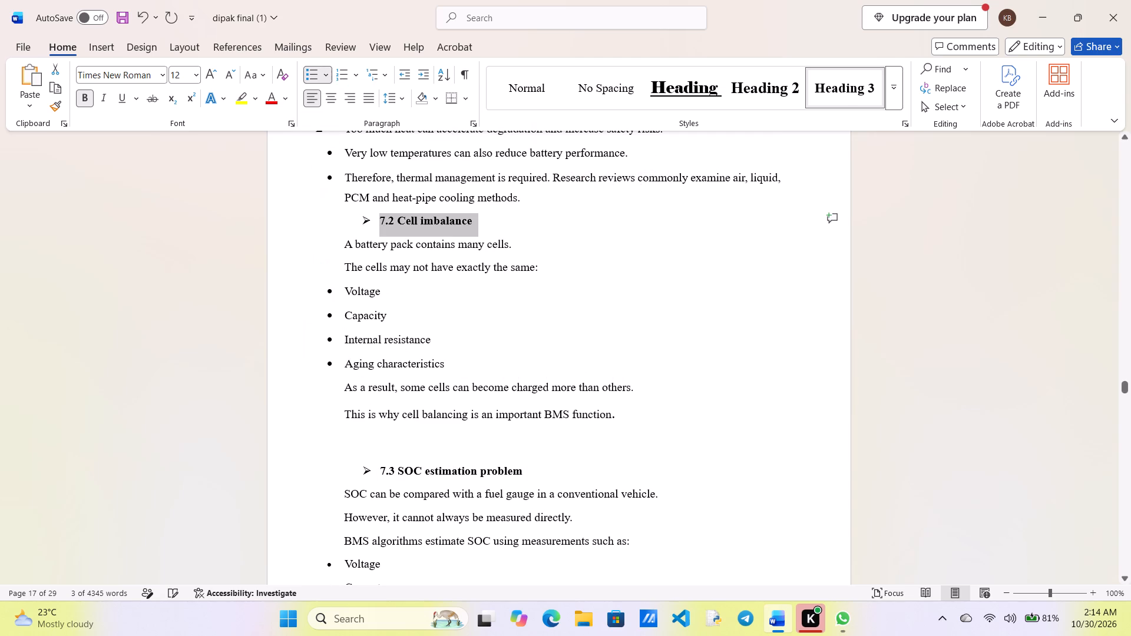
Add the same arrowhead bullet to the "7.1 Temperature" subheading.
scroll(389, 254, "up", 1)
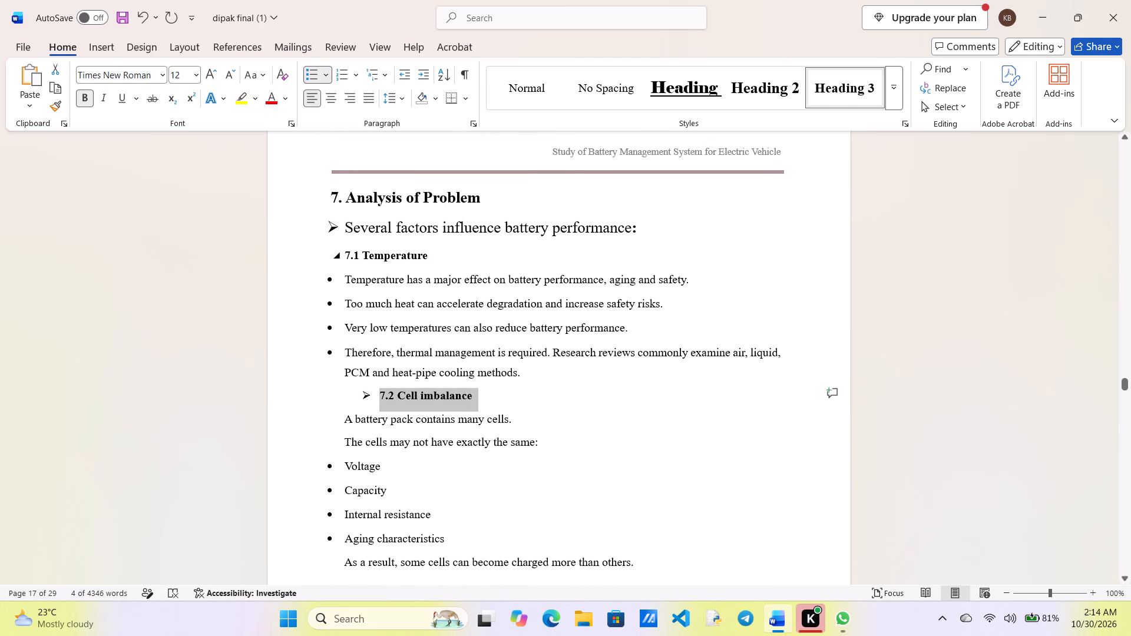
left_click_drag(344, 257, 412, 261)
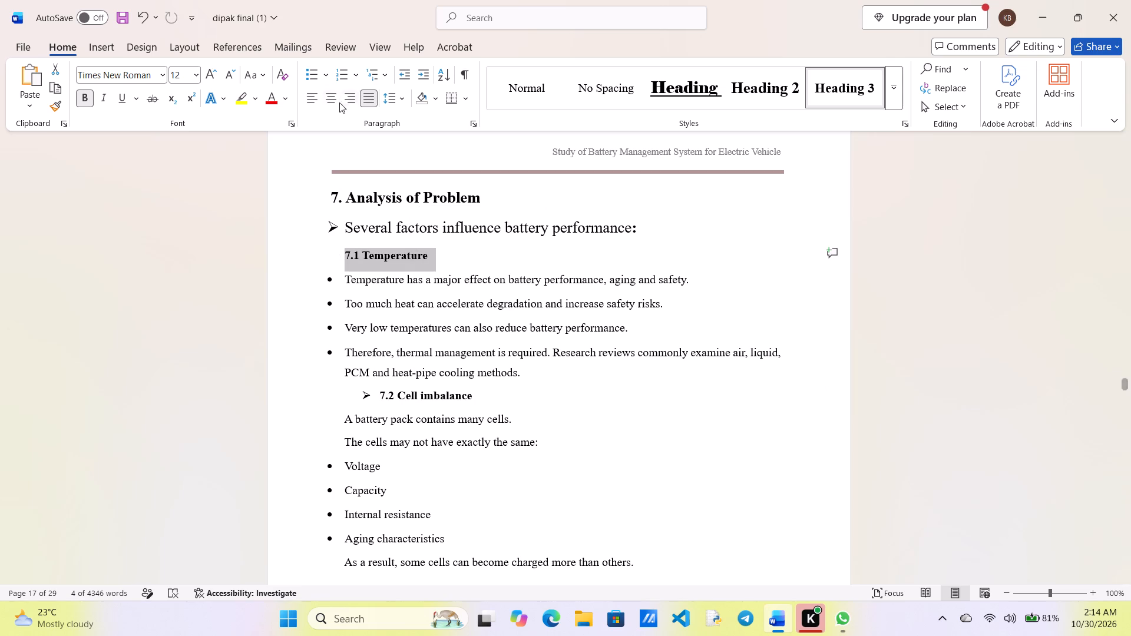
left_click(325, 79)
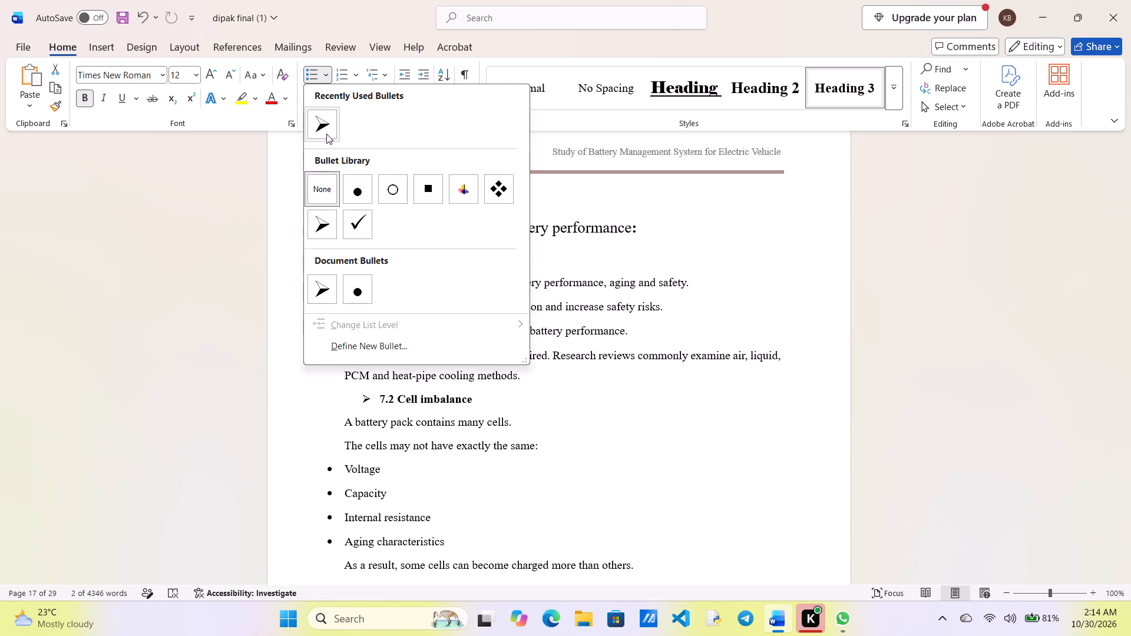
left_click(325, 132)
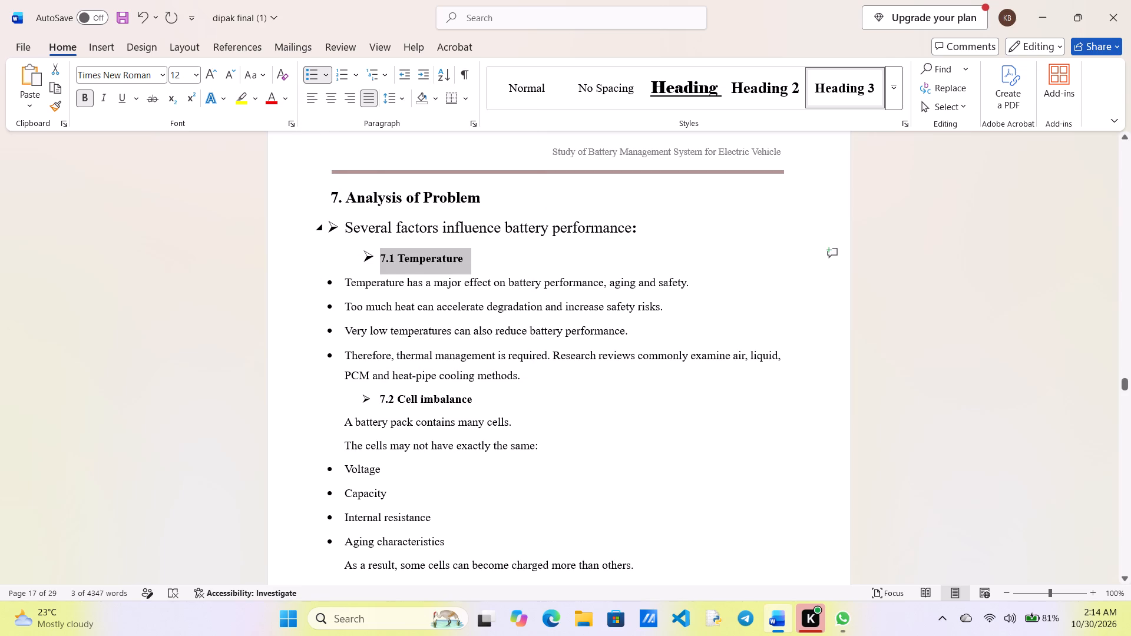
Replace the arrowhead bullet of the "Several factors influence battery performance:" line with a square bullet.
left_click_drag(336, 228, 330, 227)
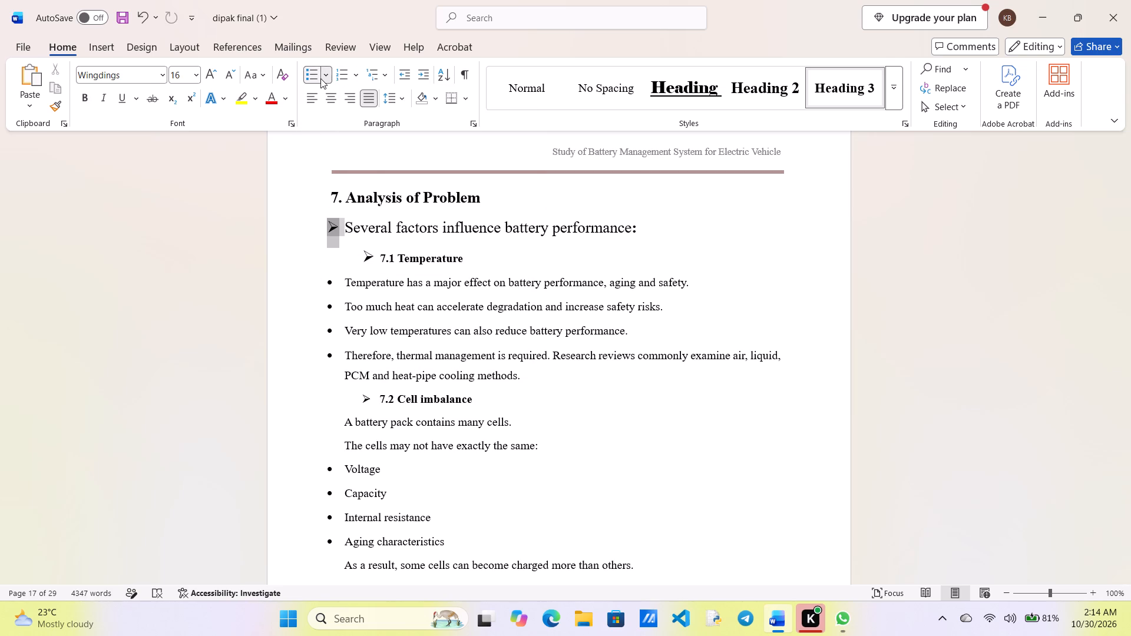
left_click(320, 78)
left_click(328, 76)
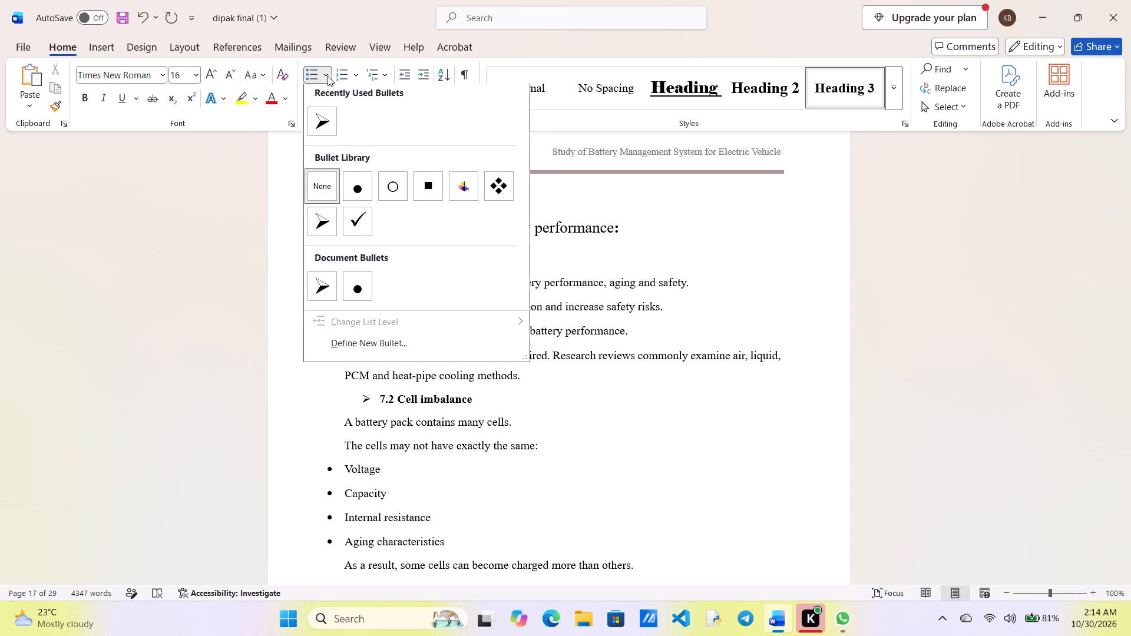
left_click(431, 181)
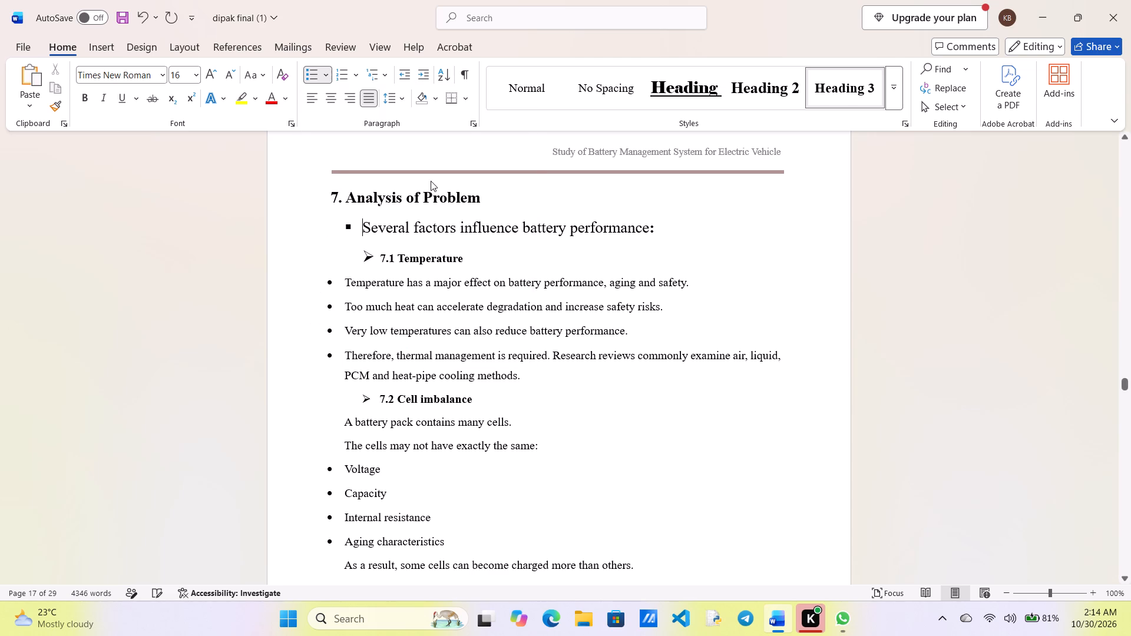
left_click(204, 269)
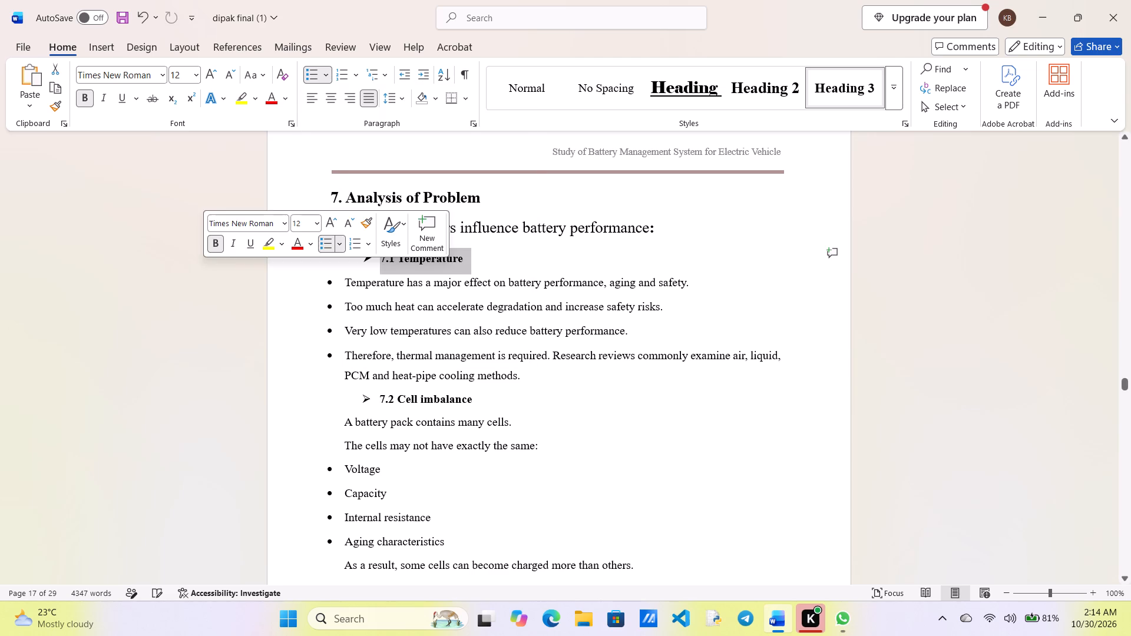
left_click(135, 314)
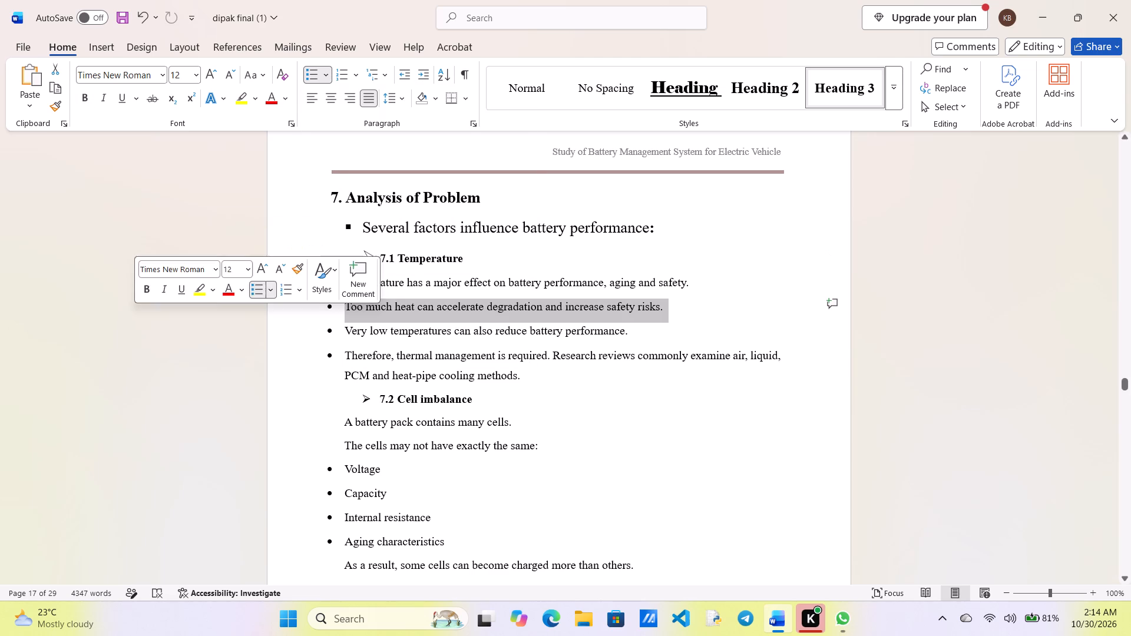
double_click(135, 314)
Set the left indent of the "Several factors influence battery performance:" line to -0.1".
left_click_drag(343, 229, 705, 232)
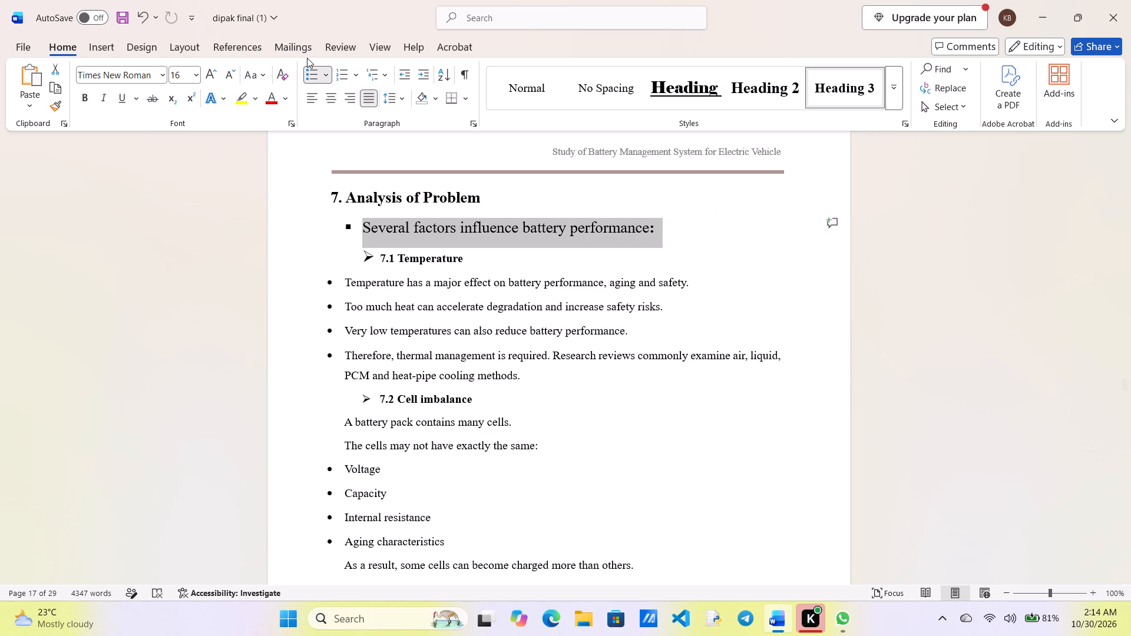
left_click(189, 52)
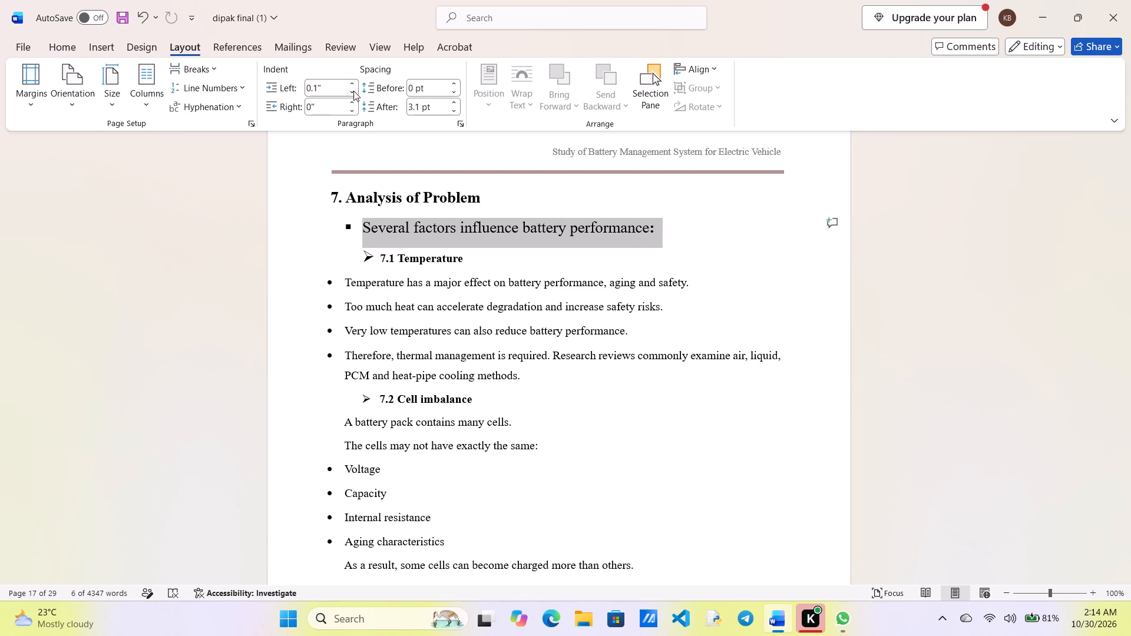
left_click(352, 91)
left_click(352, 91)
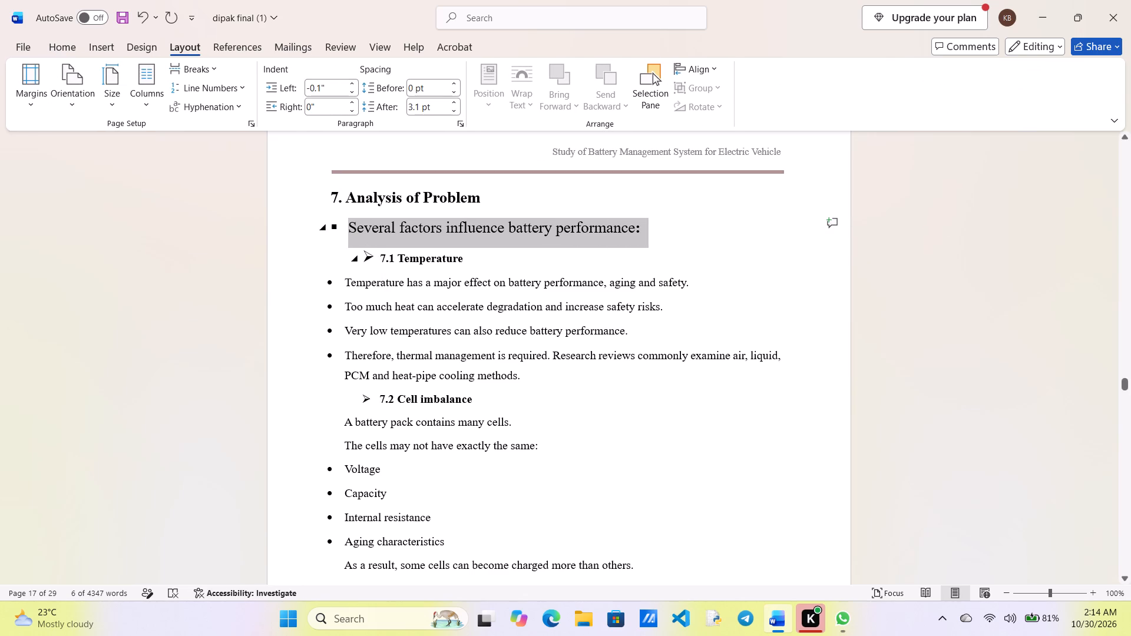
Set the left indent of the "7.1 Temperature" subheading to -0.1".
left_click_drag(359, 253, 475, 251)
left_click_drag(475, 251, 375, 259)
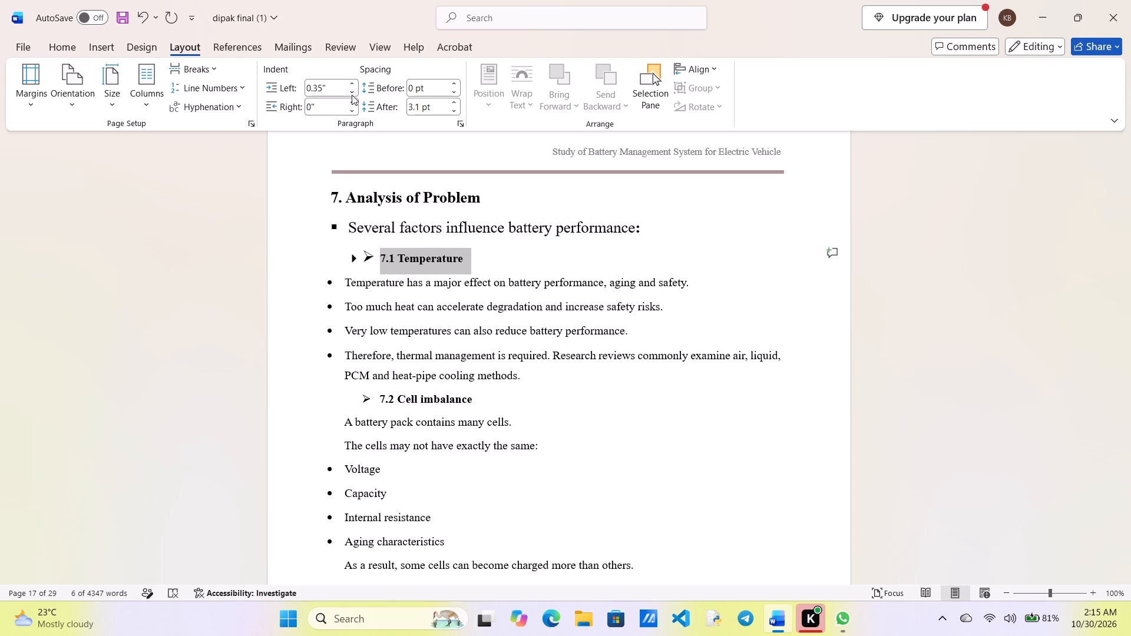
left_click(352, 95)
triple_click(352, 95)
left_click(352, 95)
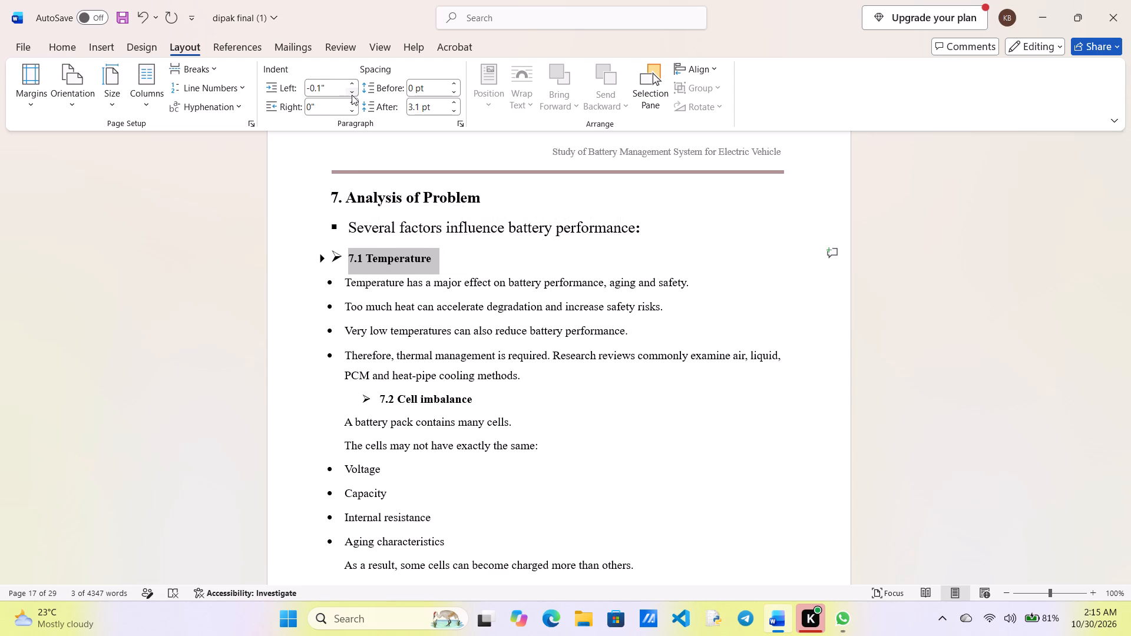
Set the left indent of the four bullet points under "7.1 Temperature" to 0".
left_click_drag(345, 281, 517, 379)
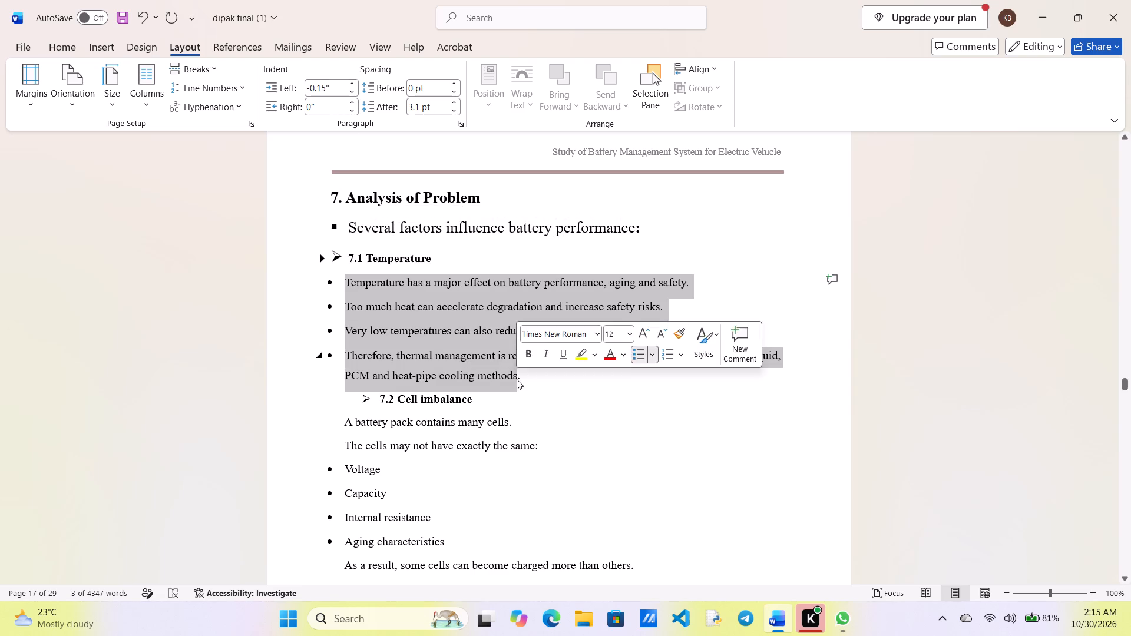
left_click(352, 95)
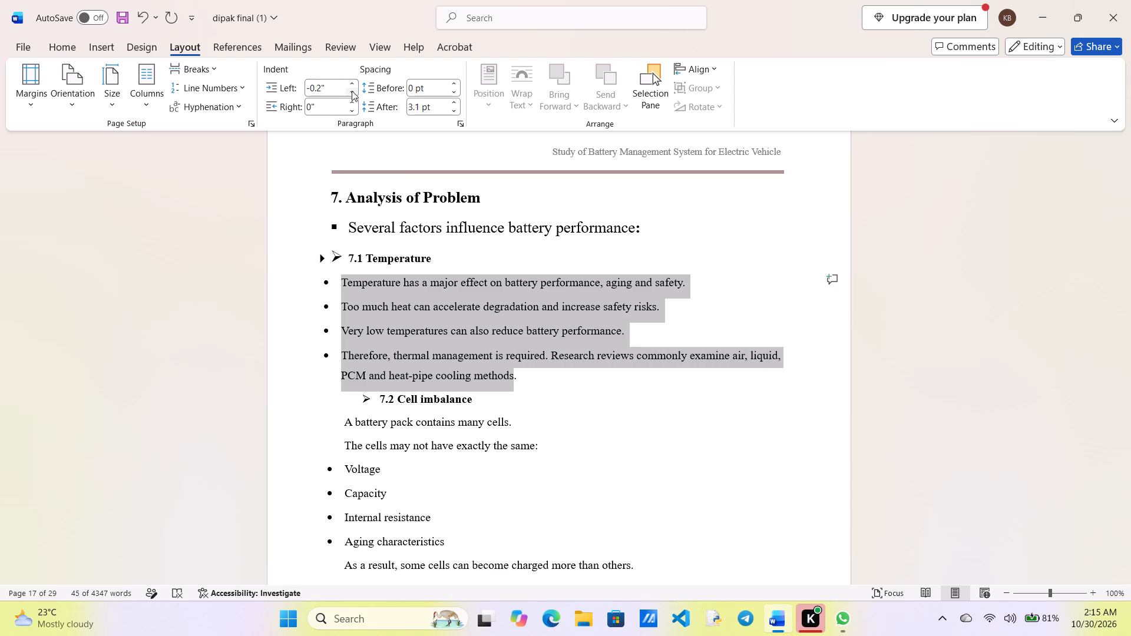
double_click(353, 84)
Format the "7.2 Cell imbalance" subheading with font size 14 and a left indent of -0.1".
scroll(439, 365, "down", 1)
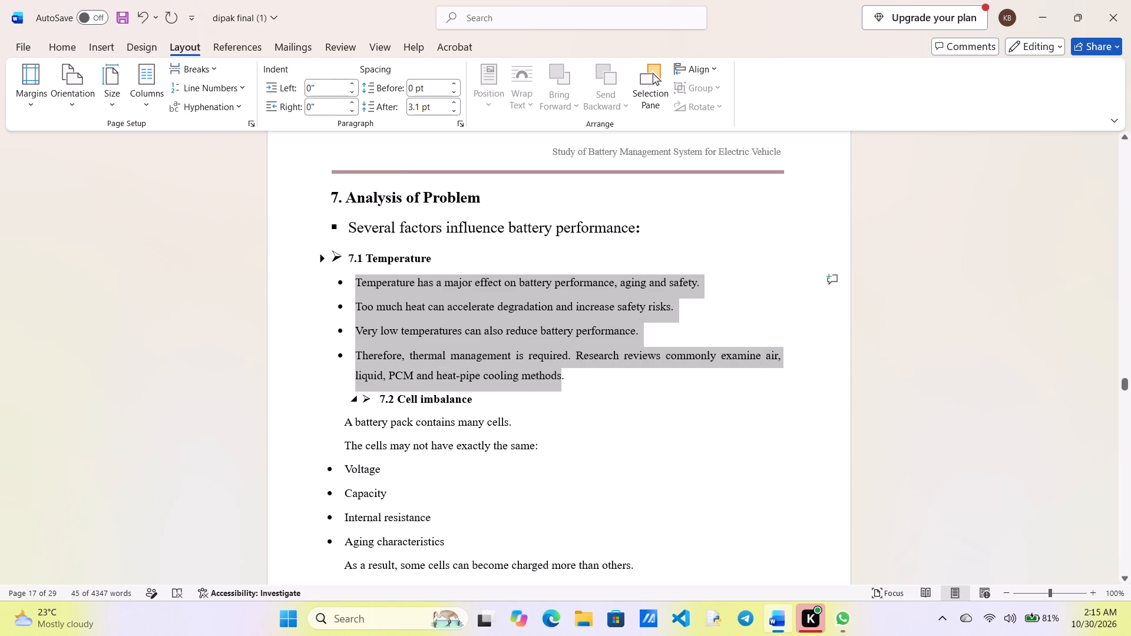
scroll(439, 365, "down", 1)
left_click_drag(479, 308, 343, 307)
left_click(349, 97)
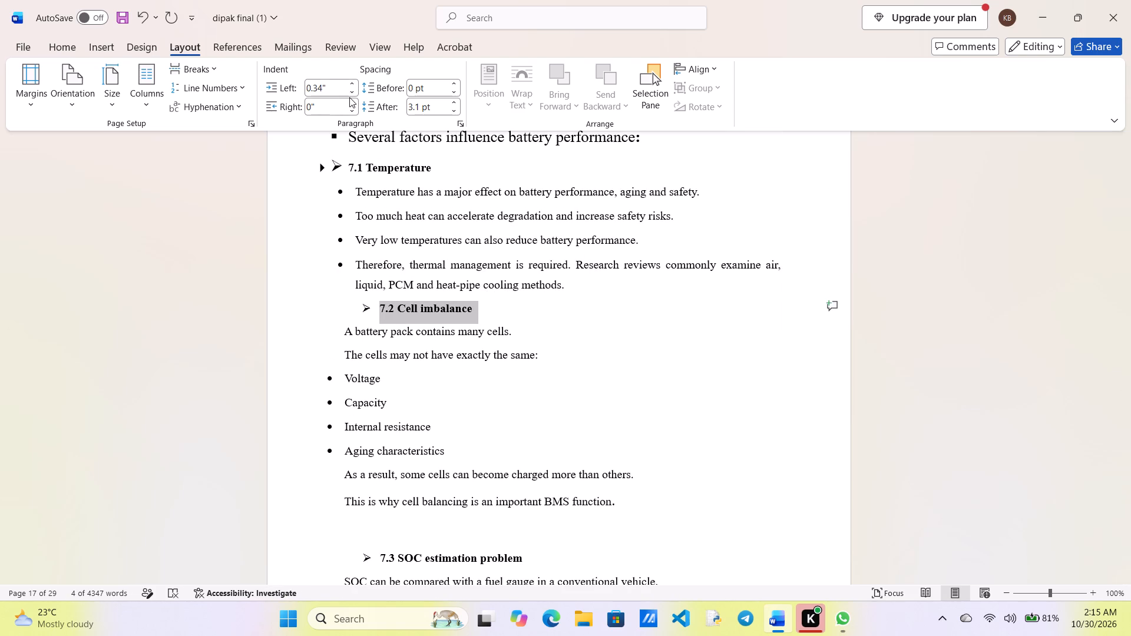
left_click(352, 94)
triple_click(352, 94)
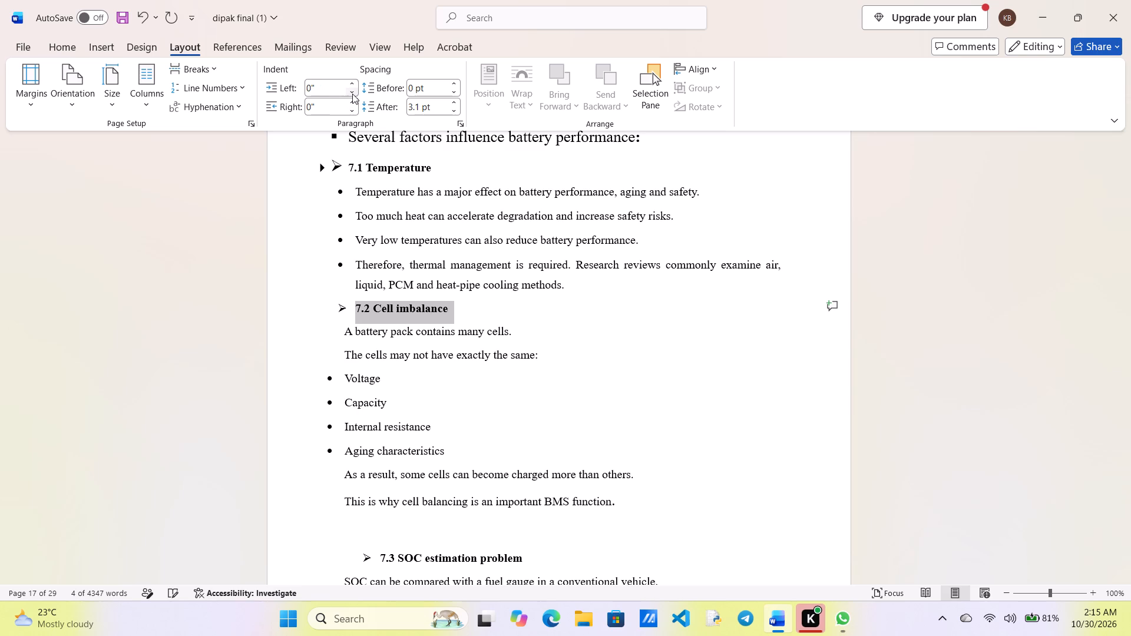
left_click(352, 94)
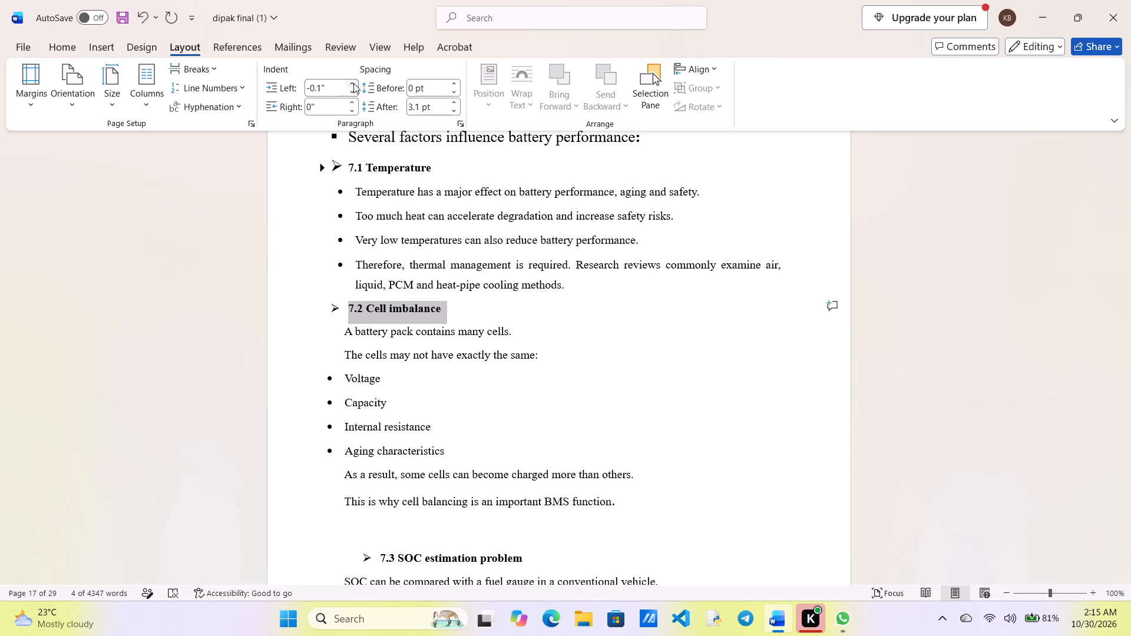
left_click(351, 82)
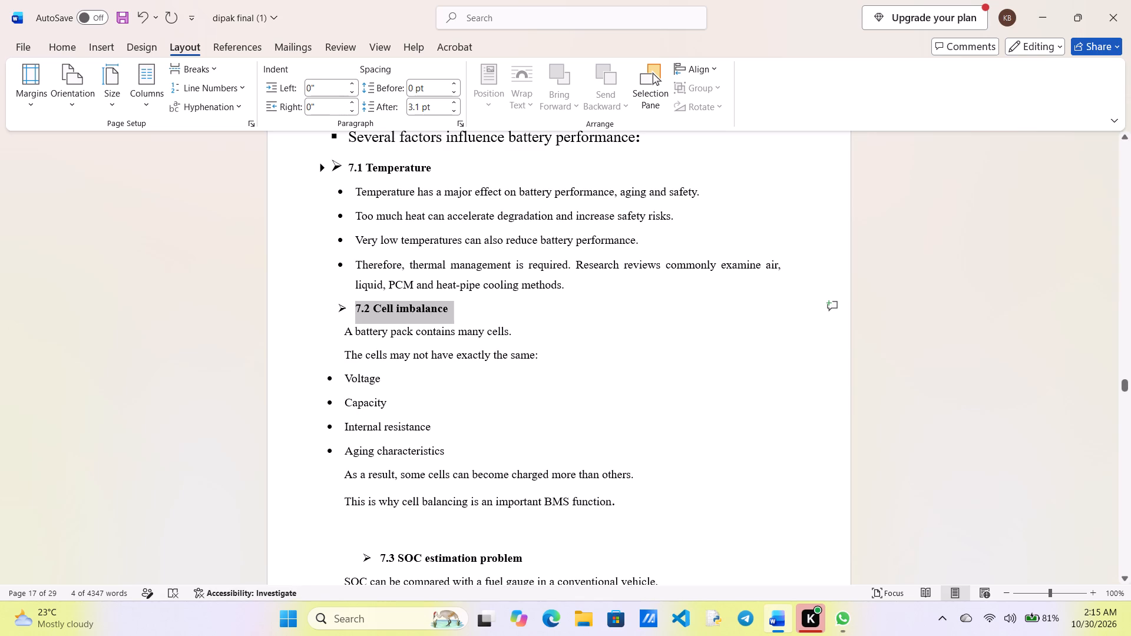
left_click(61, 49)
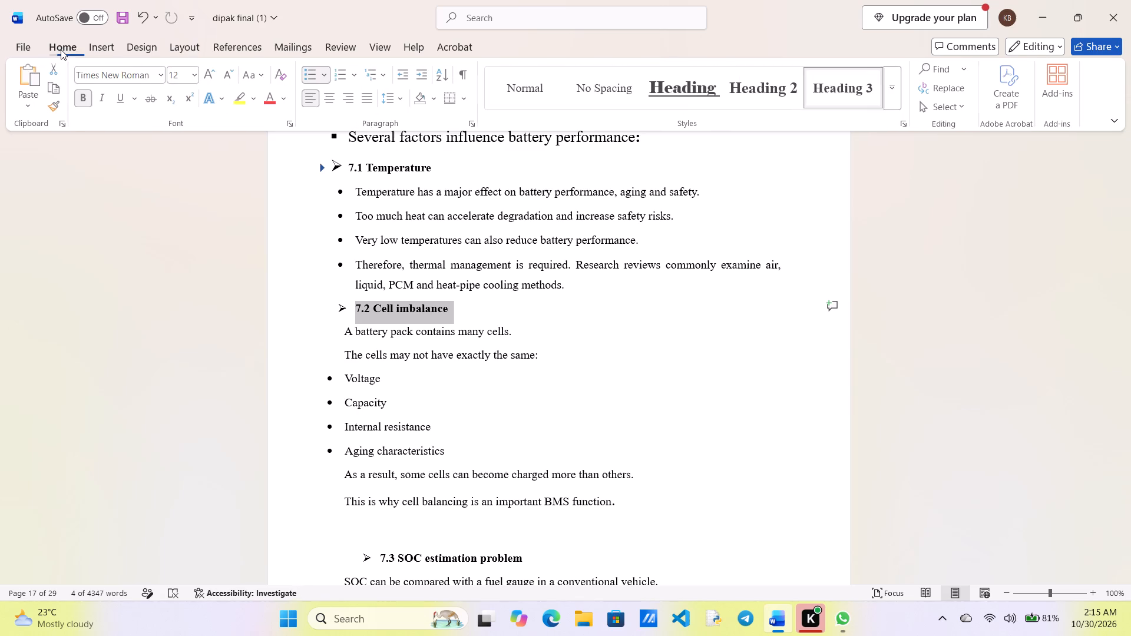
left_click(213, 78)
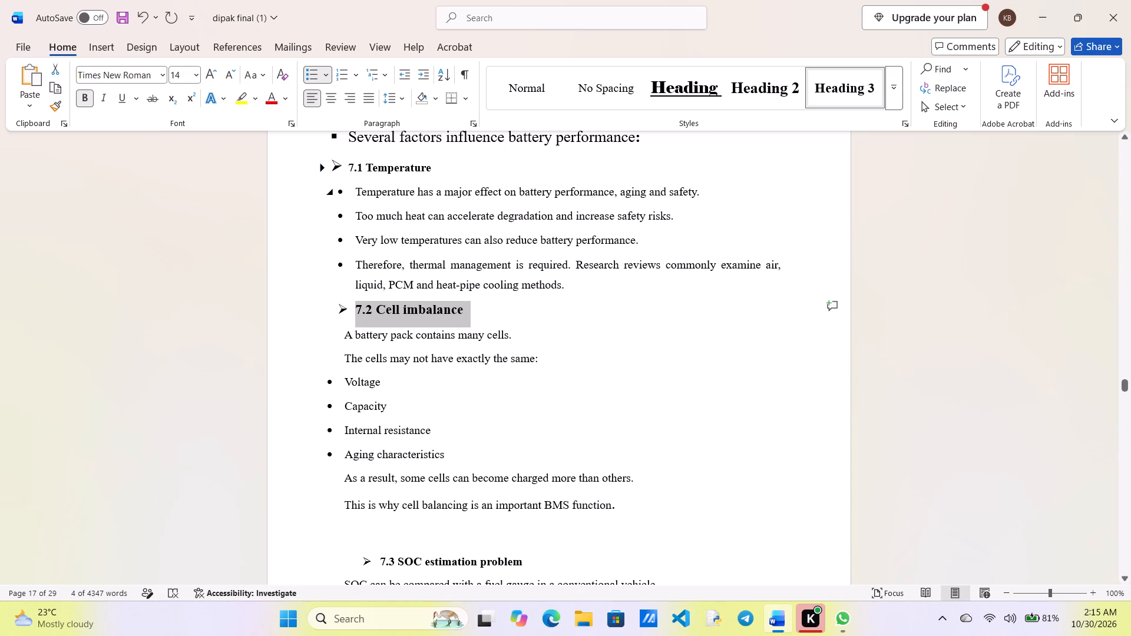
left_click(190, 47)
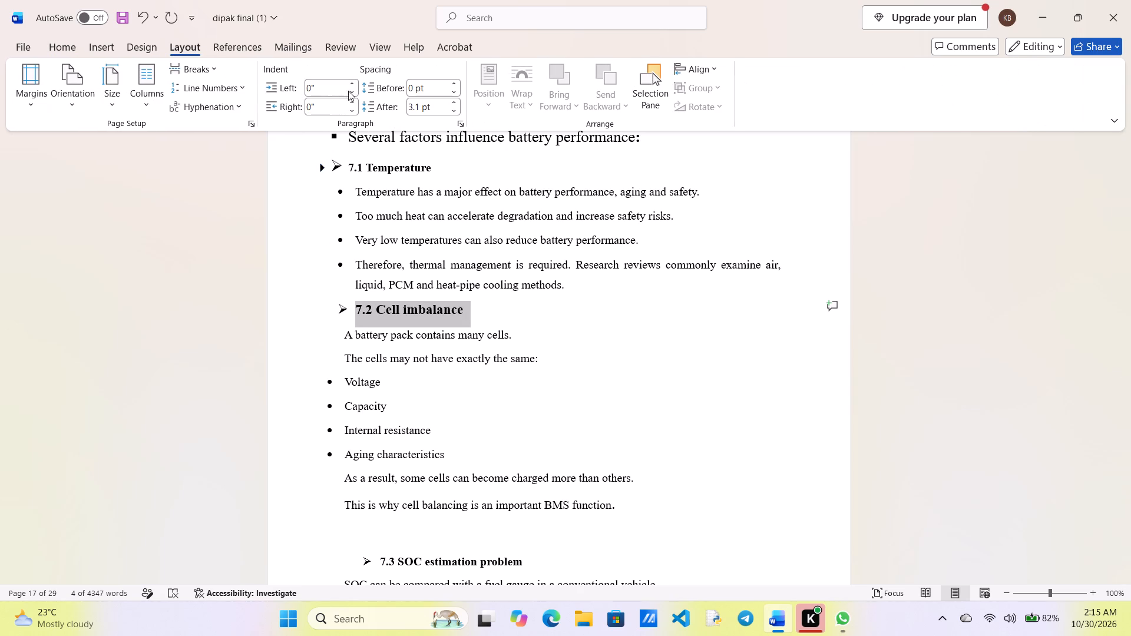
left_click(356, 92)
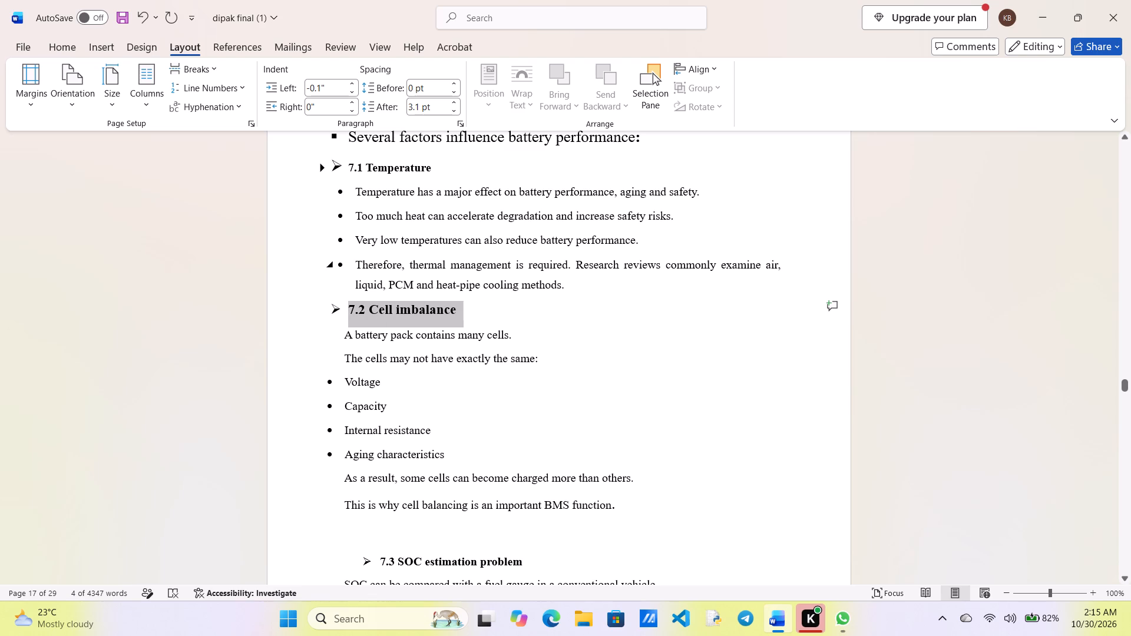
left_click_drag(342, 307, 426, 355)
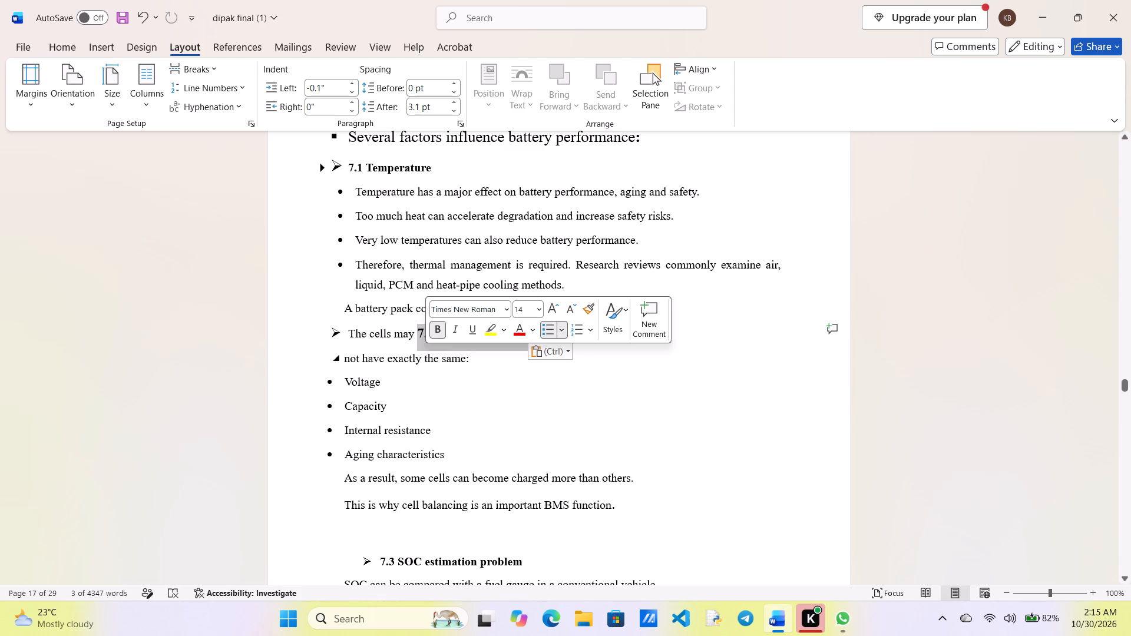
left_click(143, 15)
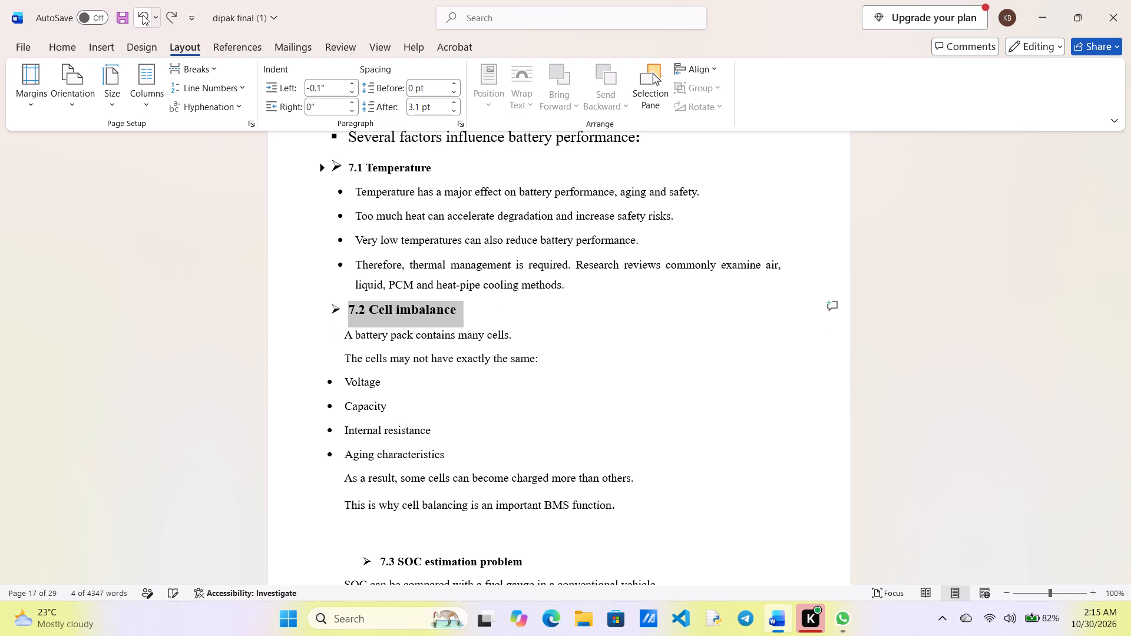
Set the left indent of the bullets from "Voltage" to "Aging characteristics" under section 7.2 to 0".
scroll(392, 401, "down", 1)
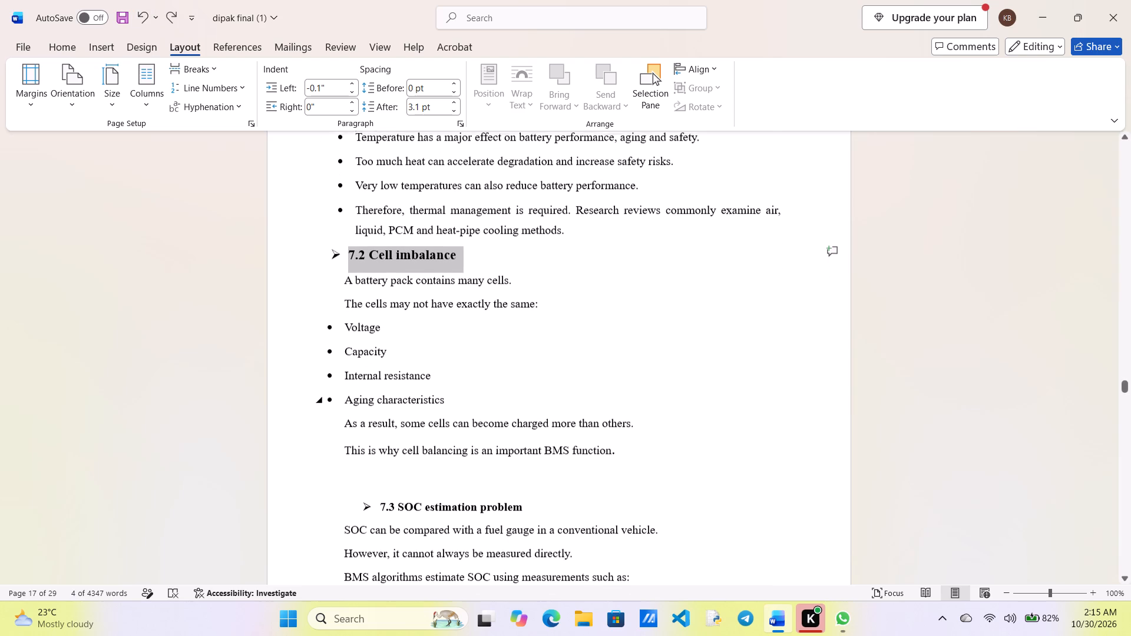
scroll(392, 401, "down", 2)
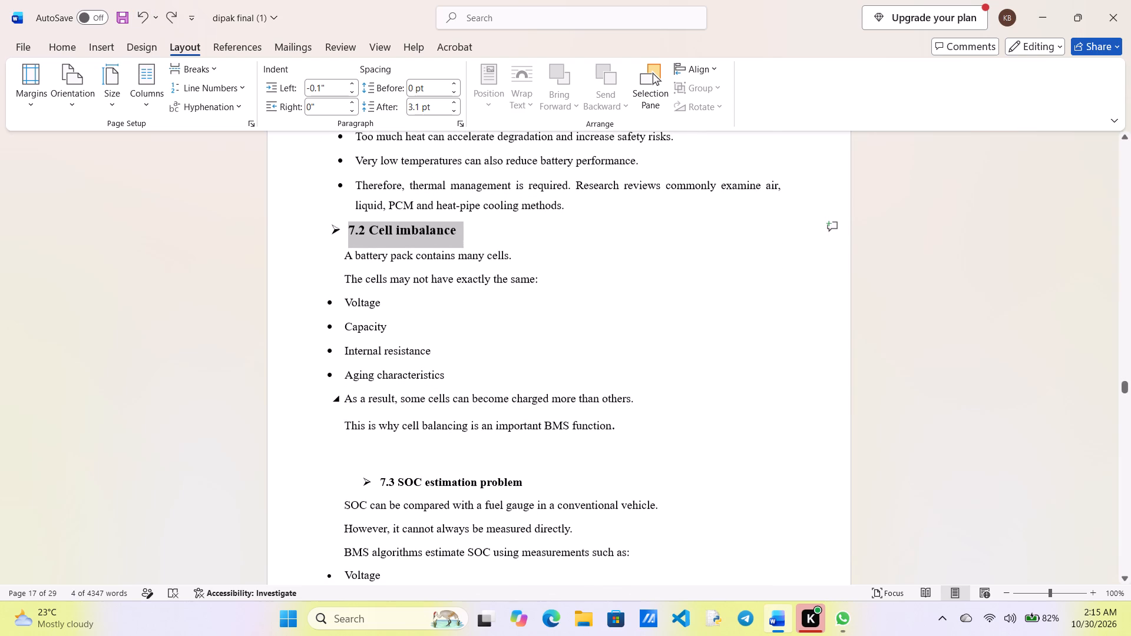
left_click_drag(342, 302, 424, 370)
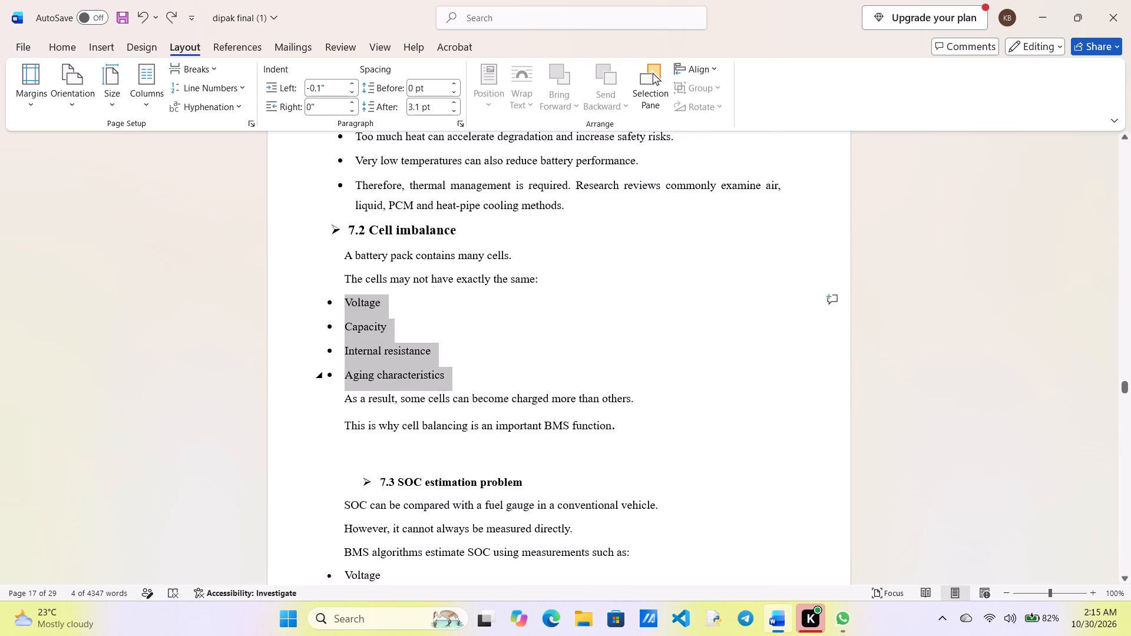
left_click_drag(424, 370, 425, 370)
left_click(354, 95)
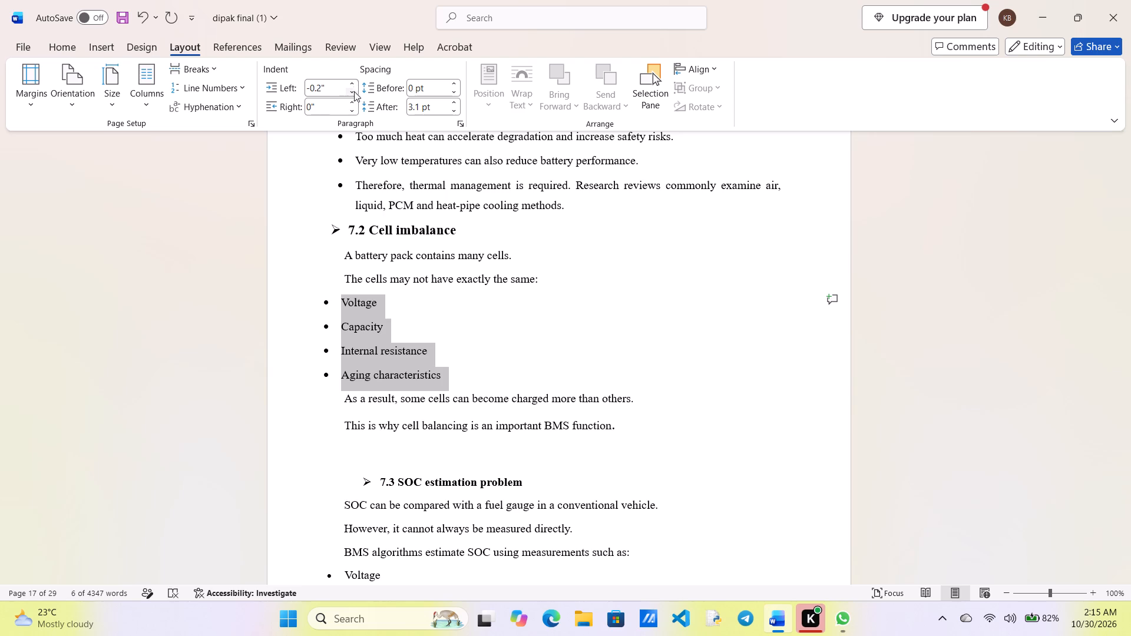
triple_click(353, 81)
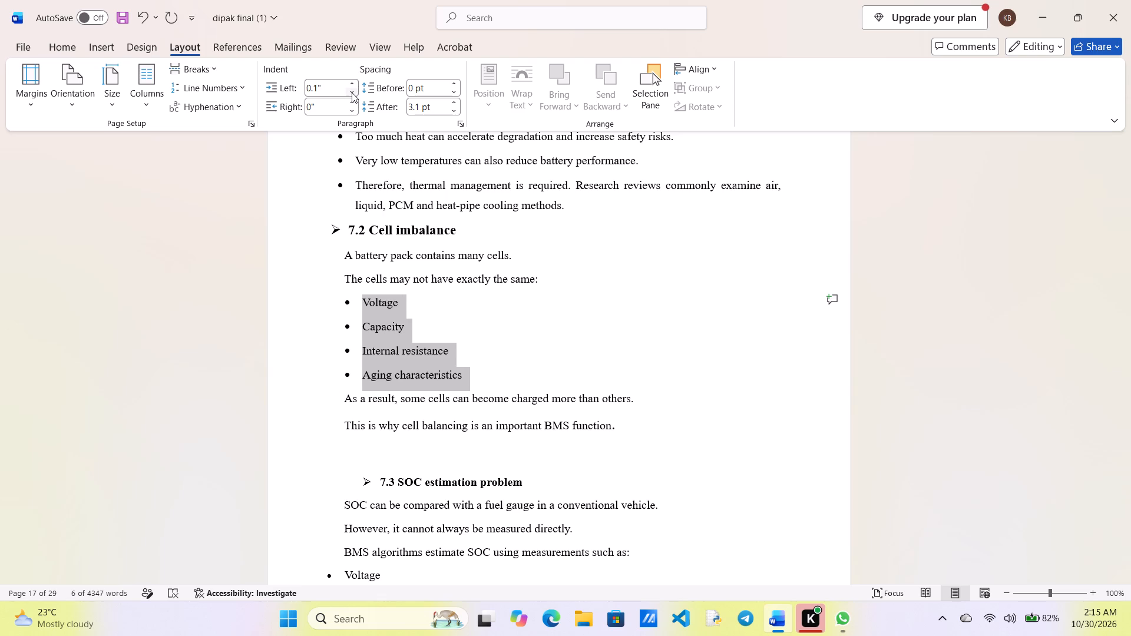
left_click(352, 92)
Set the left indent of the "7.3 SOC estimation problem" subheading to 0".
scroll(367, 375, "down", 1)
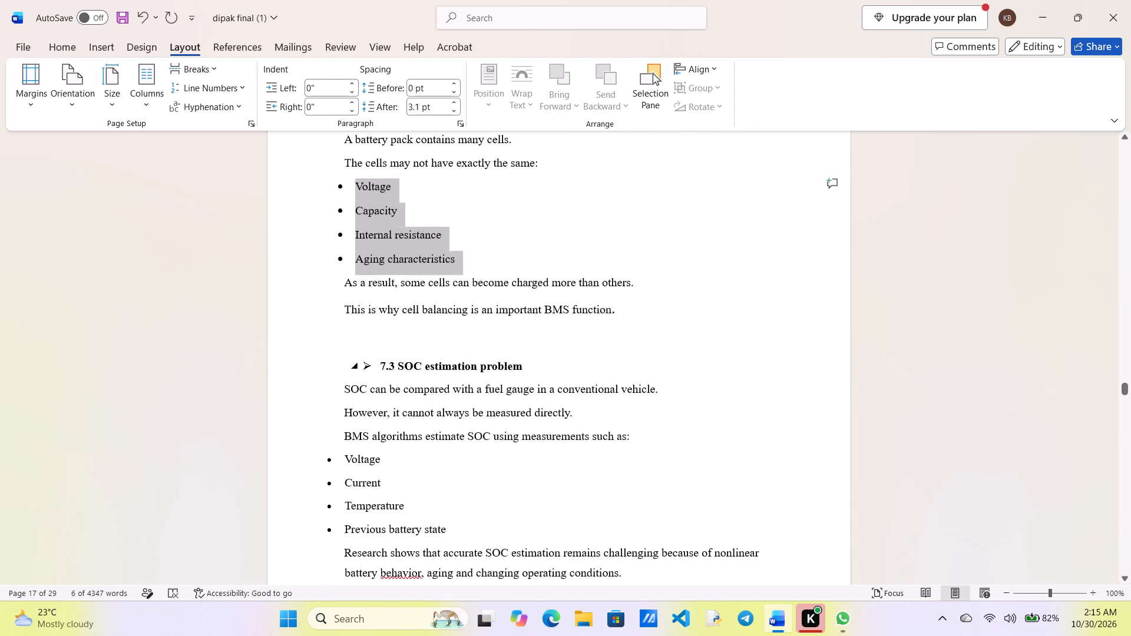
left_click_drag(380, 367, 522, 370)
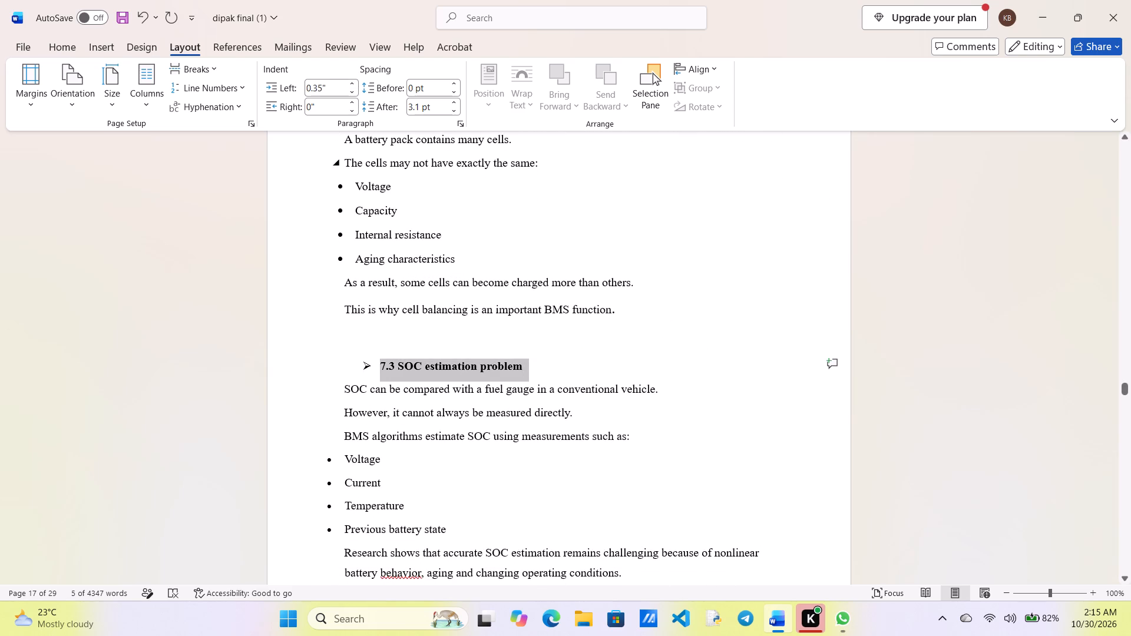
left_click(350, 91)
triple_click(350, 91)
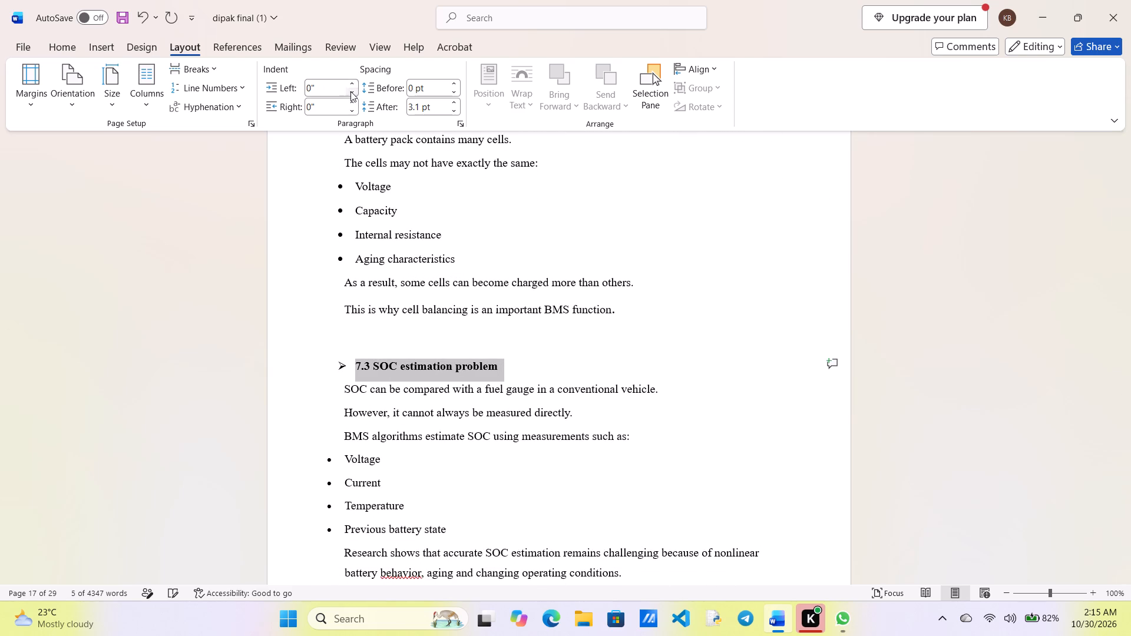
left_click(350, 91)
left_click(350, 84)
Set the left indent of the bullets from "Voltage" to "Previous battery state" under section 7.3 to 0.1".
scroll(371, 361, "down", 1)
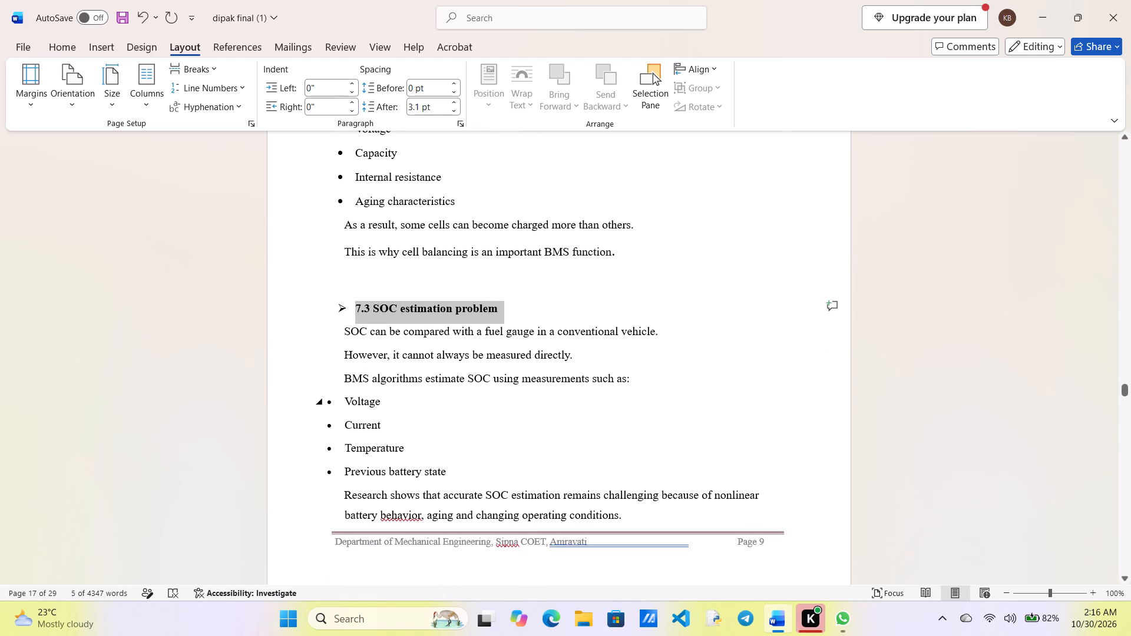
left_click_drag(346, 401, 436, 479)
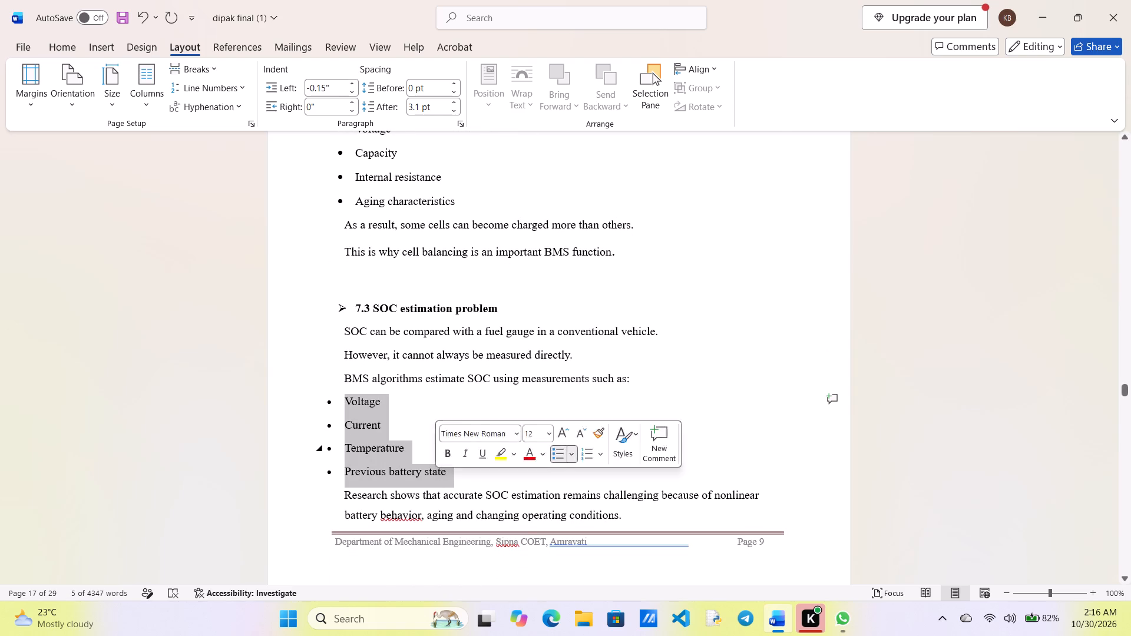
left_click(354, 92)
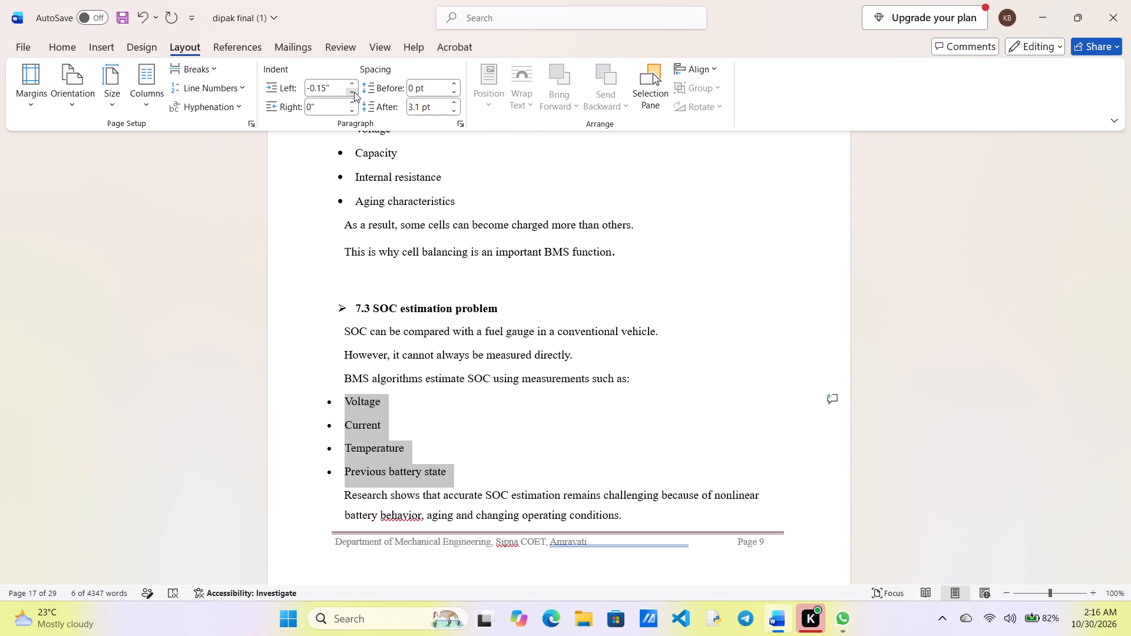
left_click(353, 78)
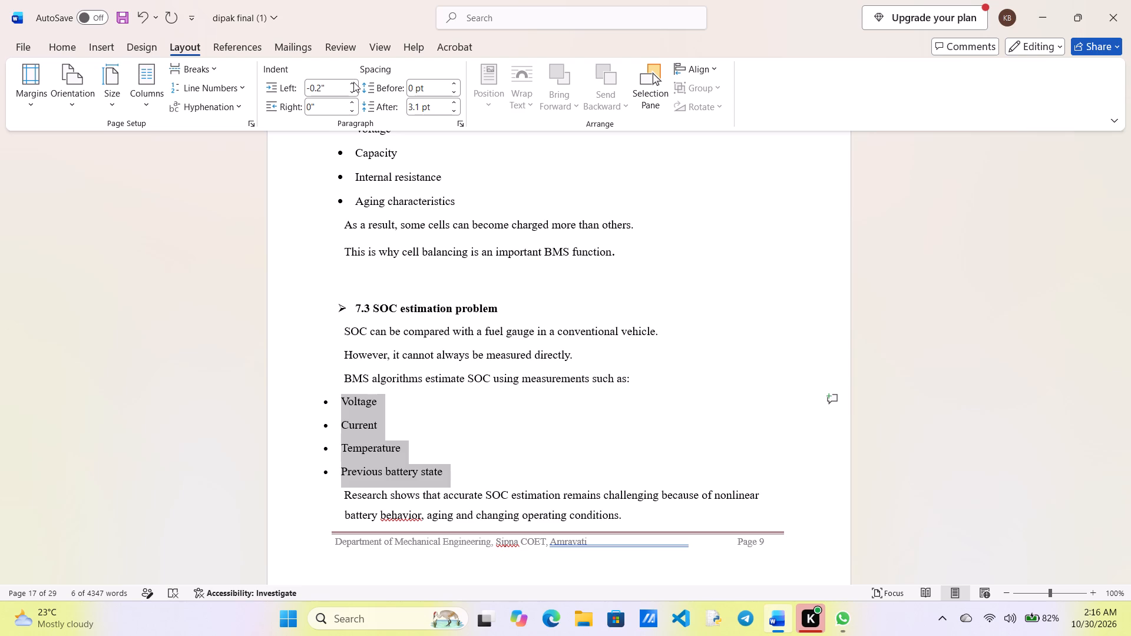
left_click(353, 82)
left_click(353, 82)
left_click(353, 82)
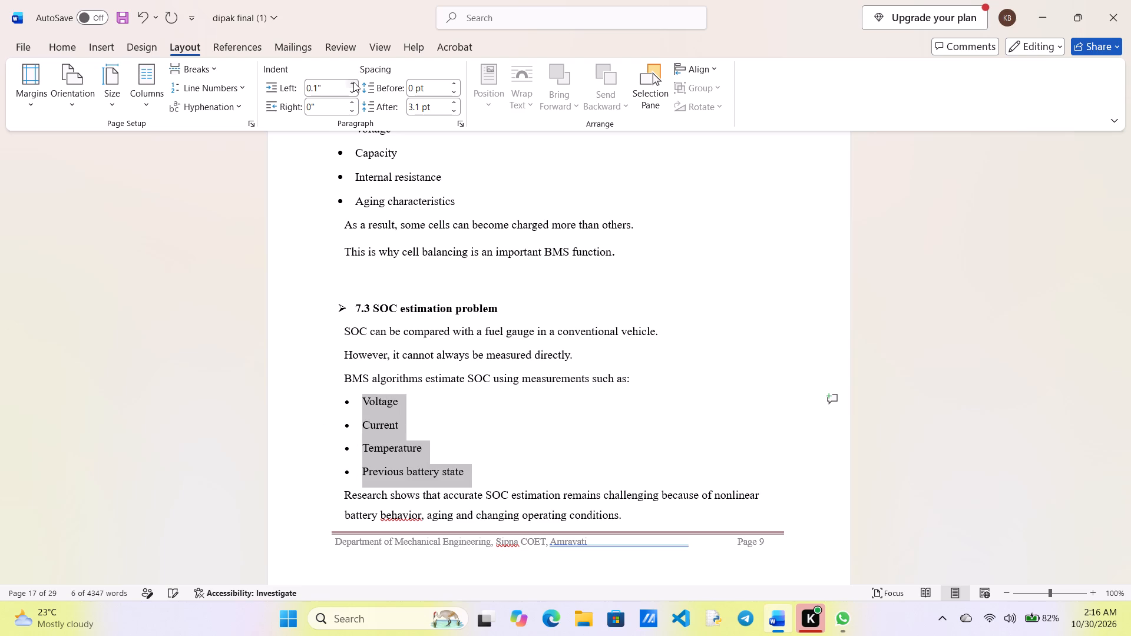
Set the left indent of sections 7.4 and 7.5, headings and body text included, to -0.1".
scroll(384, 344, "down", 2)
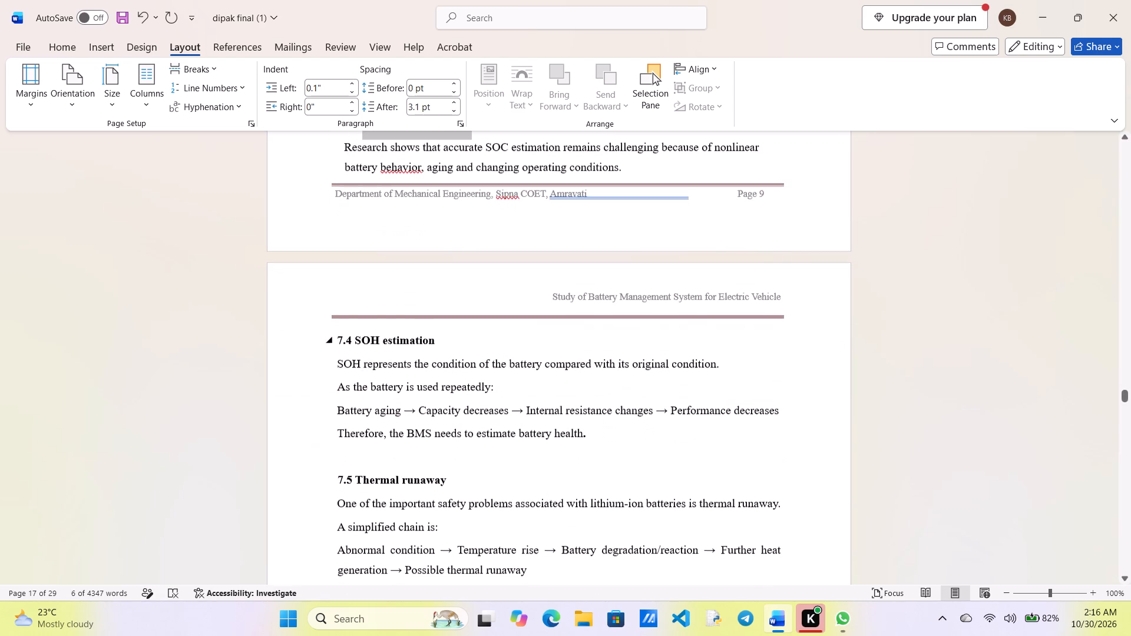
scroll(384, 344, "down", 1)
left_click_drag(337, 307, 424, 607)
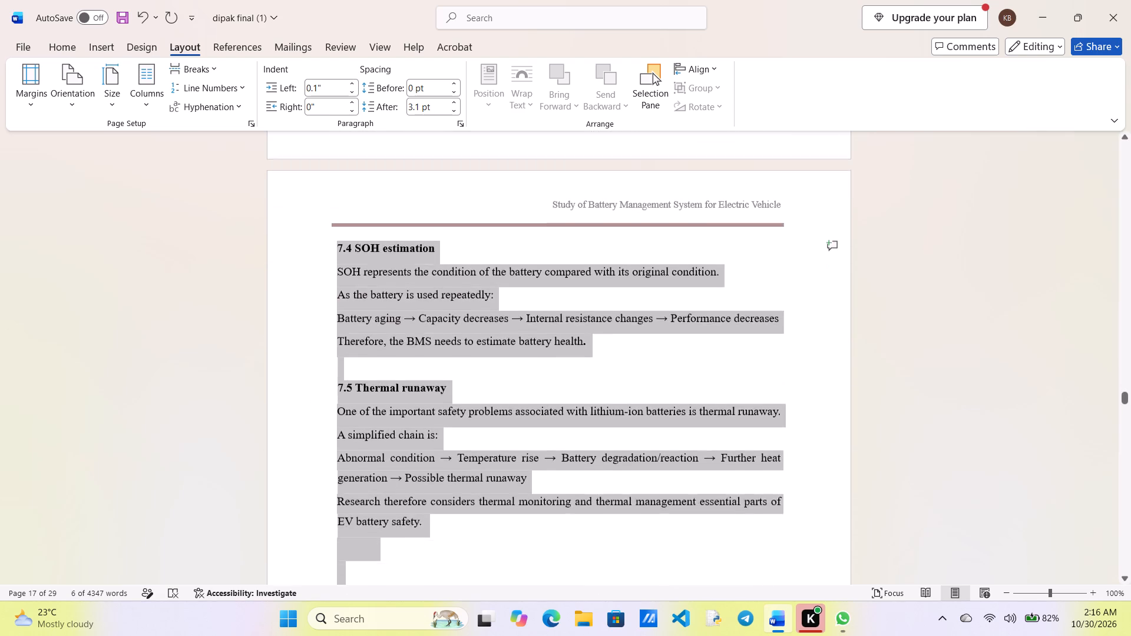
left_click_drag(424, 607, 429, 250)
scroll(429, 250, "up", 1)
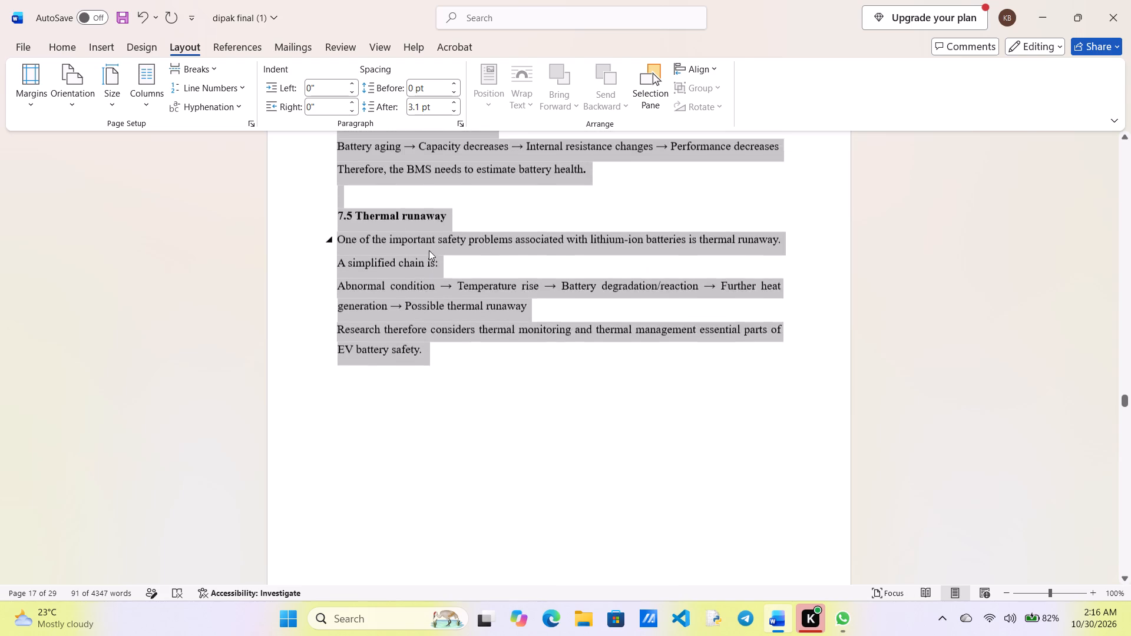
scroll(429, 250, "up", 1)
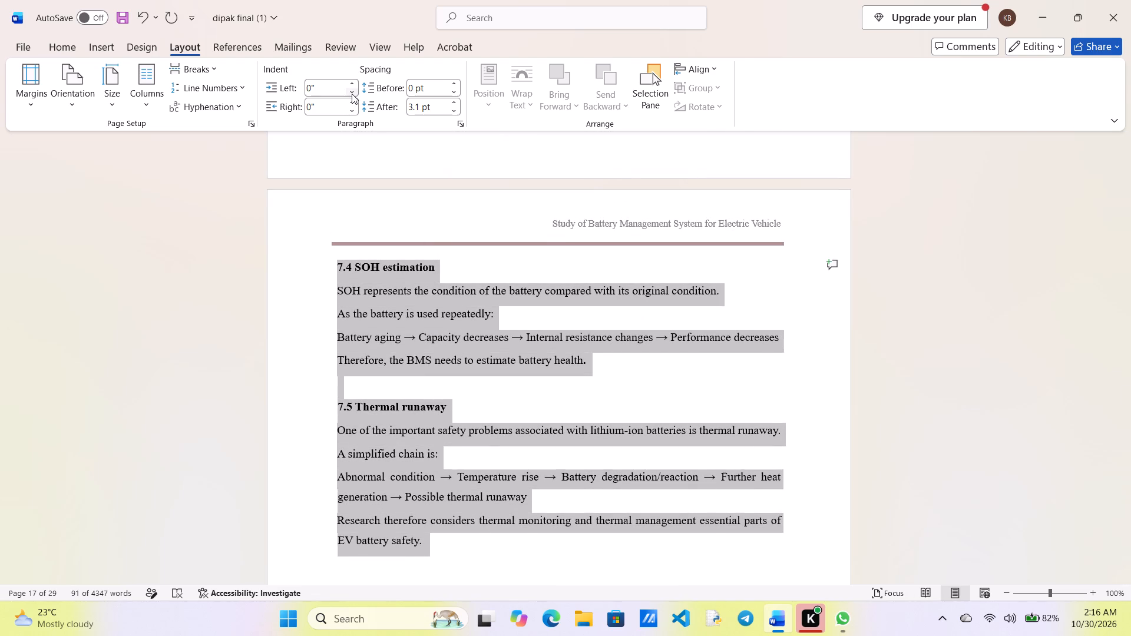
left_click(352, 94)
Set the left indent of the "8. Major Functions of BMS" heading and its numbered list through "Communication" to 0".
scroll(433, 597, "down", 2)
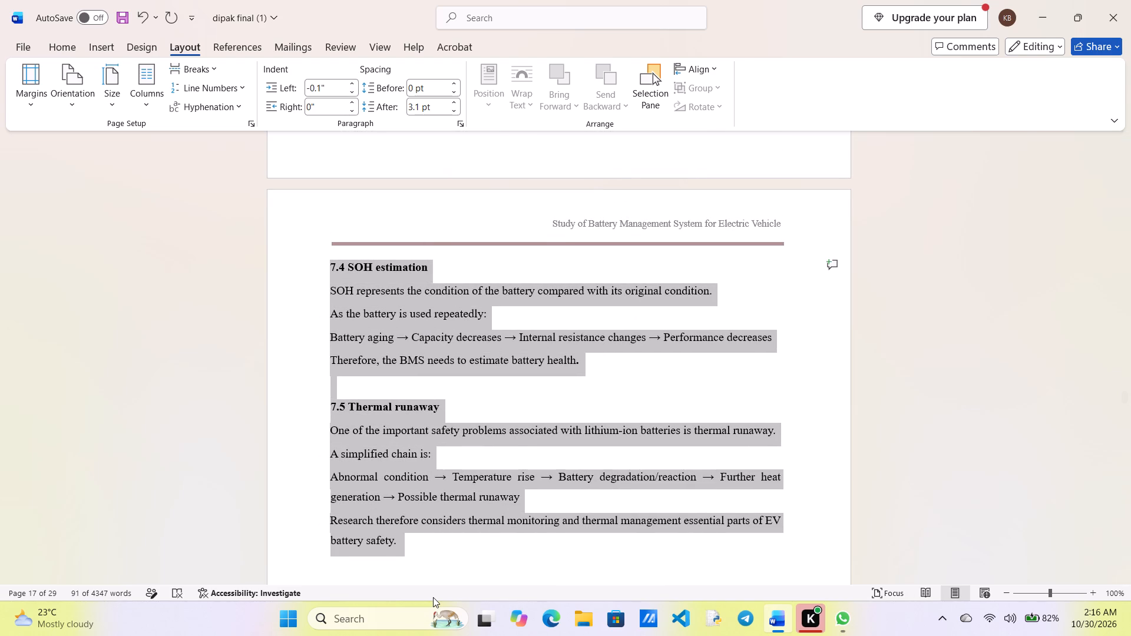
scroll(433, 597, "down", 1)
scroll(522, 435, "down", 3)
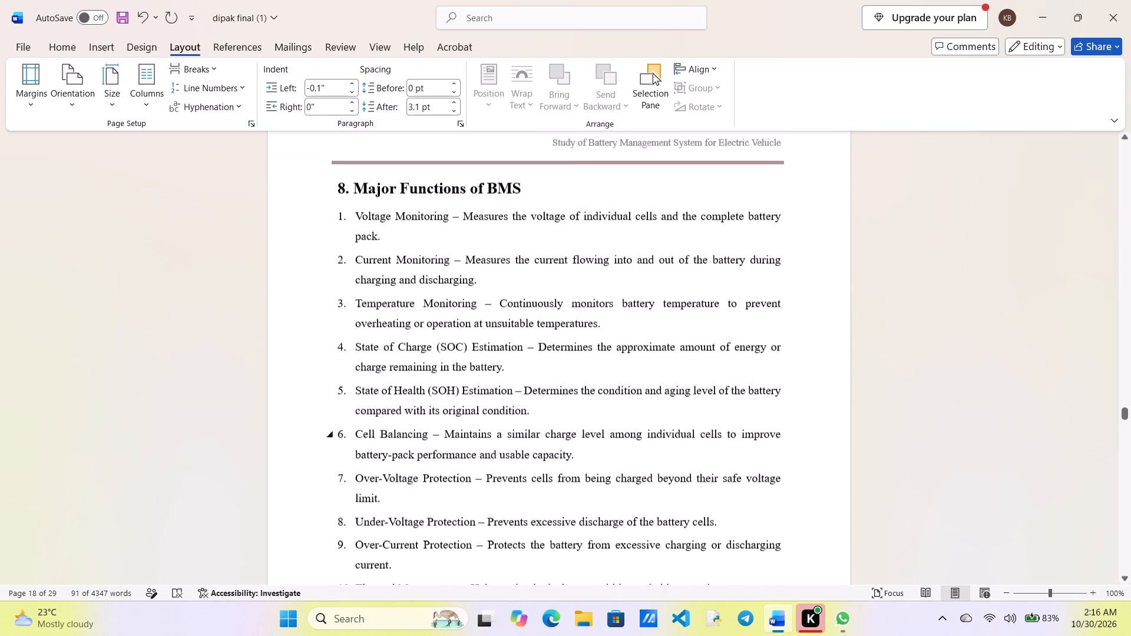
scroll(522, 435, "down", 1)
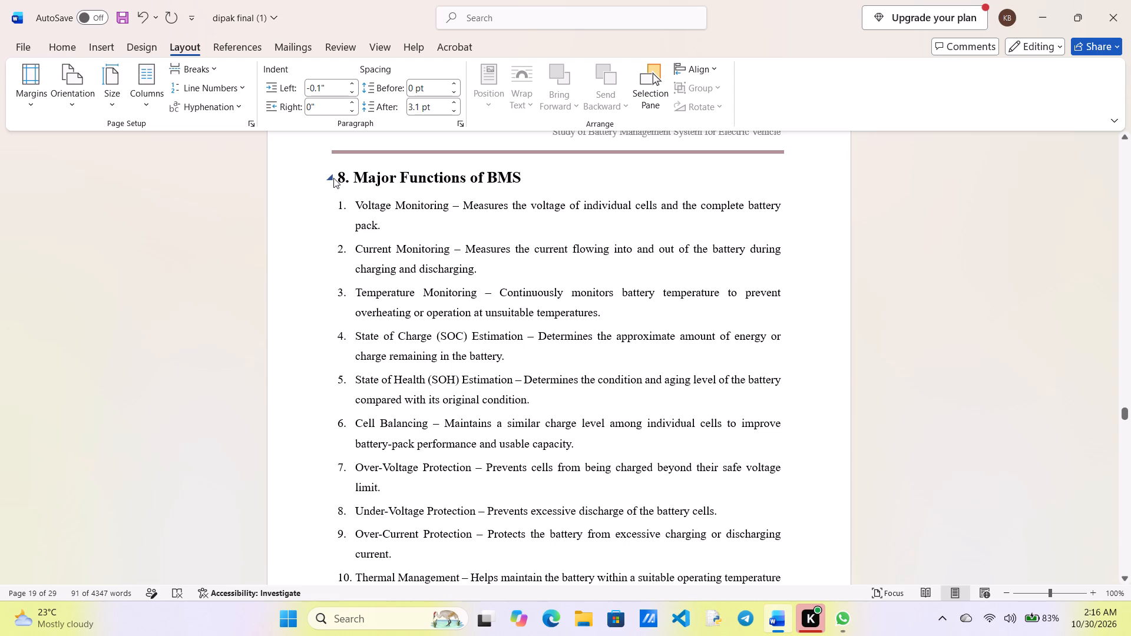
left_click_drag(339, 177, 463, 481)
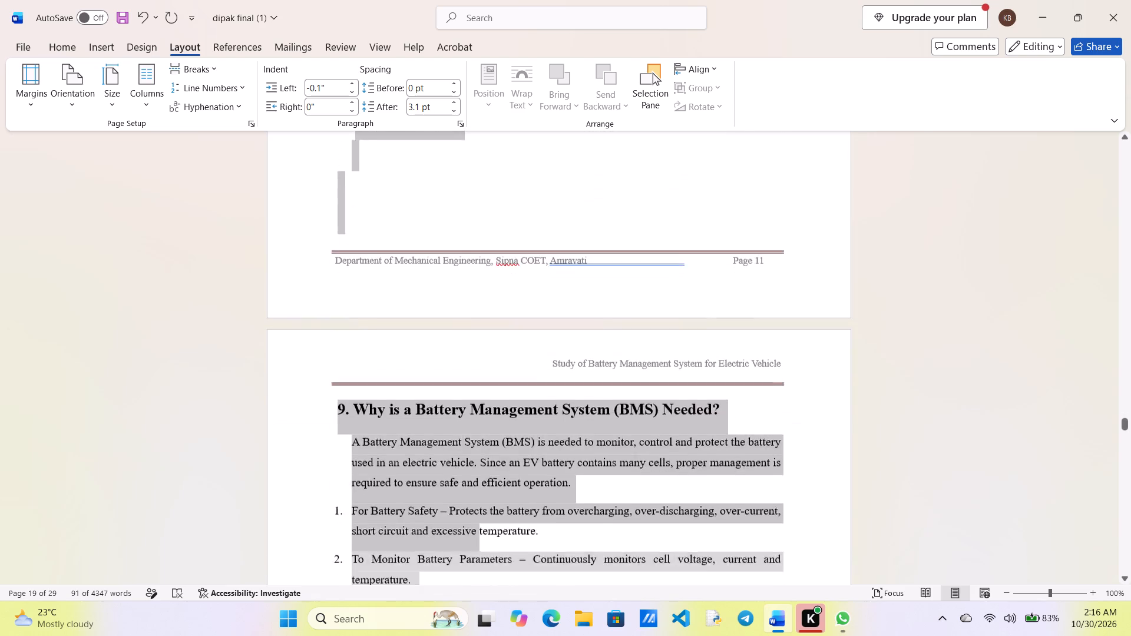
left_click_drag(463, 481, 465, 113)
left_click(465, 113)
scroll(468, 188, "up", 1)
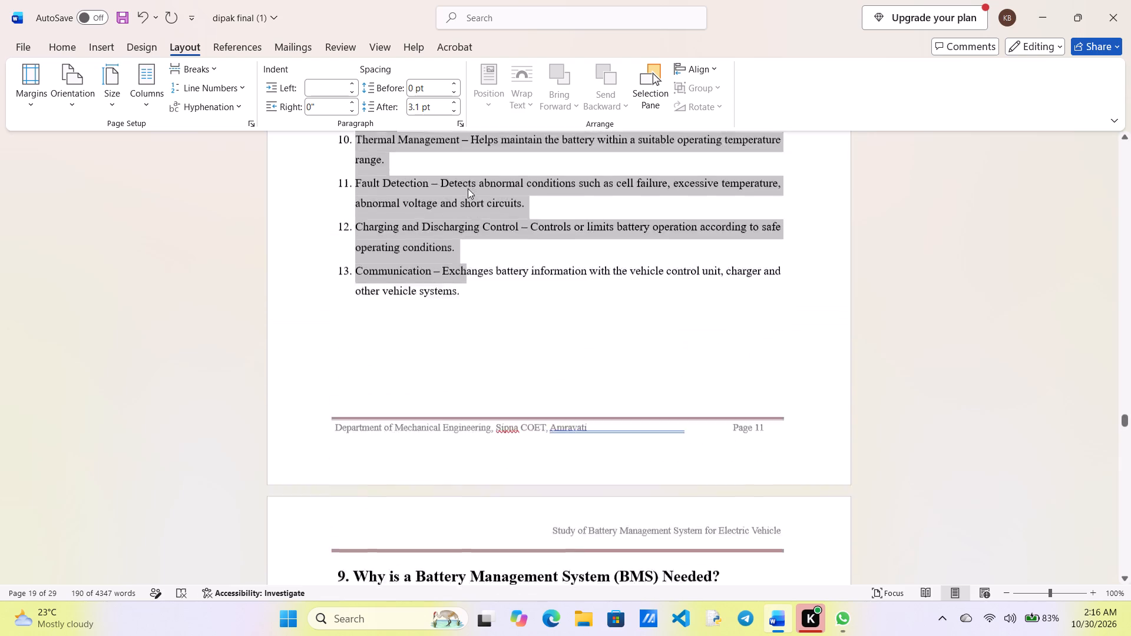
scroll(468, 188, "up", 2)
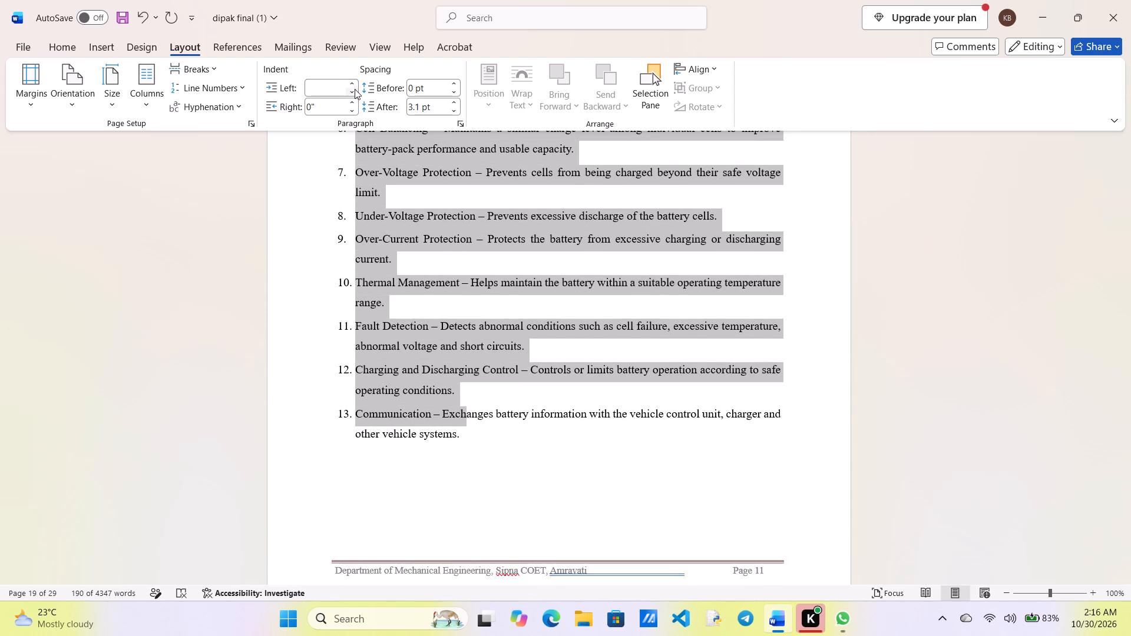
left_click(355, 89)
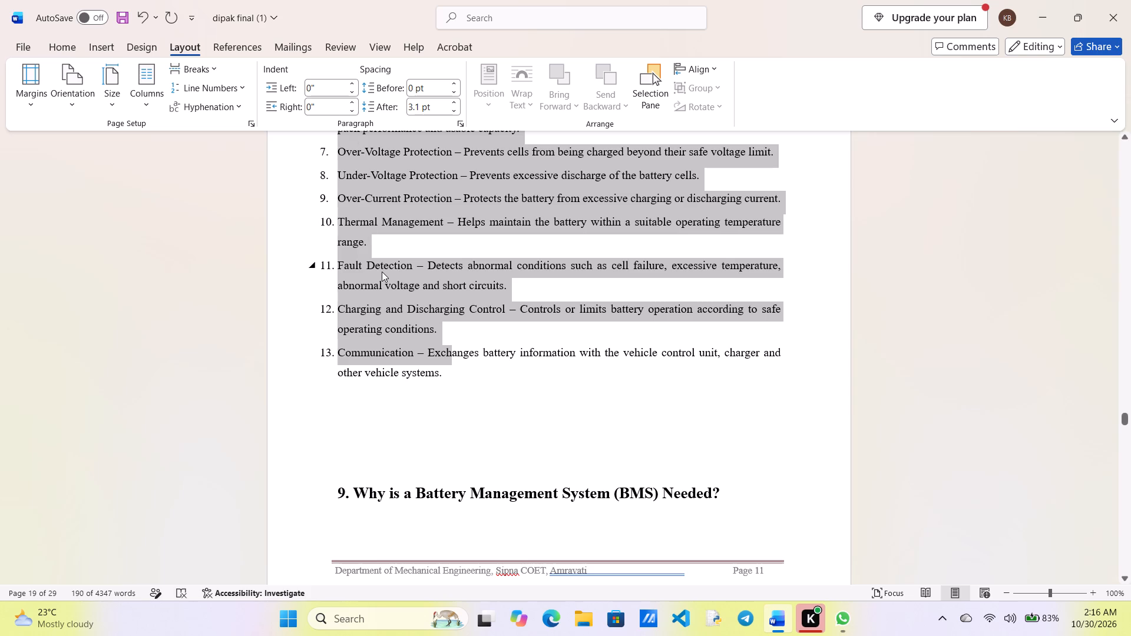
Insert two blank lines before the "9. Why is a Battery Management System (BMS) Needed?" heading to move it onto the next page.
scroll(382, 271, "up", 2)
scroll(382, 271, "down", 3)
left_click(365, 399)
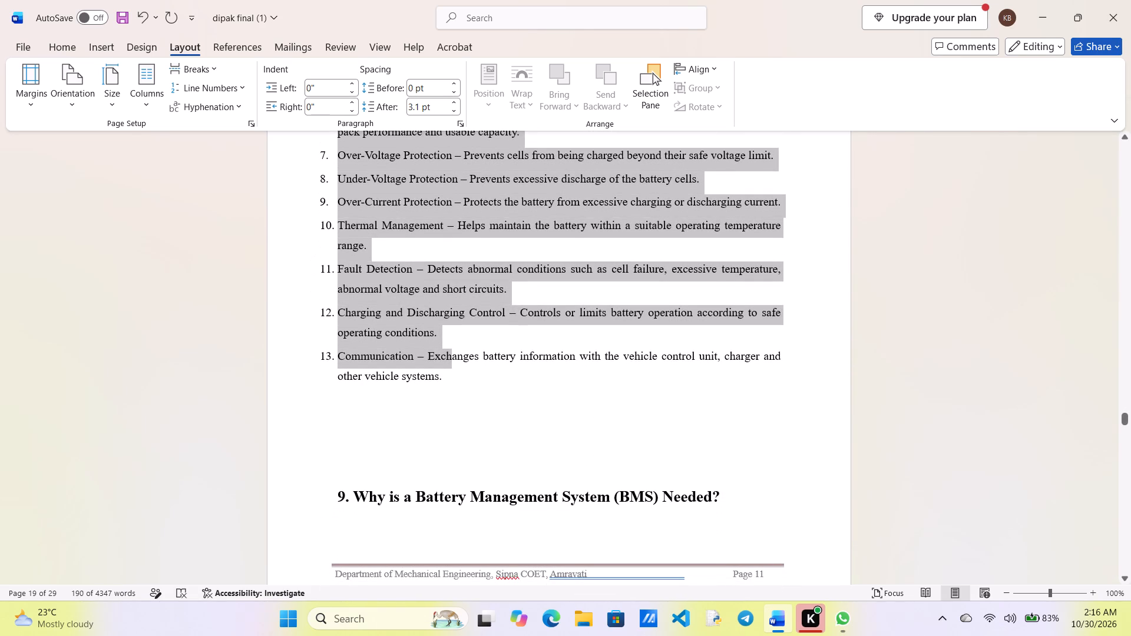
left_click(332, 494)
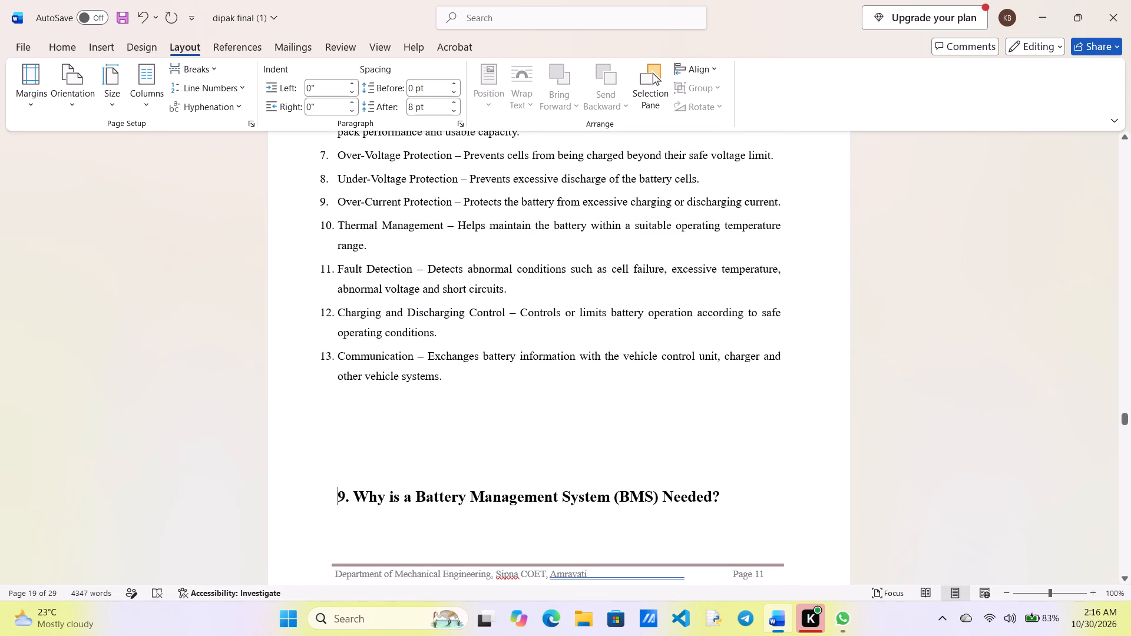
key("Return")
key("Return")
Set the left indent of the section 9 heading and its introductory paragraph to 0".
scroll(332, 494, "down", 1)
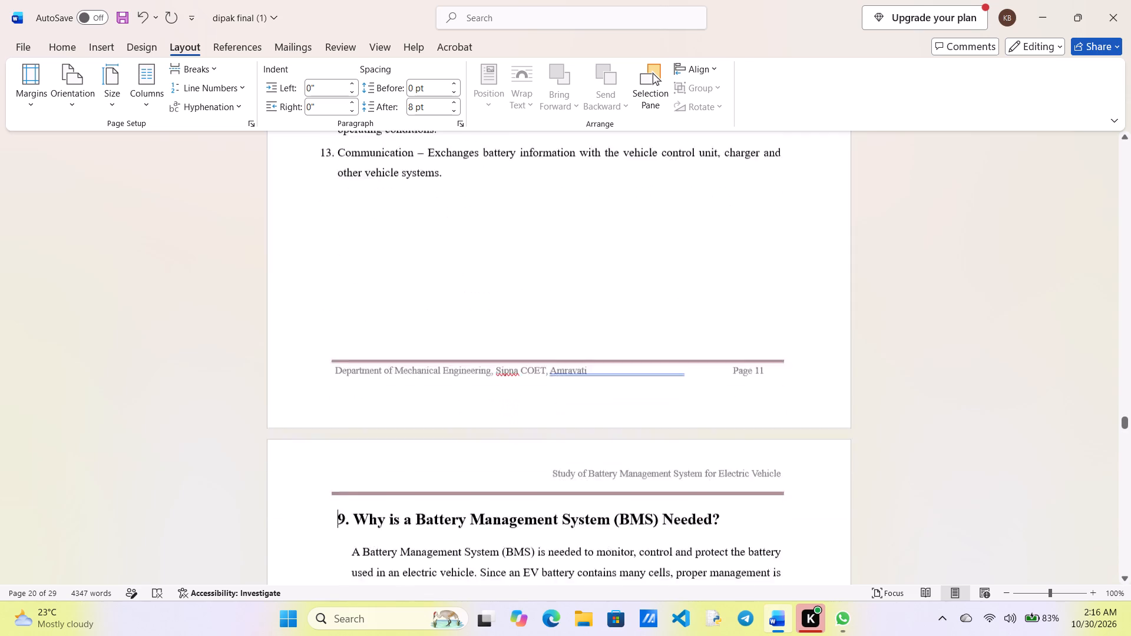
scroll(332, 494, "down", 2)
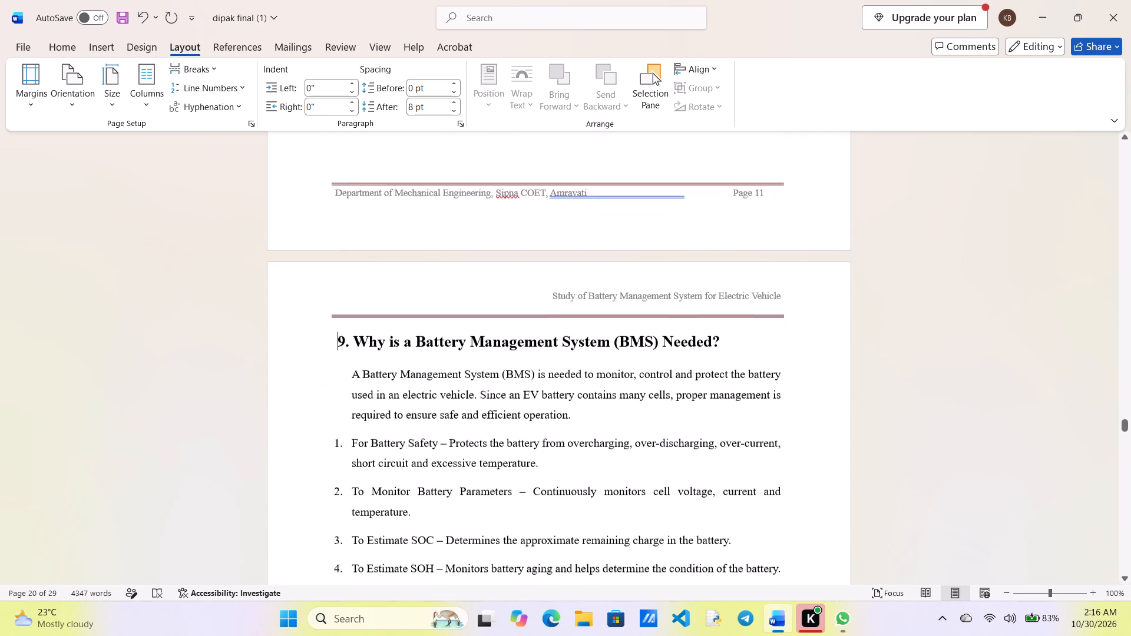
scroll(332, 494, "down", 1)
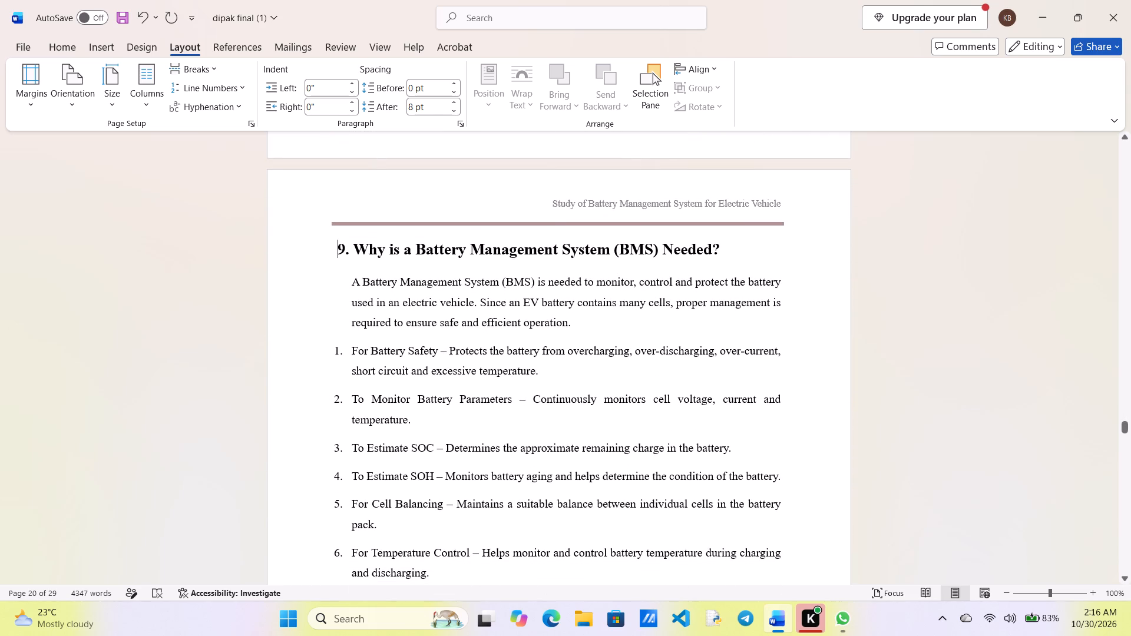
left_click_drag(334, 243, 570, 317)
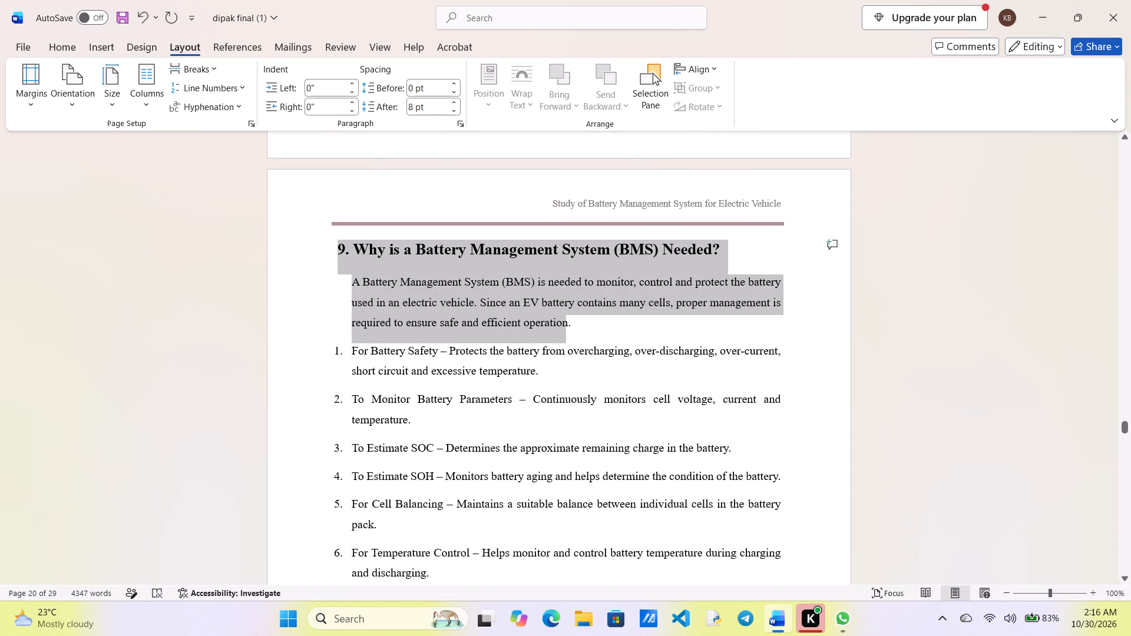
left_click_drag(570, 317, 587, 318)
left_click(350, 92)
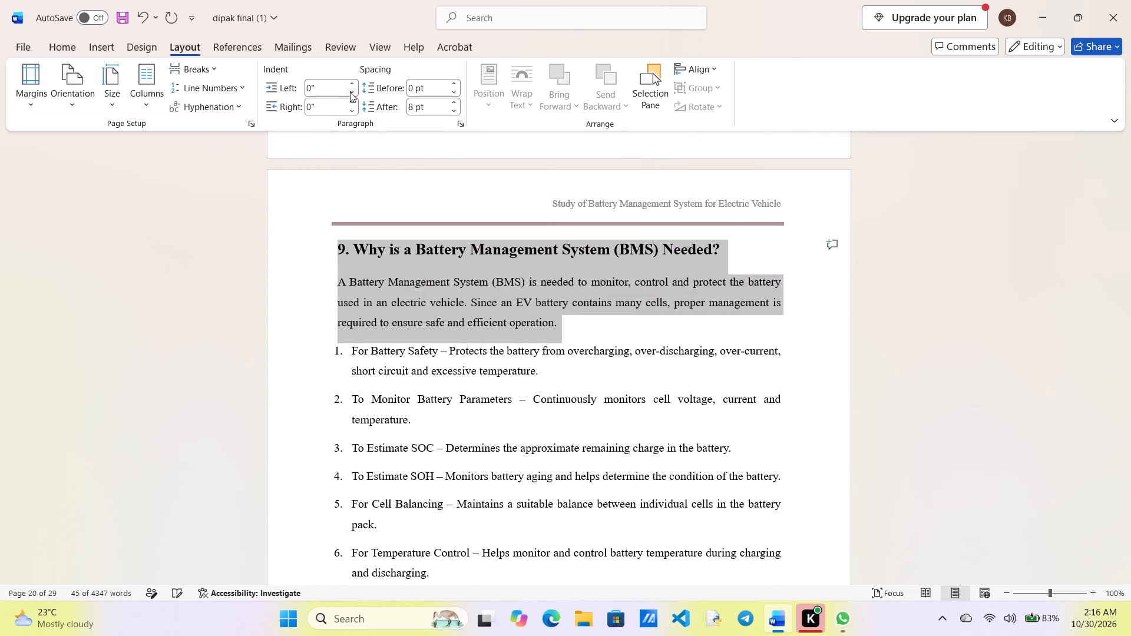
left_click(350, 92)
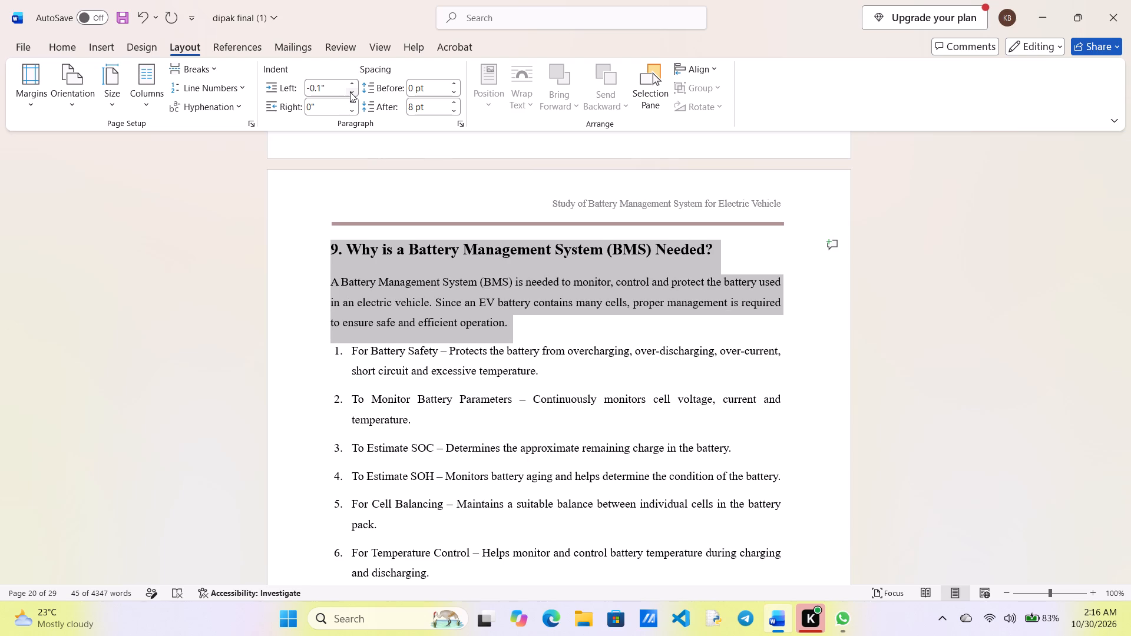
left_click(352, 82)
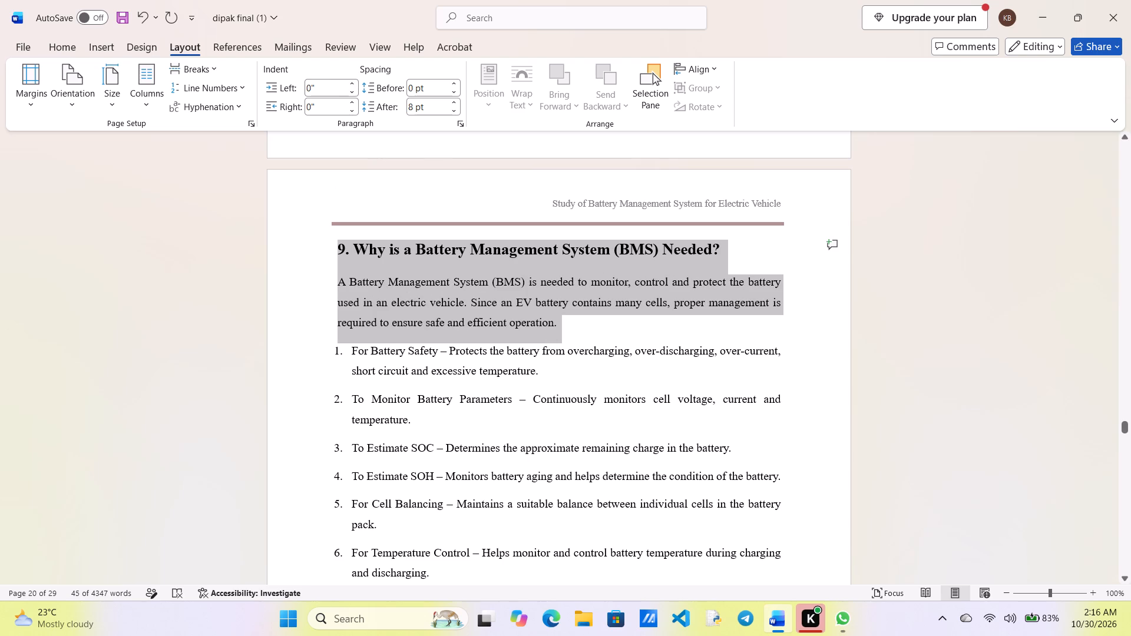
left_click(230, 267)
Set the left indent from the "11. Applications, Advantages and Limitations of BMS" heading through "Fault Detection" under 11.2 to 0".
scroll(408, 390, "down", 1)
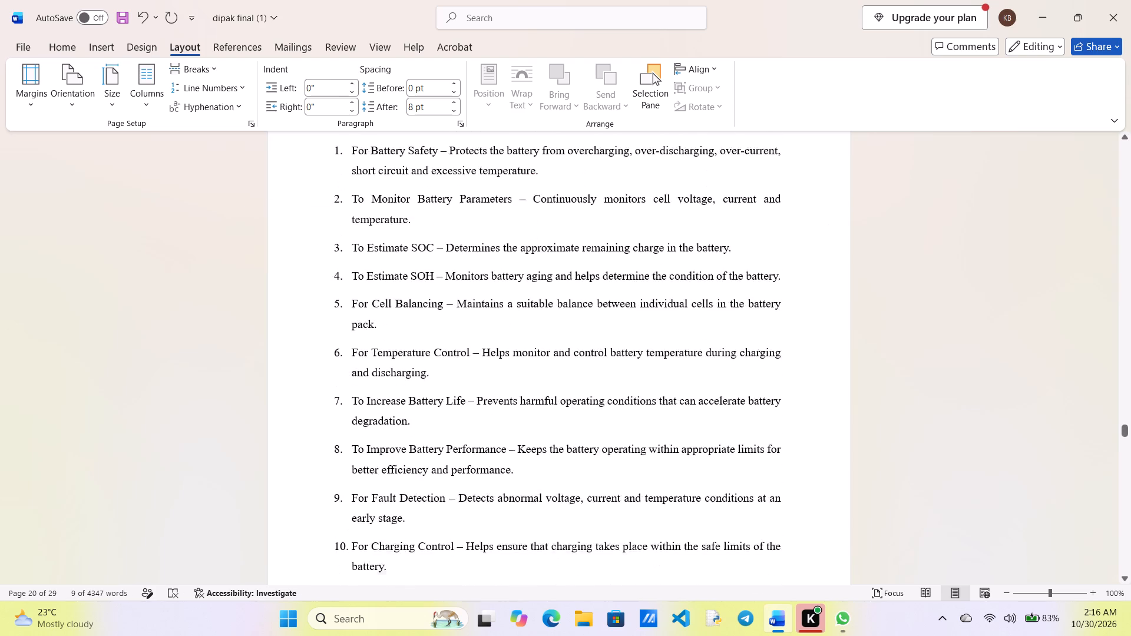
scroll(408, 390, "down", 4)
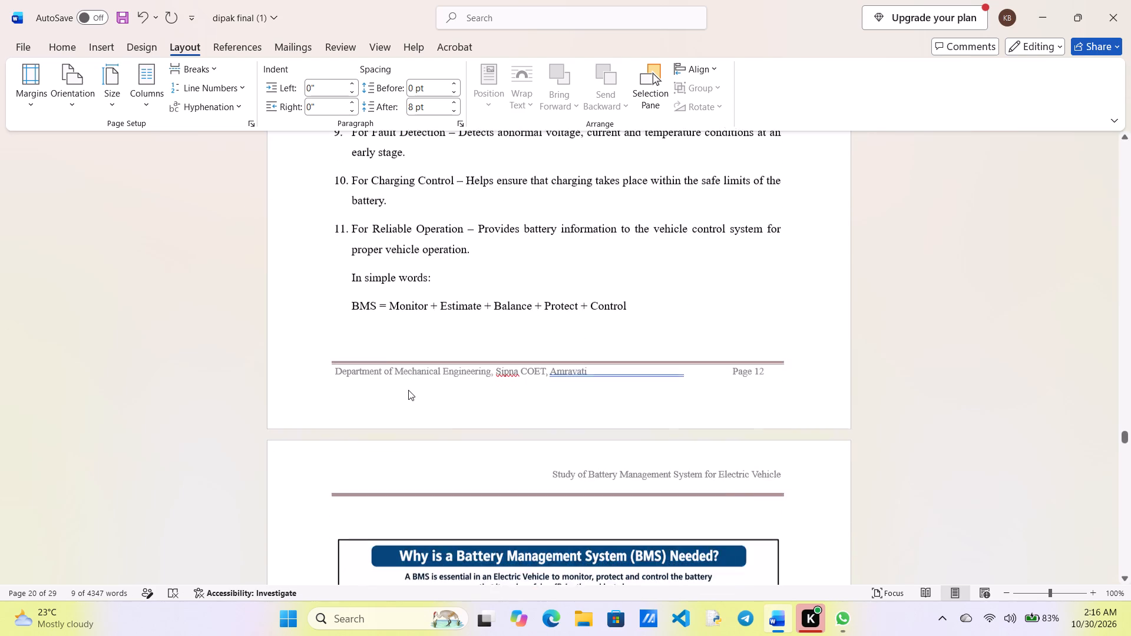
scroll(408, 390, "down", 4)
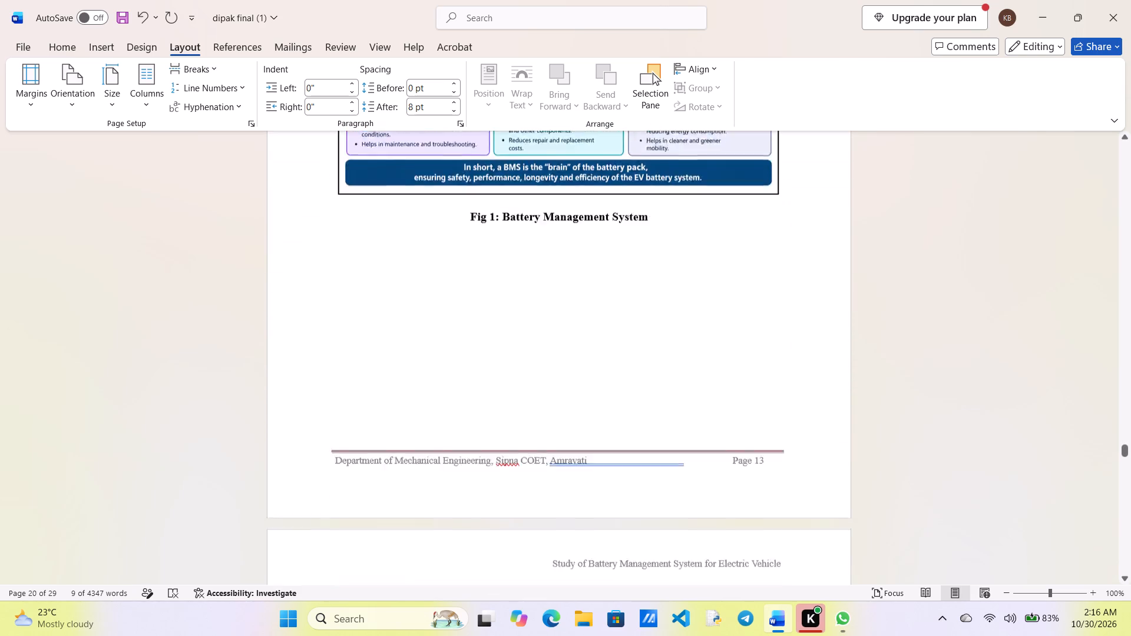
scroll(408, 390, "down", 4)
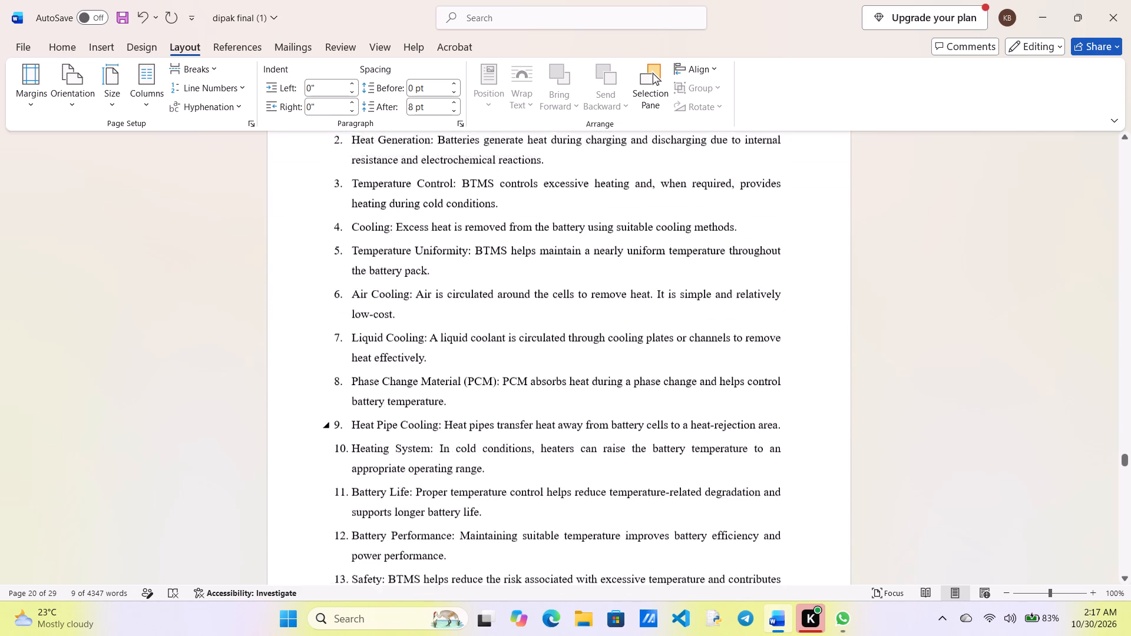
scroll(408, 390, "down", 4)
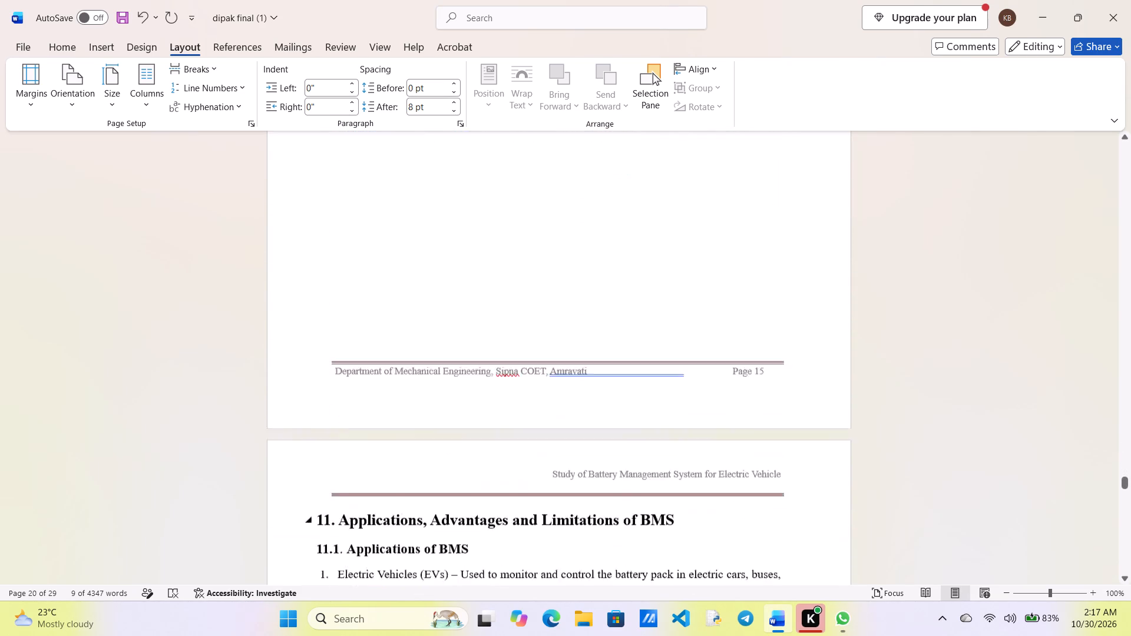
scroll(408, 390, "down", 2)
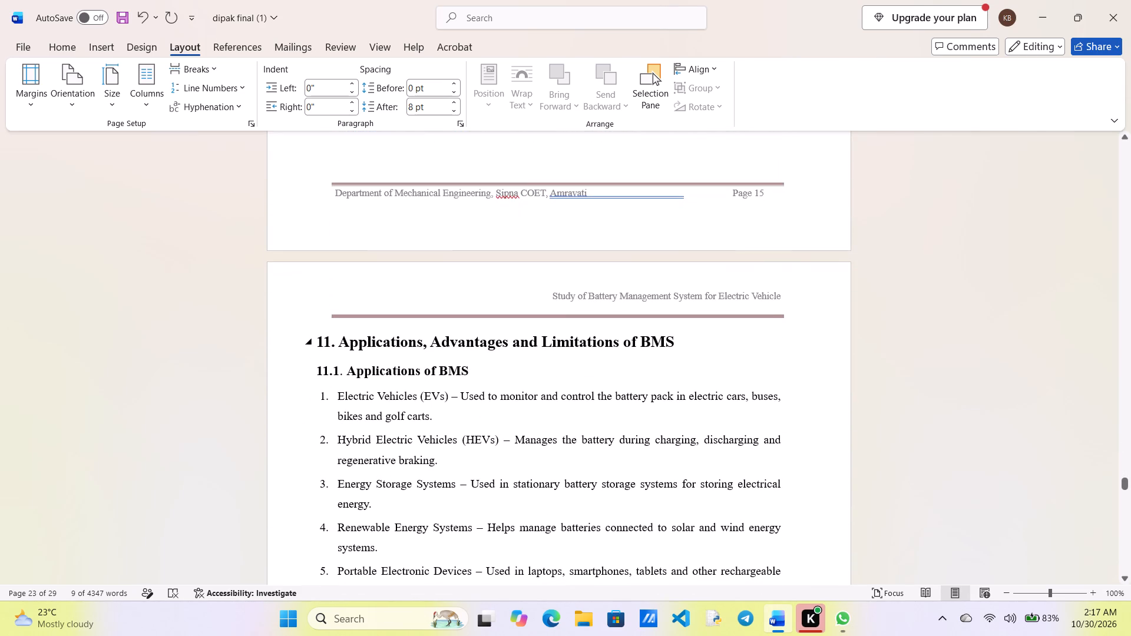
left_click_drag(320, 339, 449, 383)
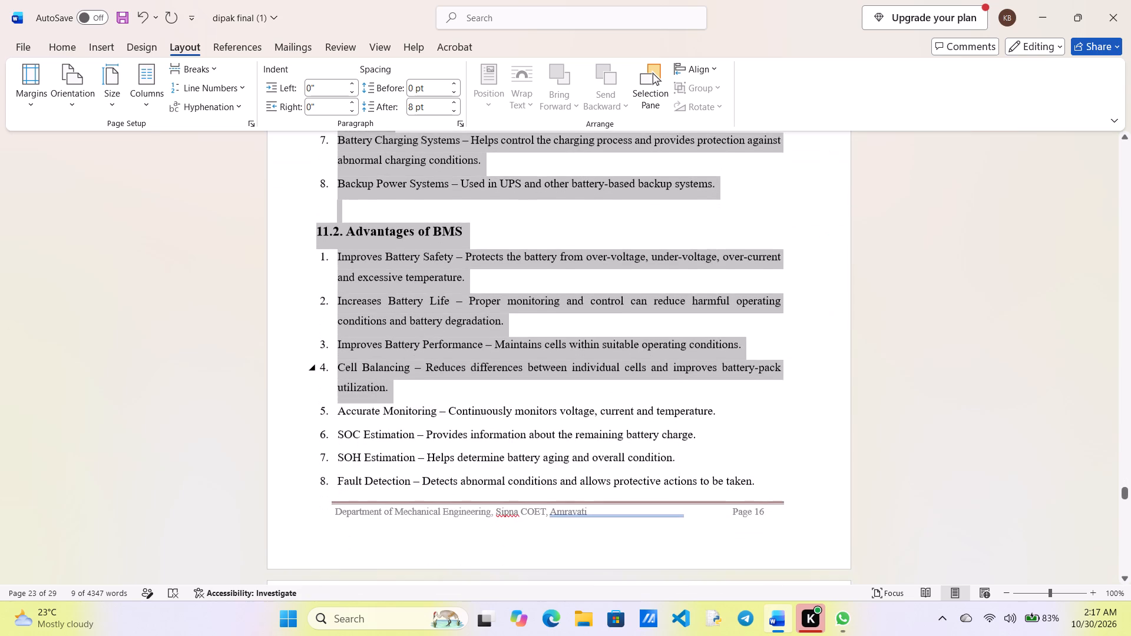
left_click_drag(449, 383, 760, 515)
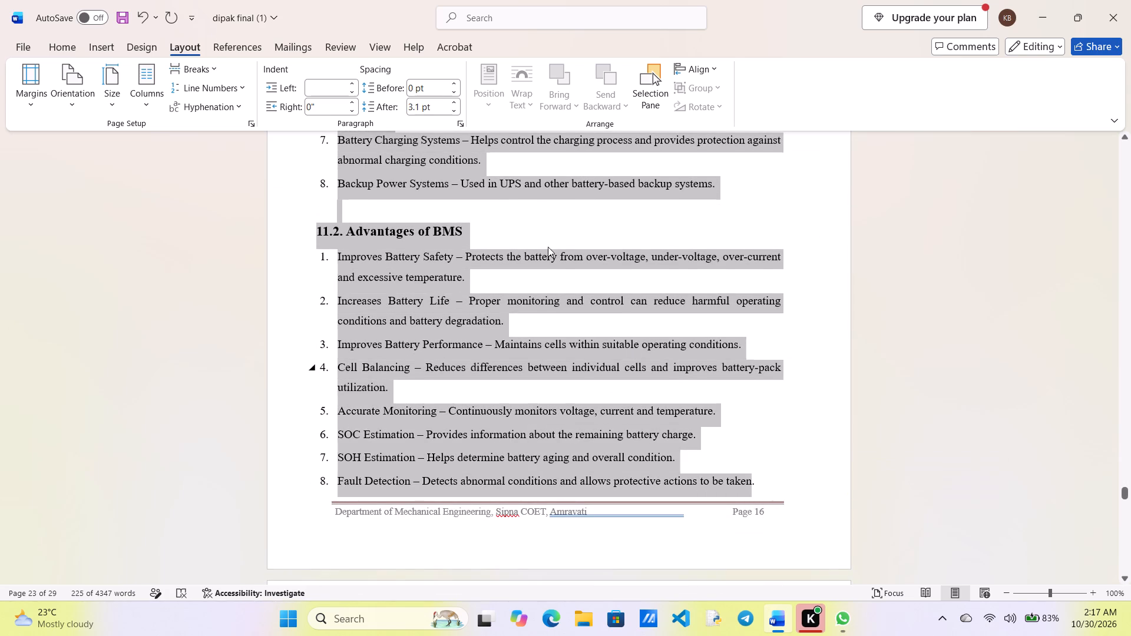
scroll(378, 205, "up", 1)
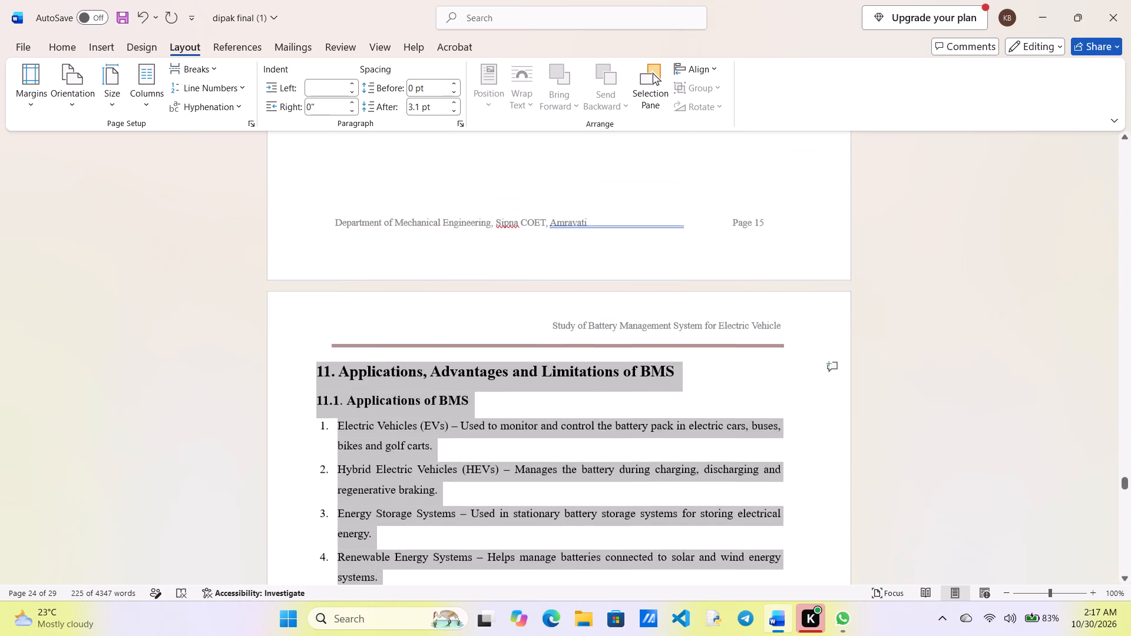
scroll(378, 205, "up", 1)
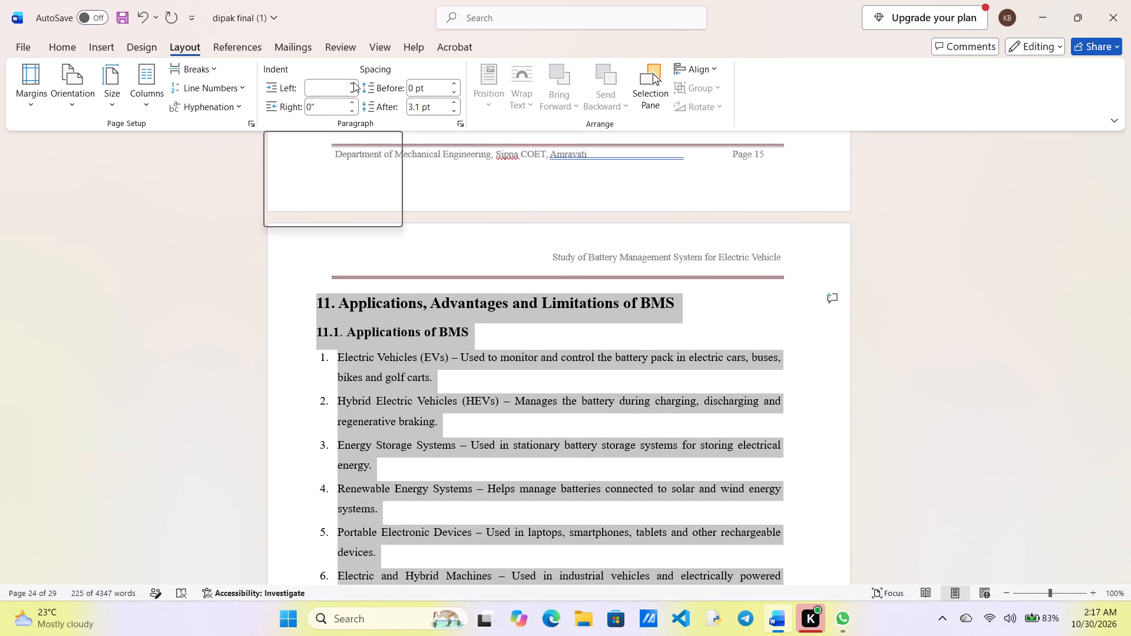
left_click(353, 83)
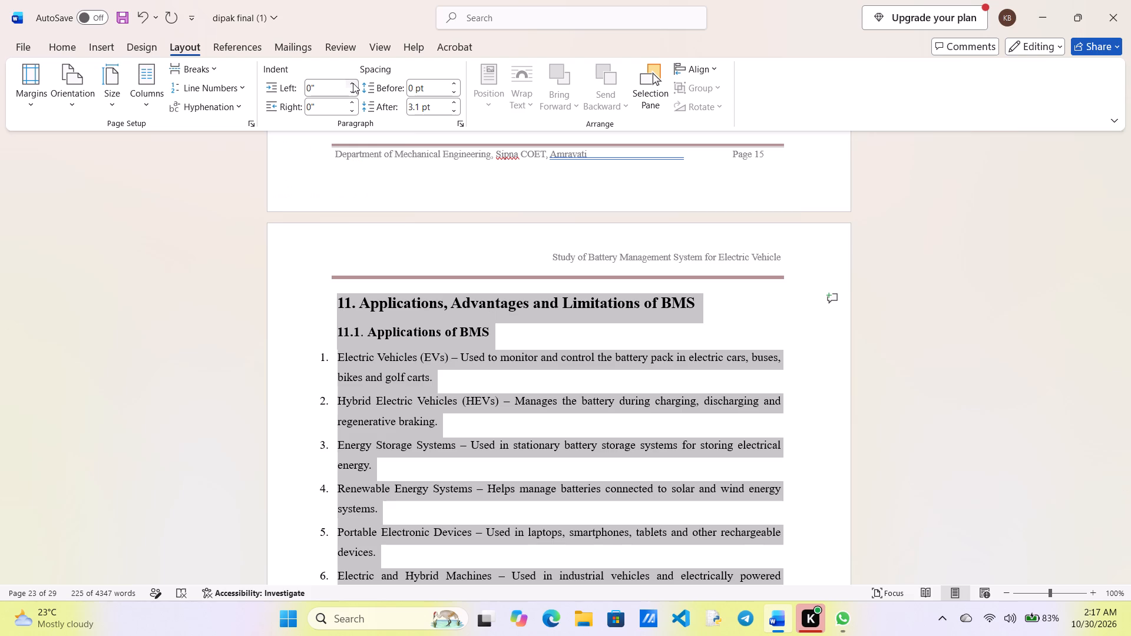
left_click(229, 326)
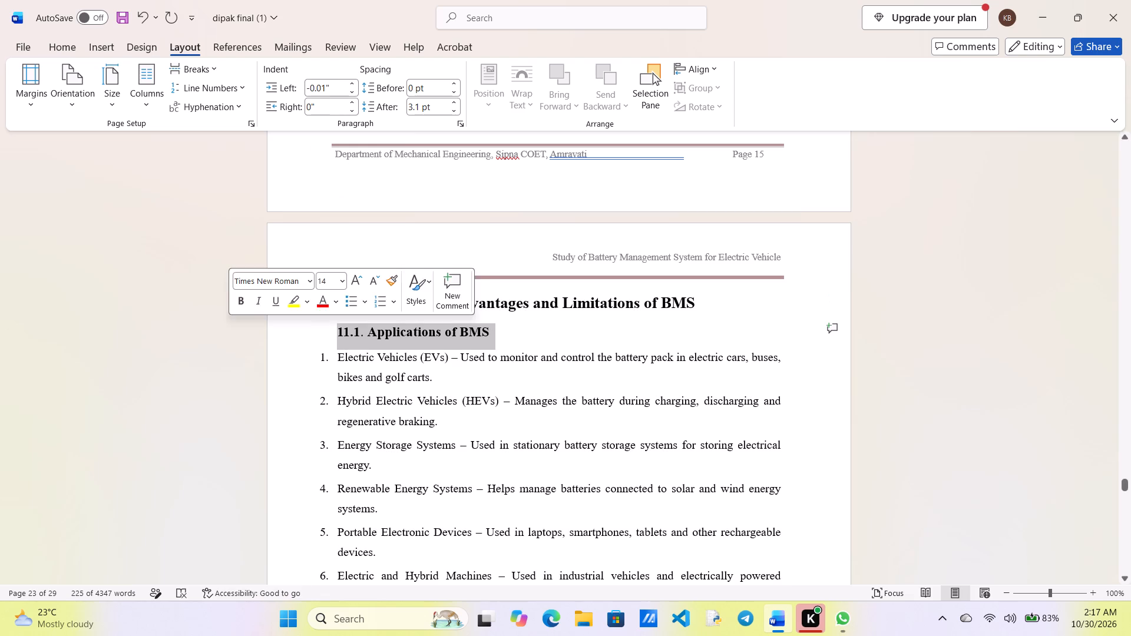
Set the left indent from the 11.1 Electric Vehicles item through "Fault Detection" under 11.2 to 0.3".
left_click_drag(335, 354, 468, 587)
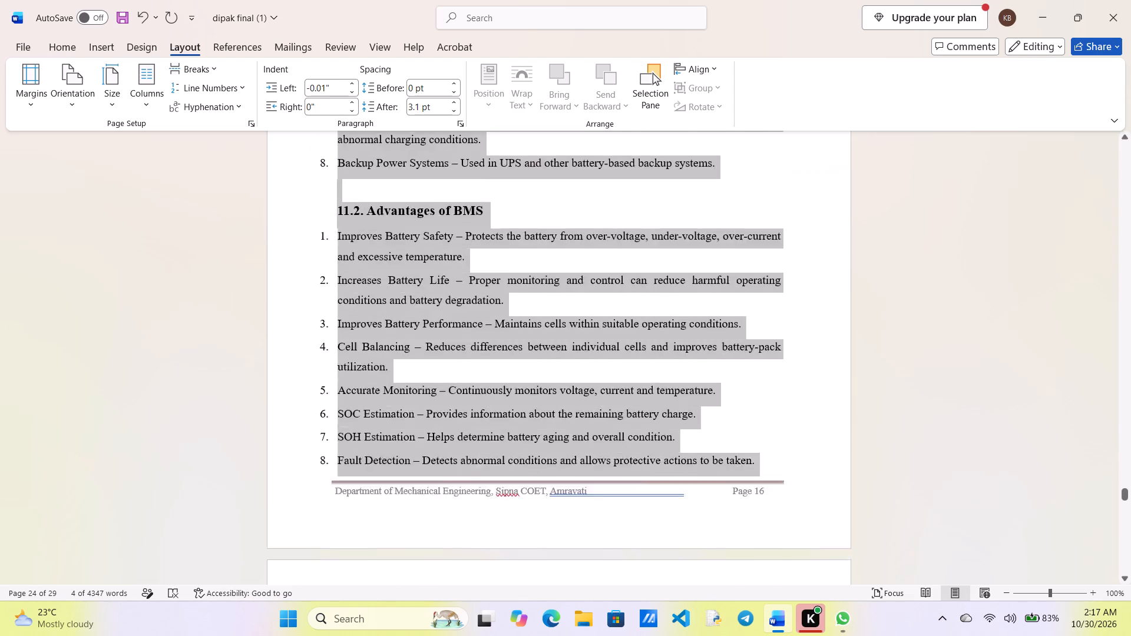
left_click_drag(468, 587, 739, 336)
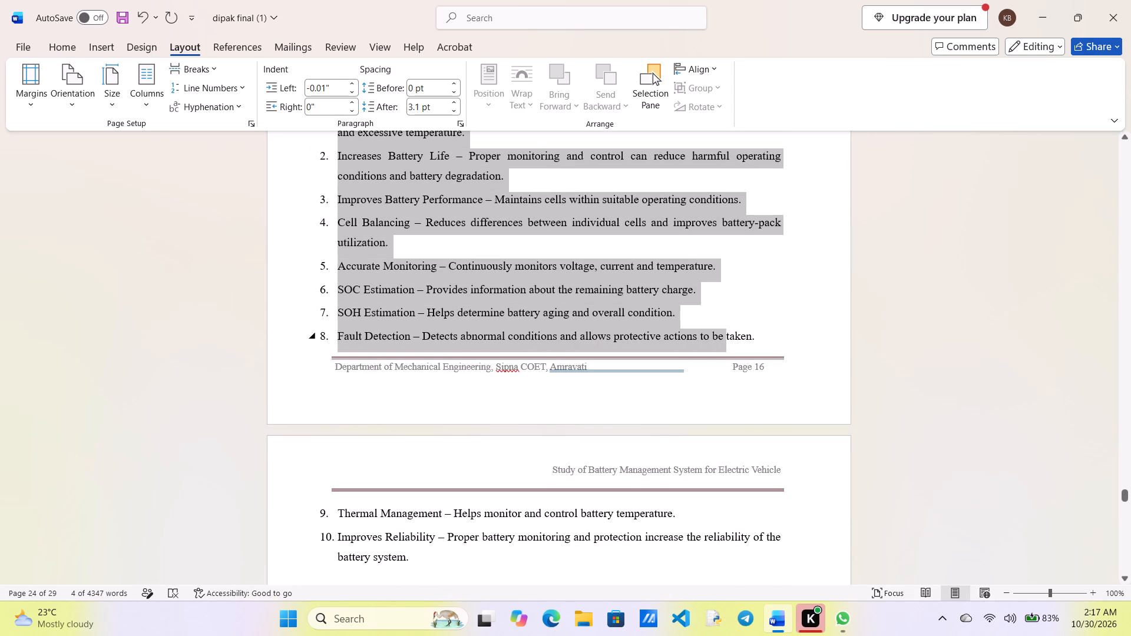
left_click_drag(739, 336, 756, 335)
scroll(448, 196, "up", 2)
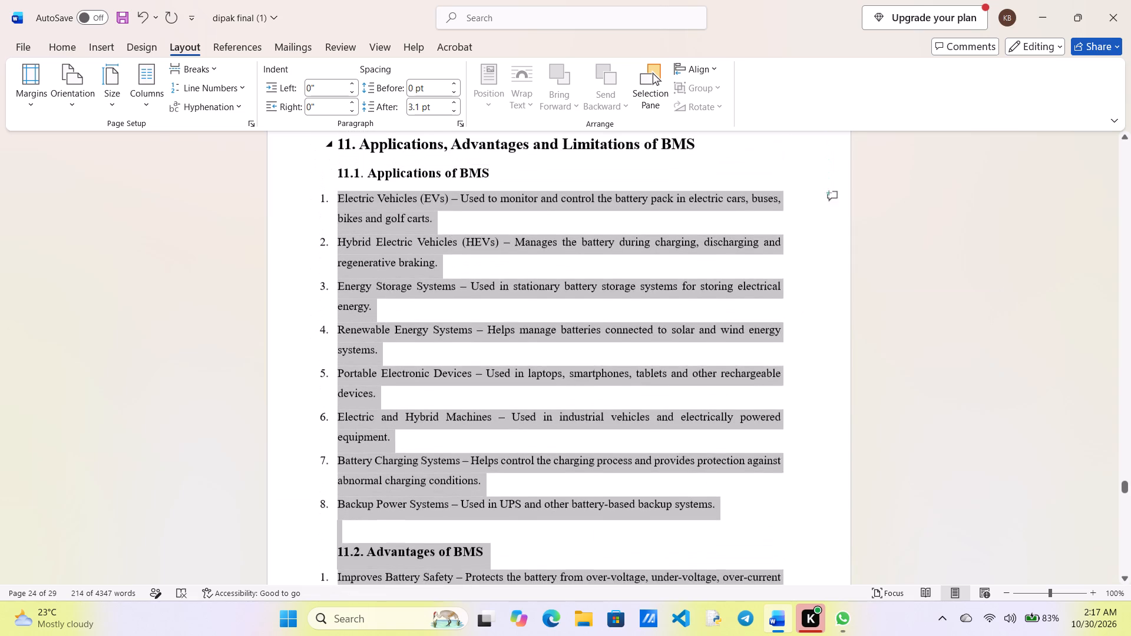
scroll(448, 196, "up", 1)
left_click(352, 94)
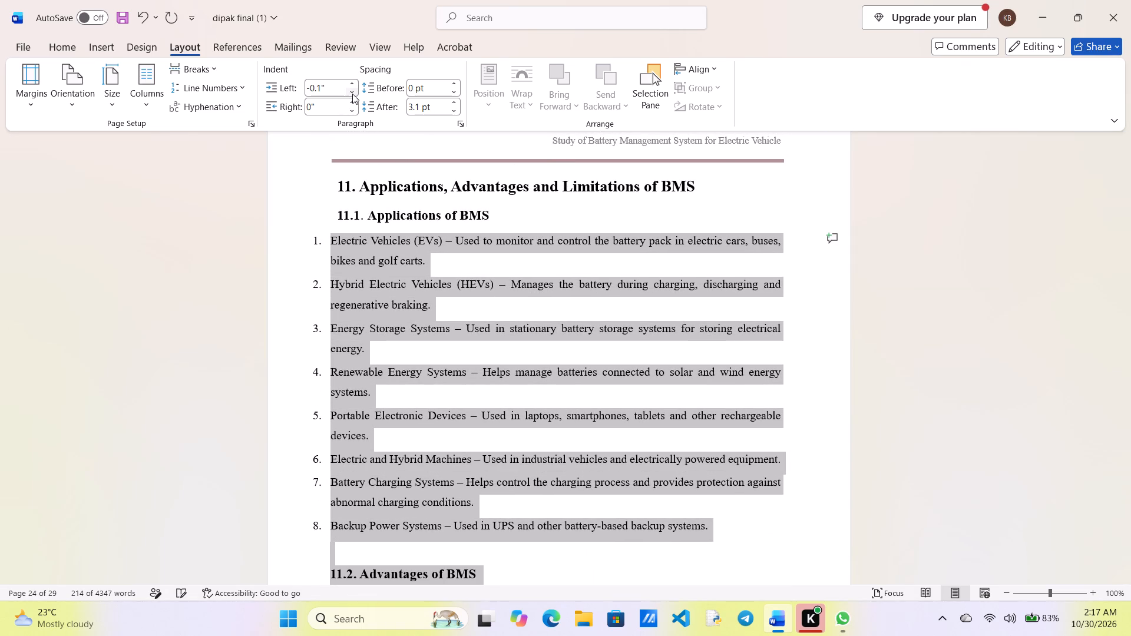
left_click(353, 84)
left_click(353, 84)
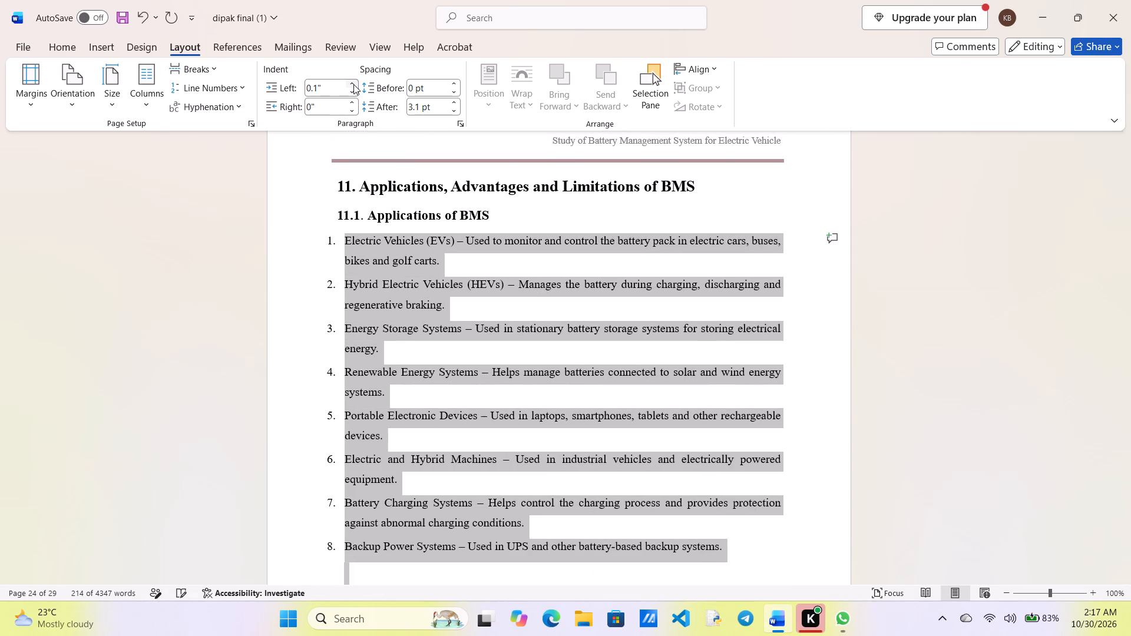
left_click(353, 84)
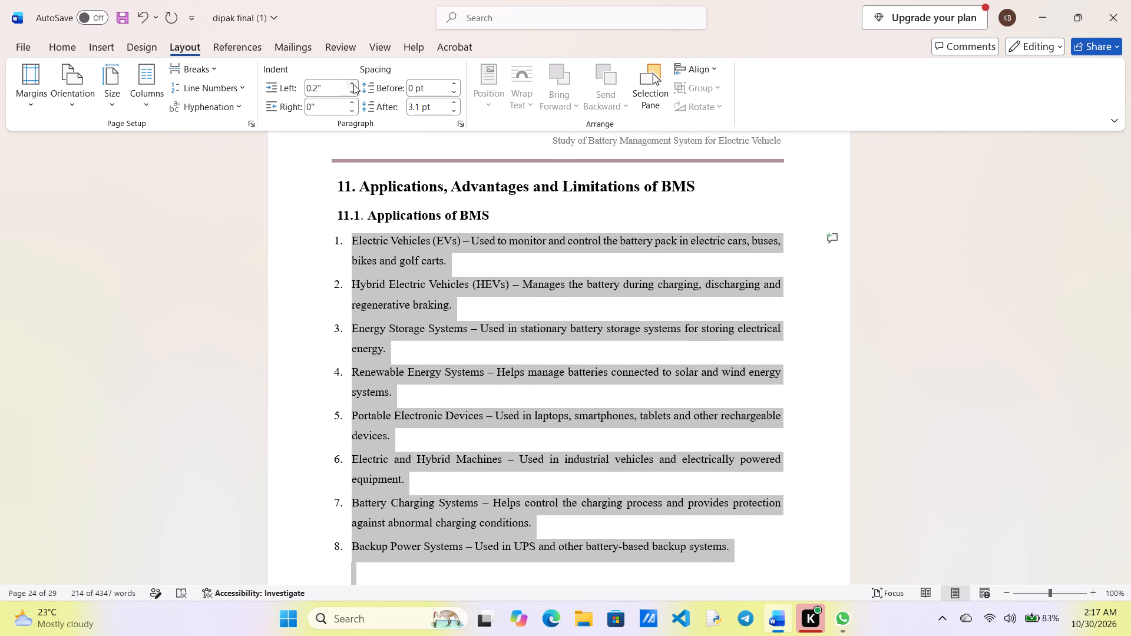
left_click(353, 84)
Set the left indent of the section 11 and "11.1. Applications of BMS" headings to -0.1".
left_click_drag(338, 188, 548, 217)
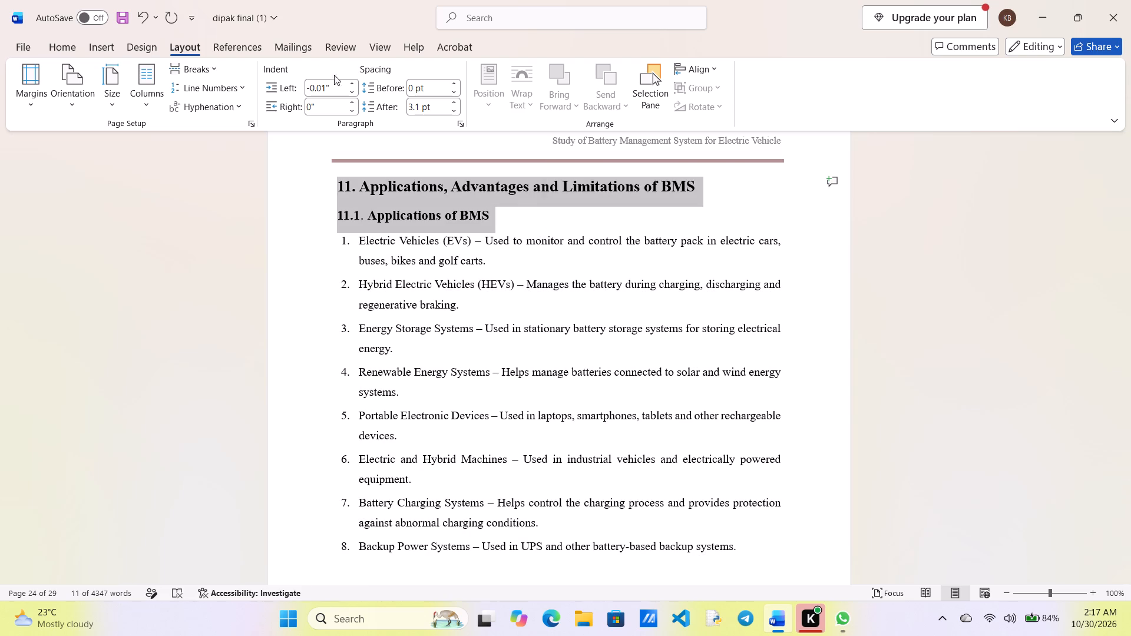
left_click(353, 94)
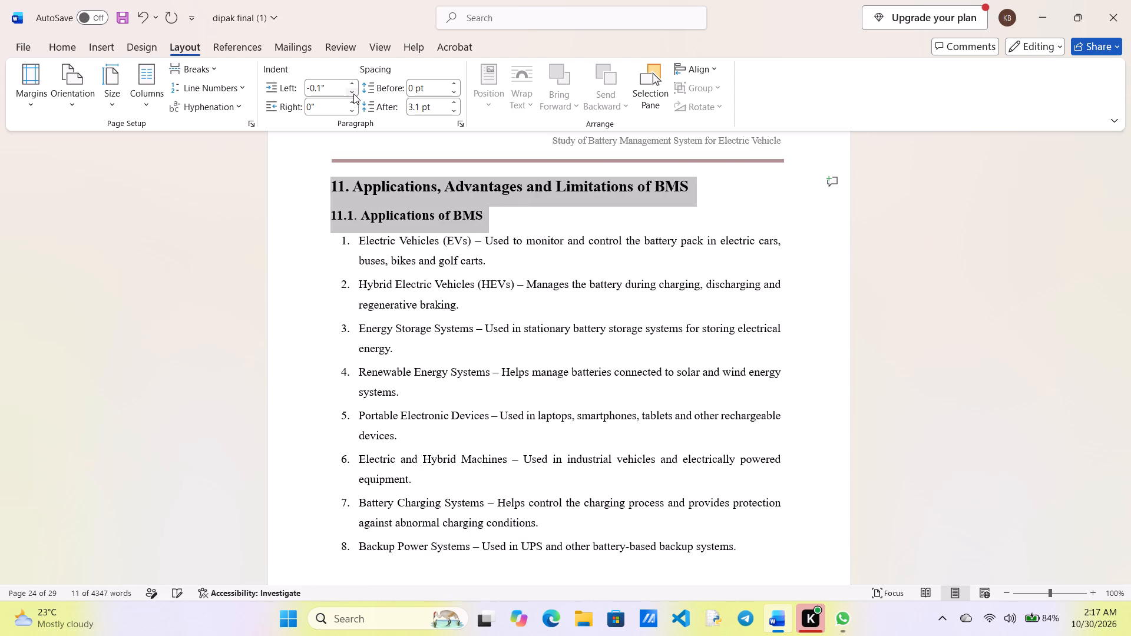
left_click(197, 366)
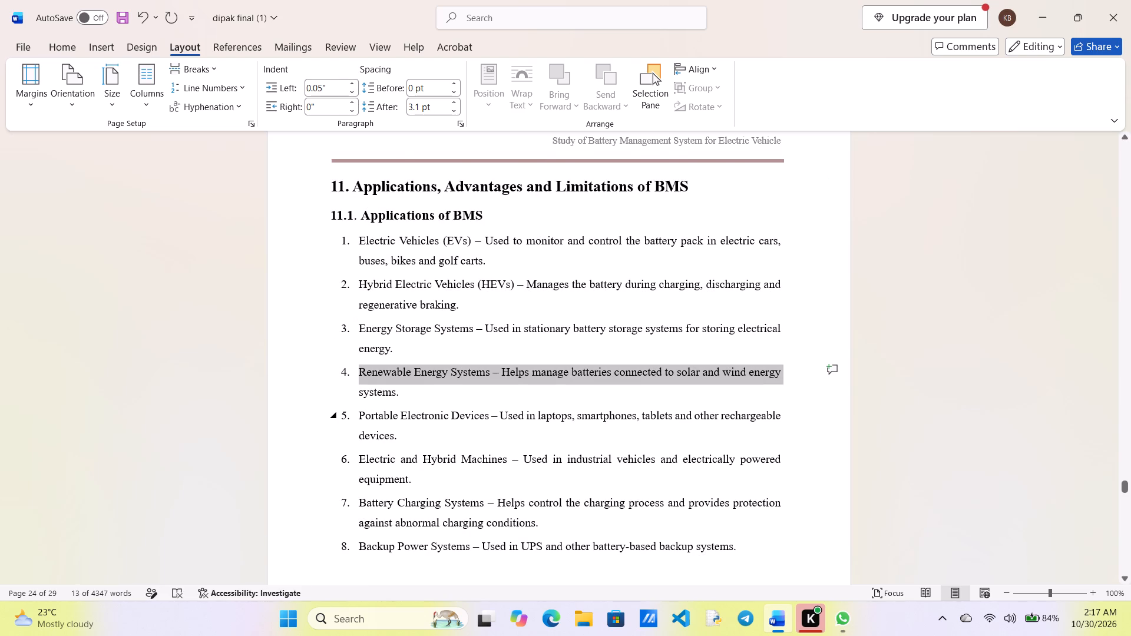
Set the left indent of the "11.2. Advantages of BMS" heading to 0".
scroll(657, 443, "down", 2)
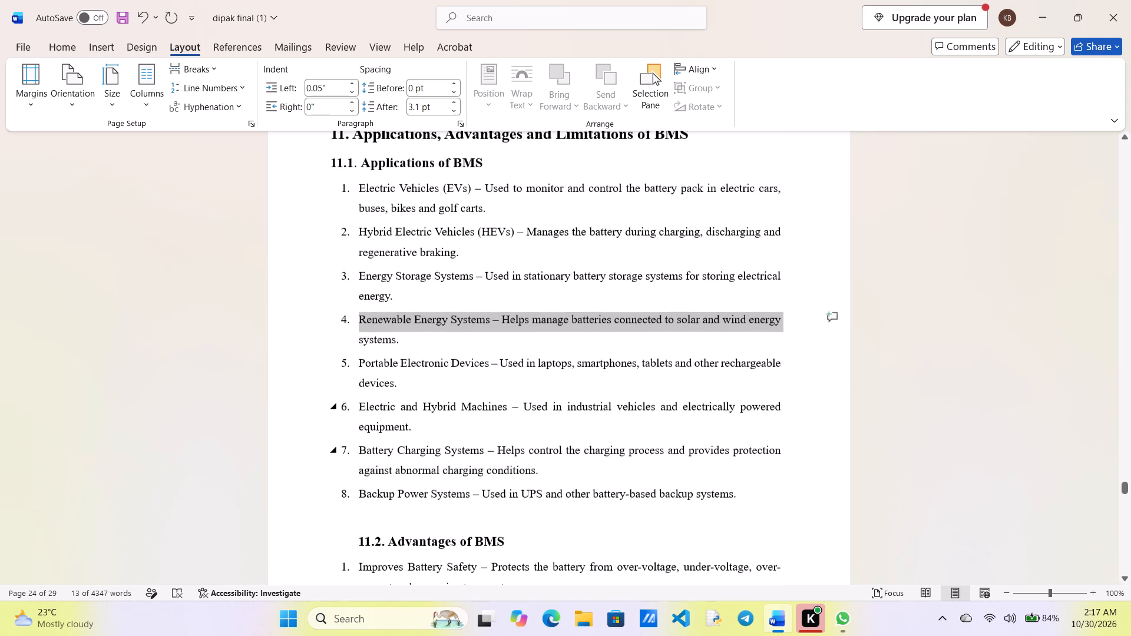
scroll(657, 443, "down", 1)
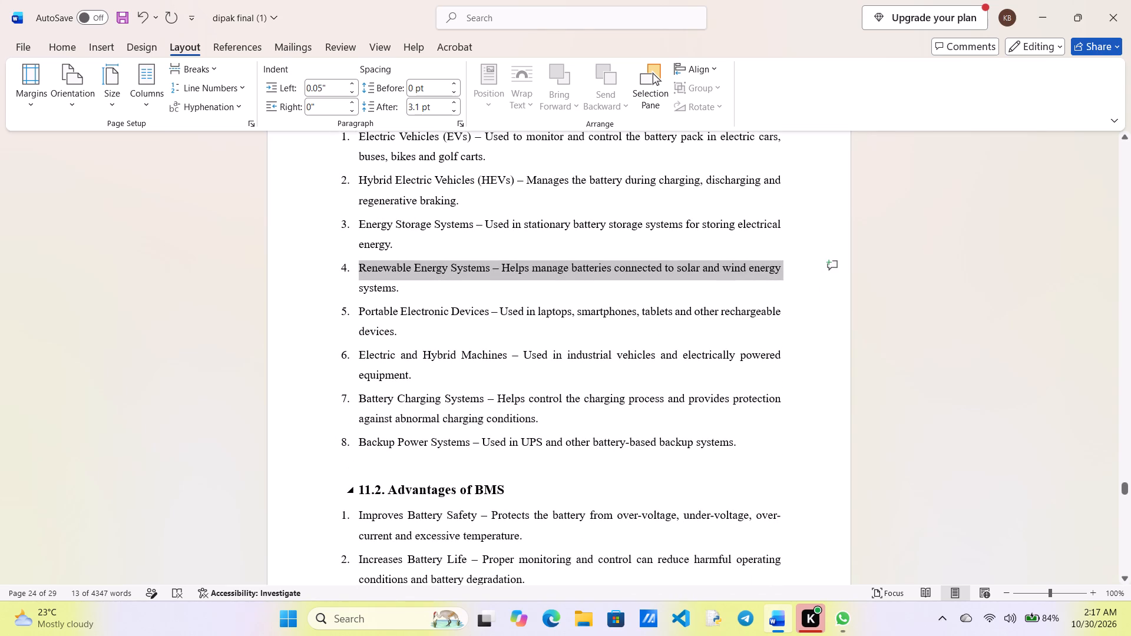
left_click_drag(503, 492, 361, 497)
left_click(349, 92)
left_click(349, 92)
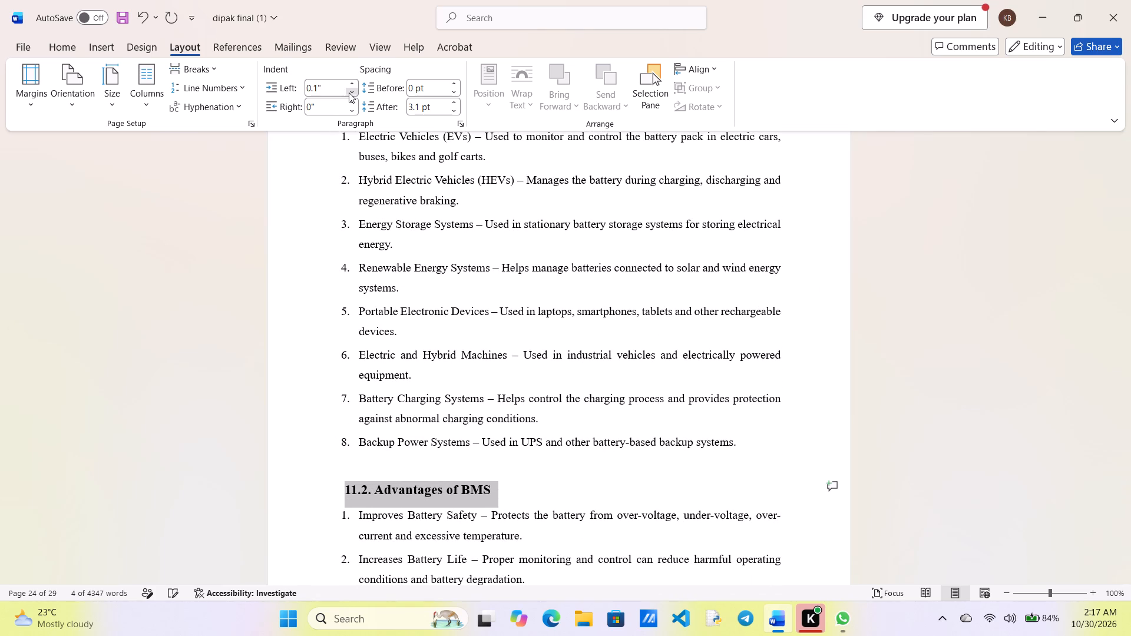
left_click(349, 92)
Set the left indent of items 9 and 10, "Thermal Management" and "Improves Reliability", to -0.1".
scroll(362, 329, "down", 1)
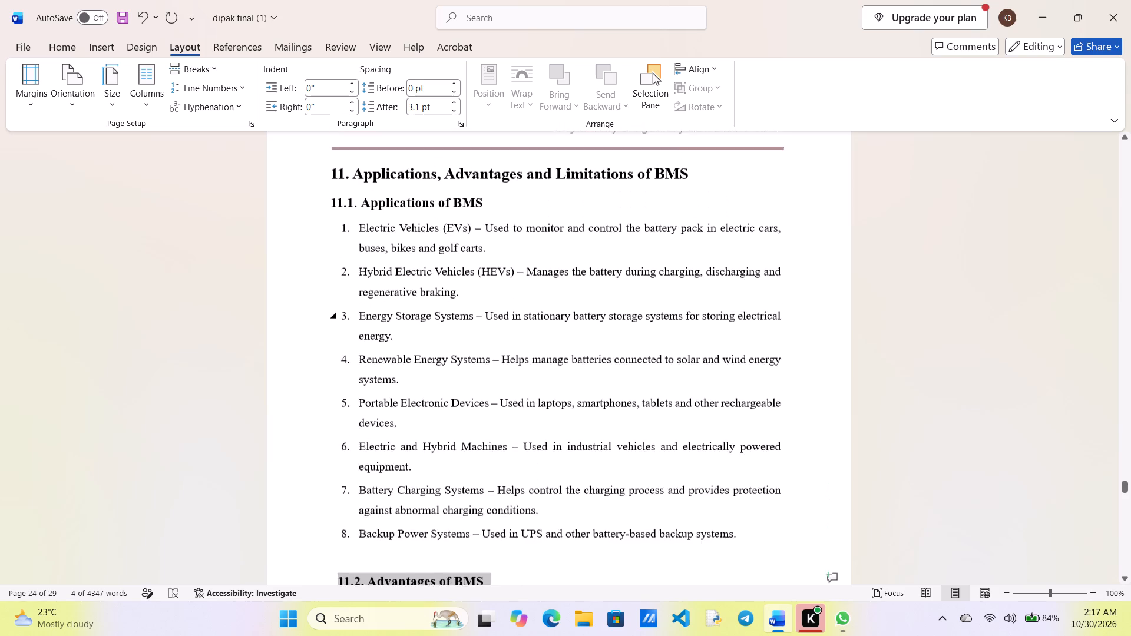
scroll(362, 329, "down", 2)
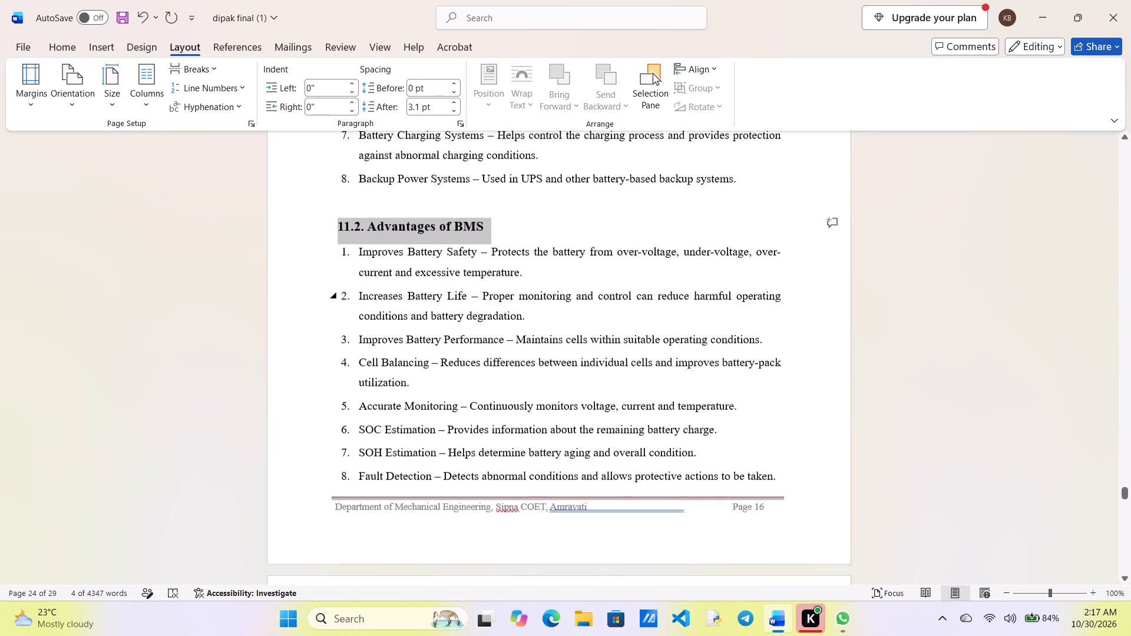
scroll(362, 329, "down", 1)
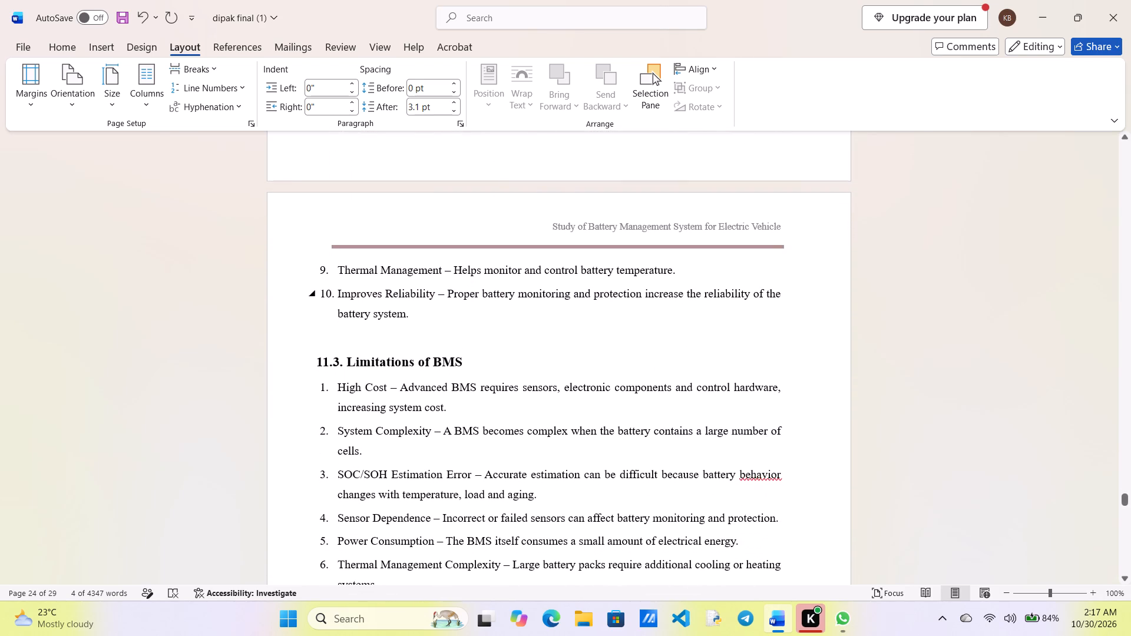
scroll(362, 329, "down", 1)
left_click_drag(339, 264, 396, 310)
left_click(353, 90)
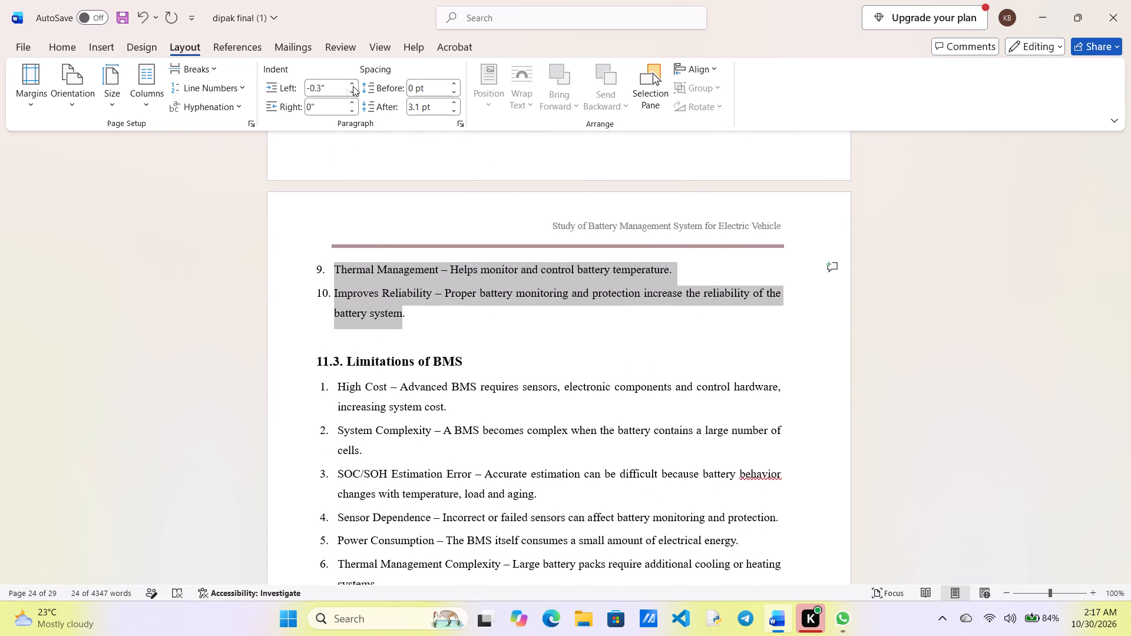
triple_click(353, 86)
left_click(352, 91)
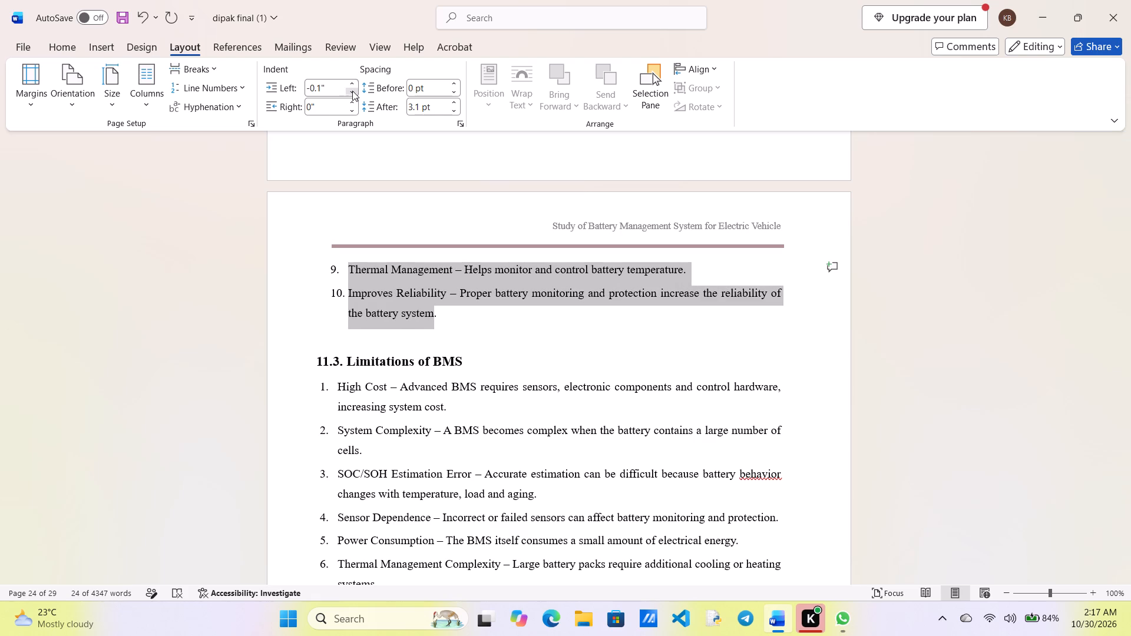
Select the "11.3. Limitations of BMS" heading for an indent adjustment.
scroll(361, 323, "down", 1)
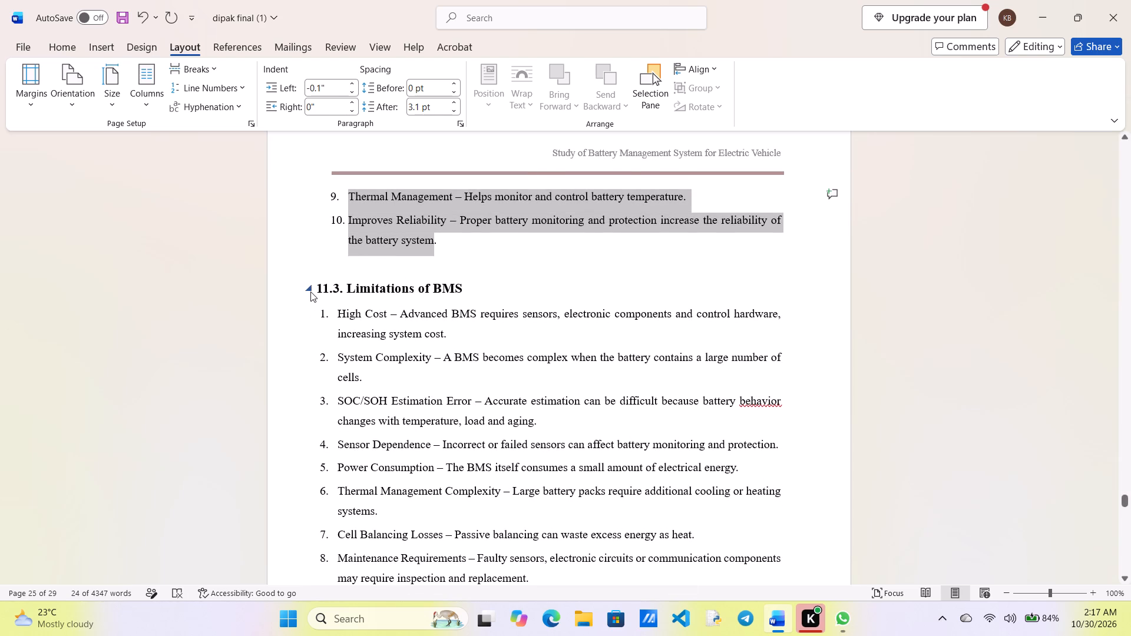
left_click_drag(319, 291, 452, 294)
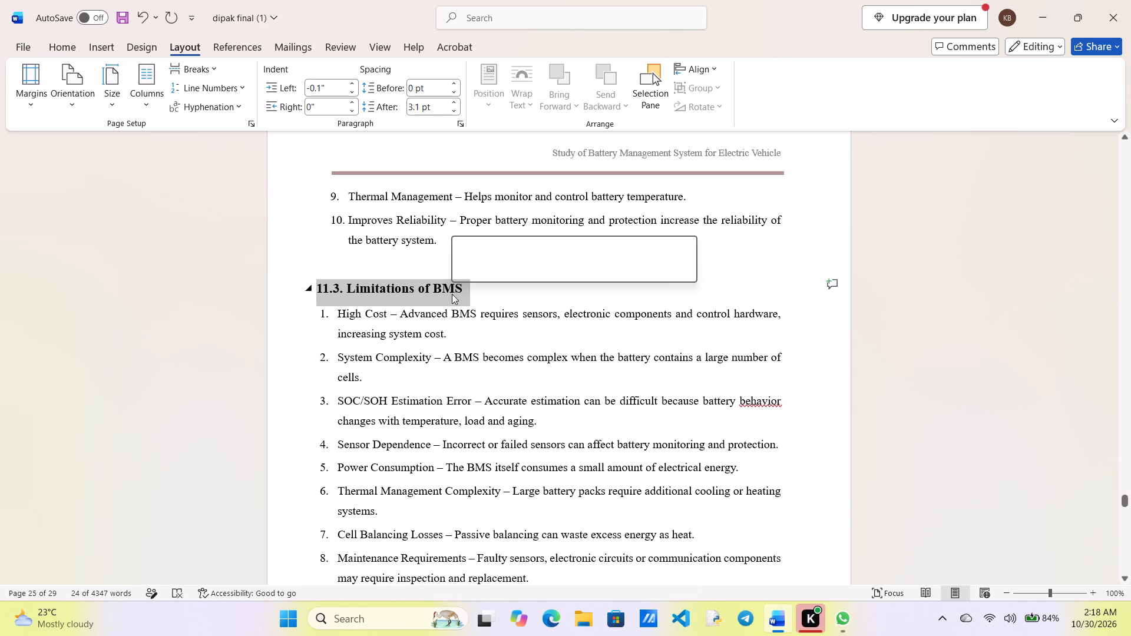
Set the left indent of the "11.3. Limitations of BMS" heading to -0.1".
left_click(353, 93)
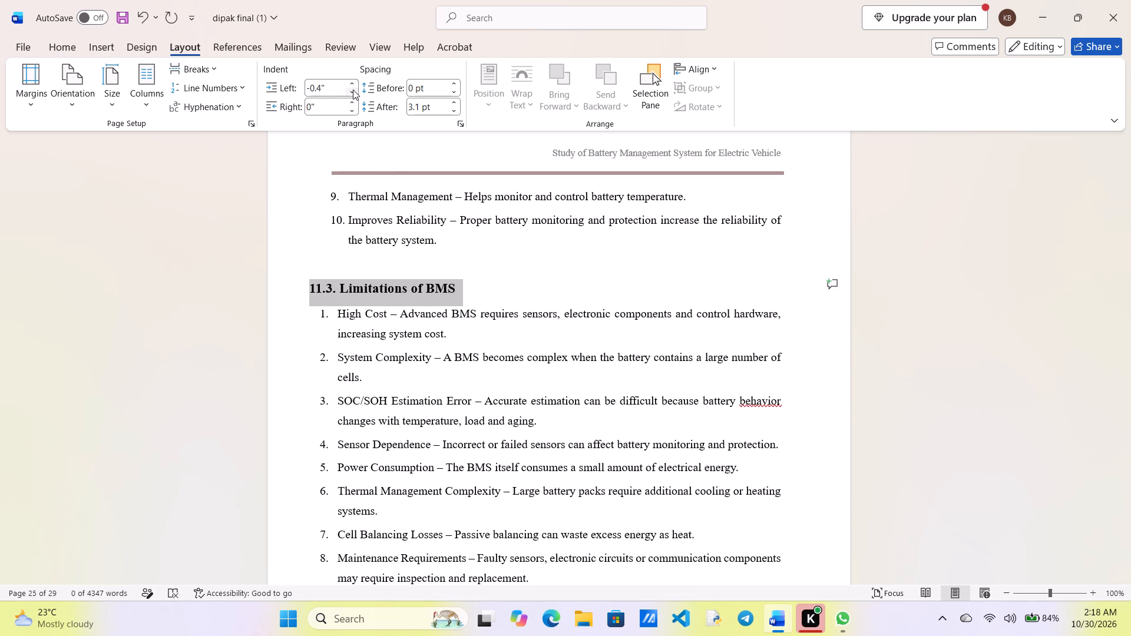
double_click(353, 79)
left_click(353, 79)
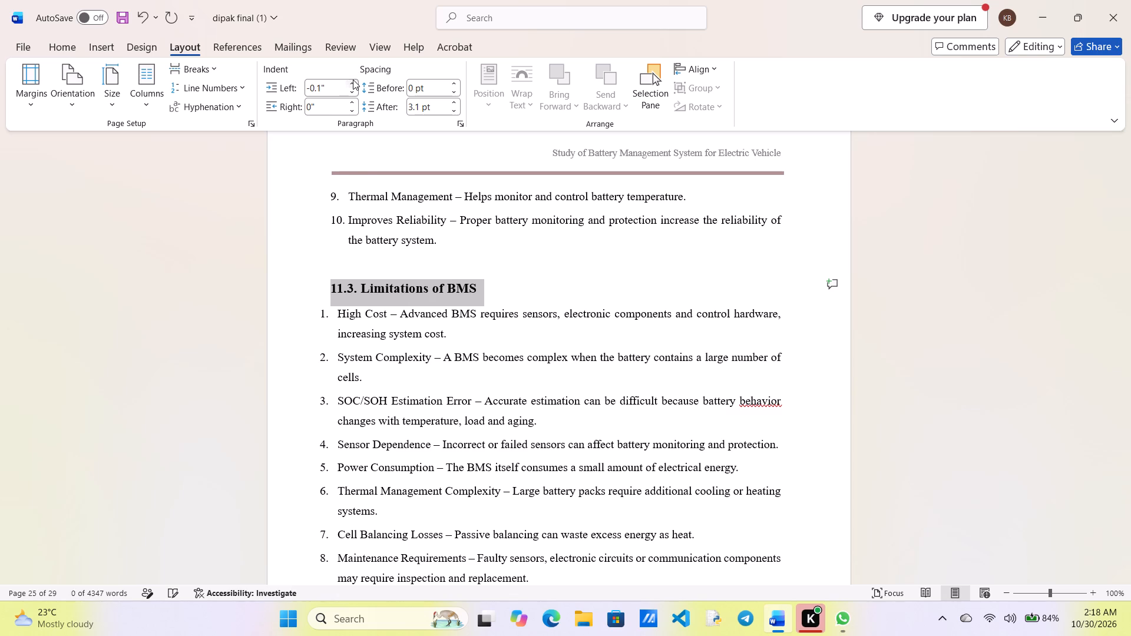
Set the left indent of the eight numbered limitations under heading 11.3, "High Cost" through "Maintenance Requirements", to 0".
left_click_drag(335, 317, 474, 635)
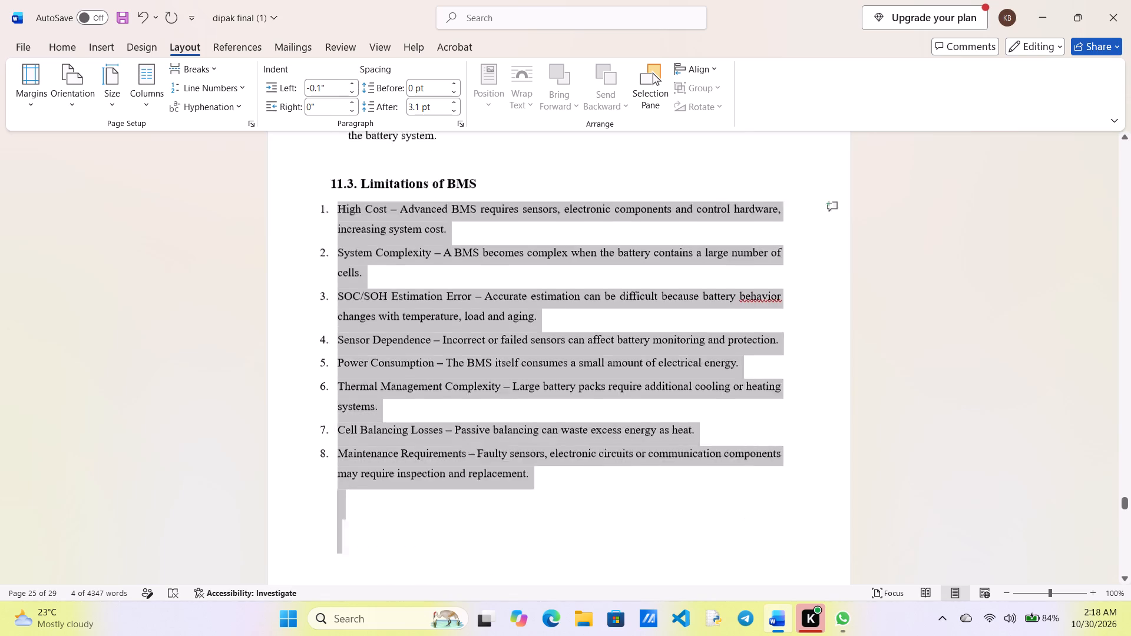
left_click_drag(474, 635, 479, 130)
scroll(479, 130, "up", 1)
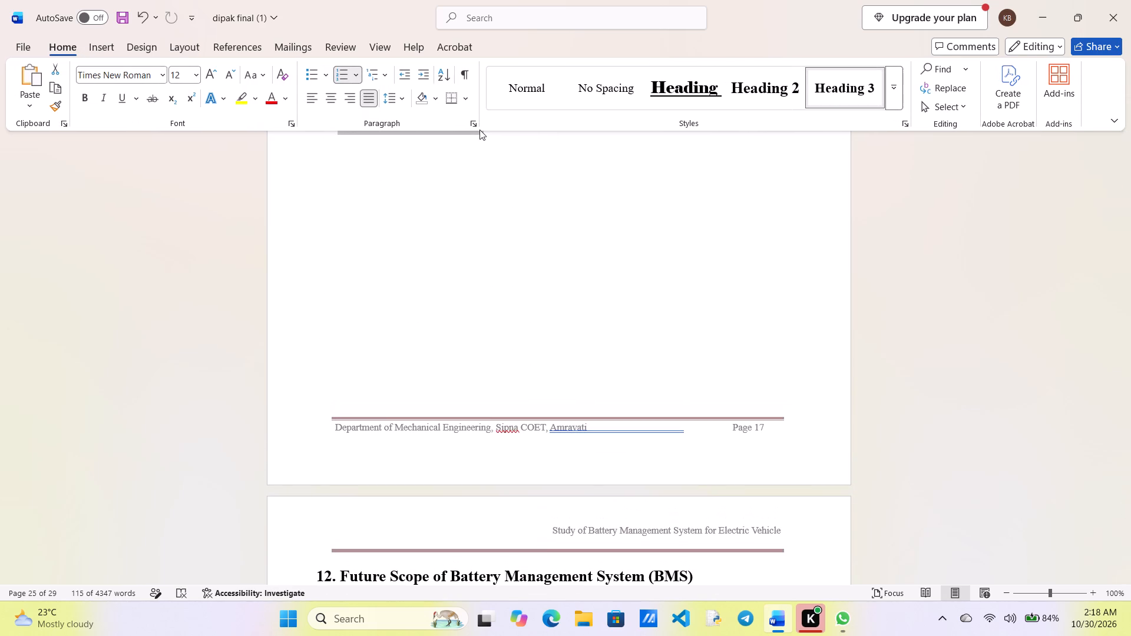
scroll(465, 186, "up", 2)
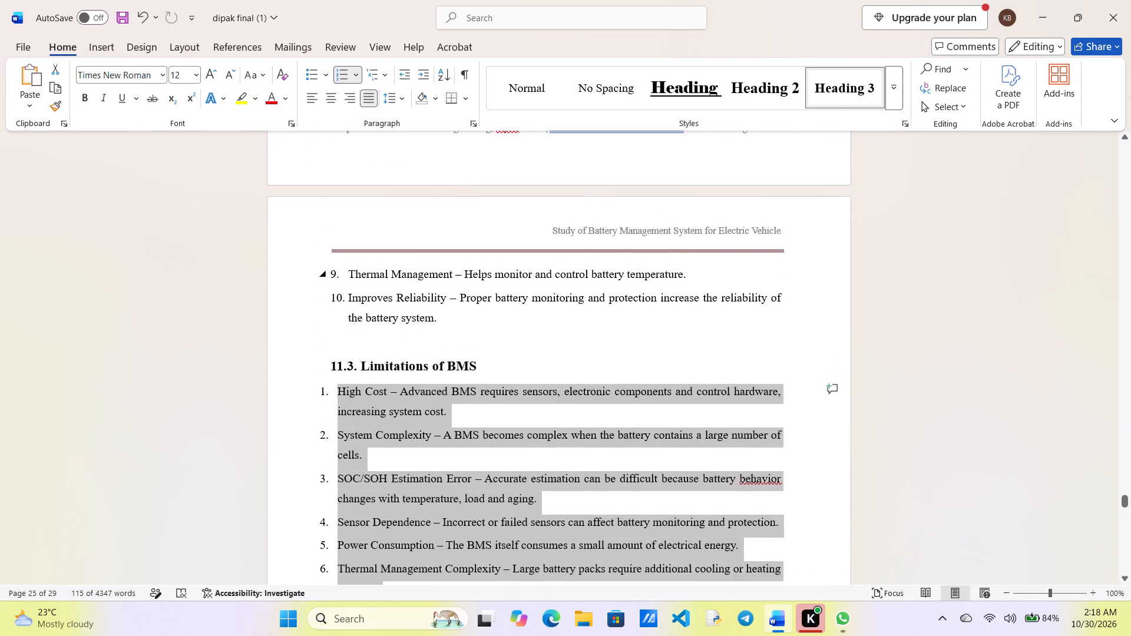
left_click(189, 52)
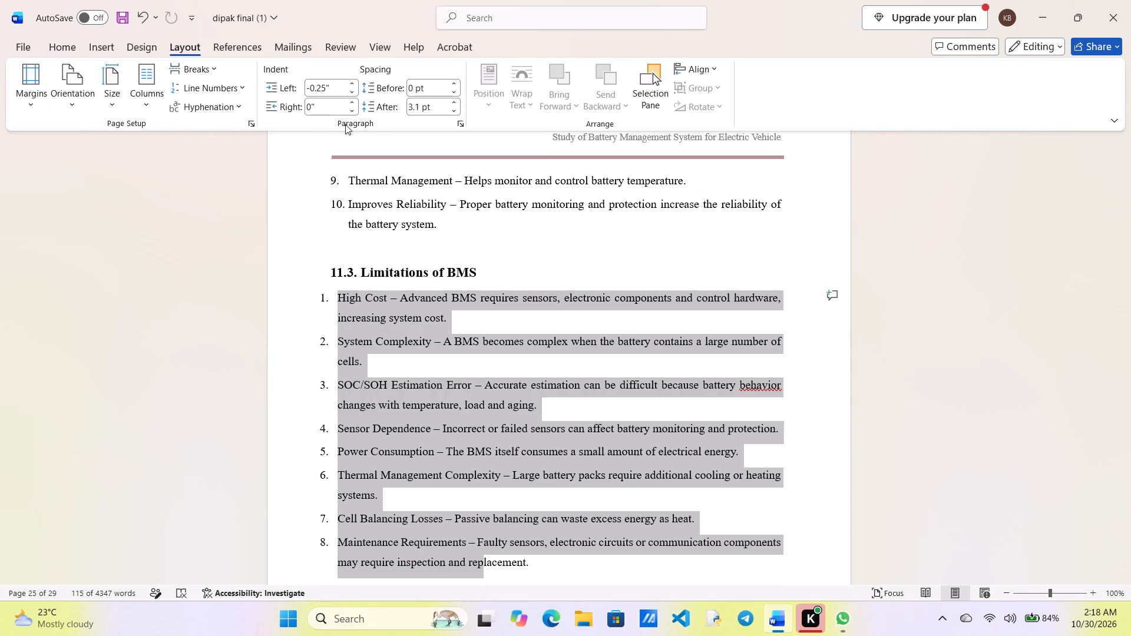
left_click(353, 92)
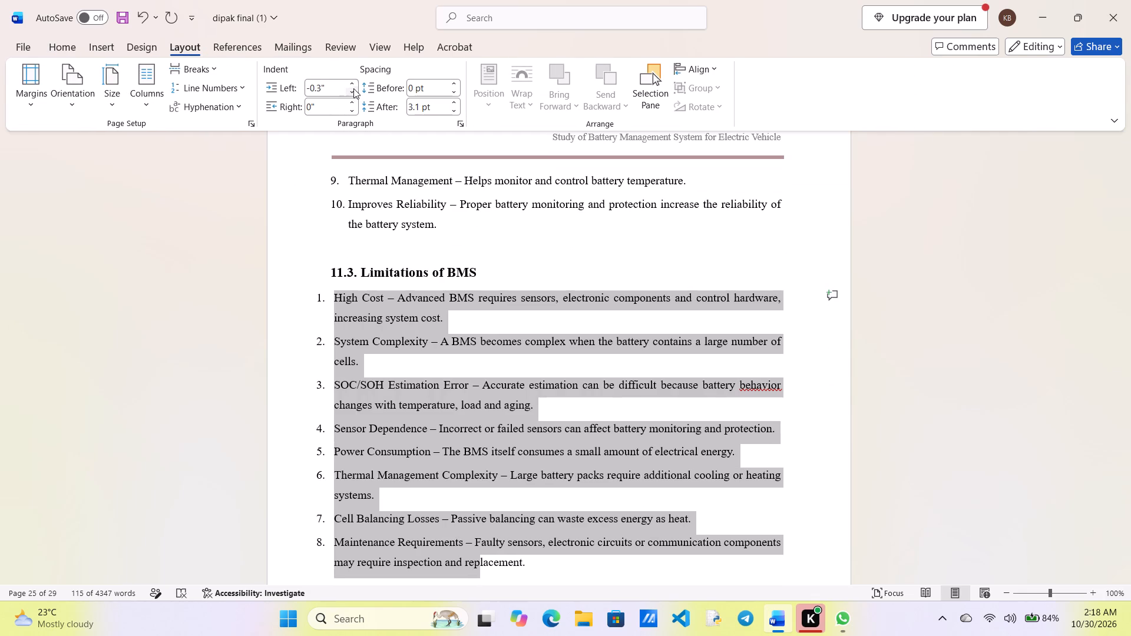
double_click(352, 81)
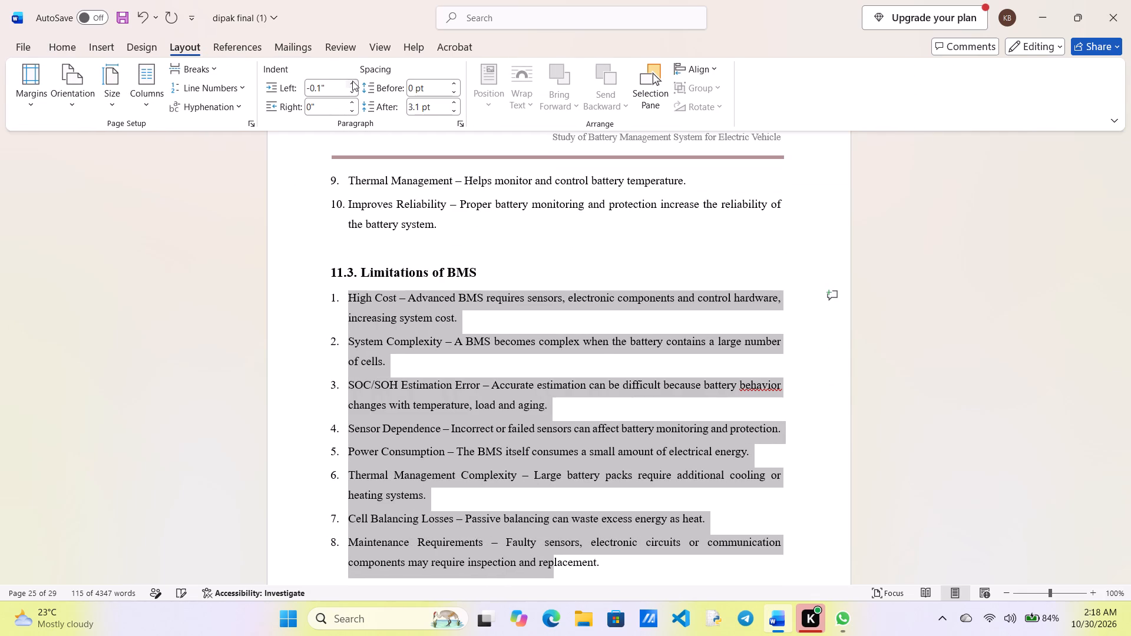
left_click(352, 81)
Set the left indent of the "12. Future Scope of Battery Management System (BMS)" heading to -0.1".
scroll(386, 310, "down", 2)
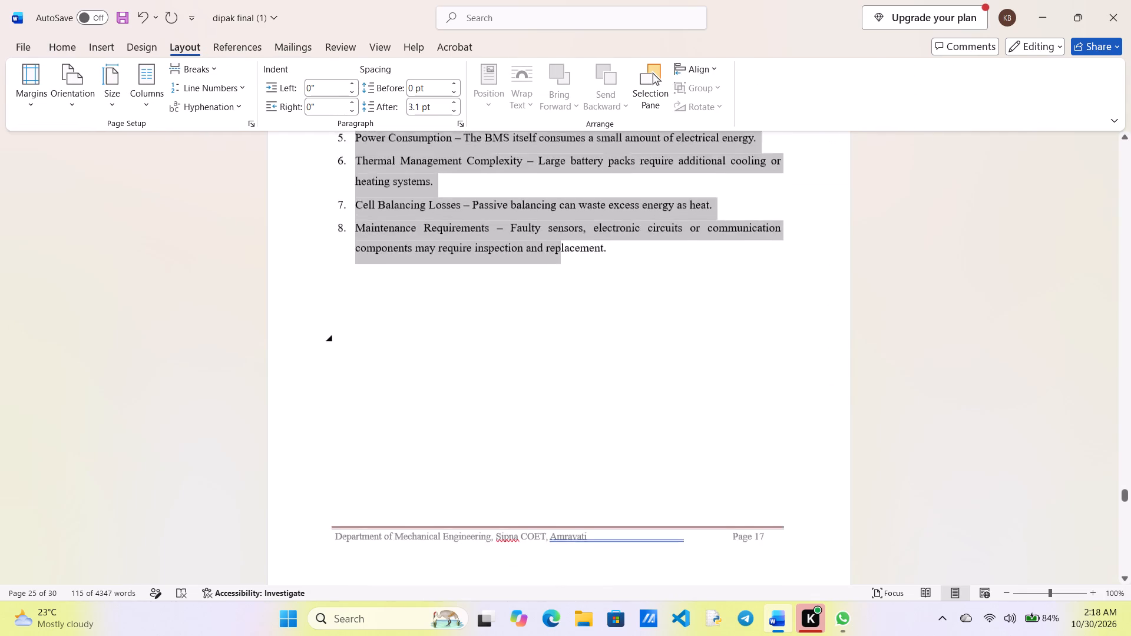
scroll(386, 310, "down", 2)
left_click_drag(317, 323, 739, 327)
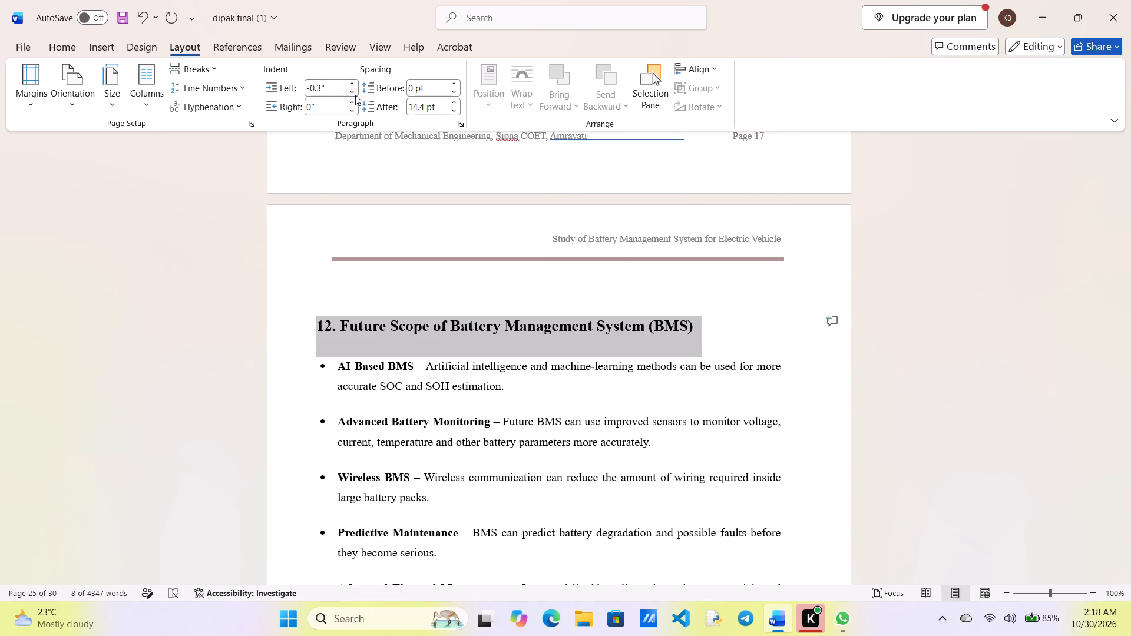
left_click(355, 95)
double_click(349, 82)
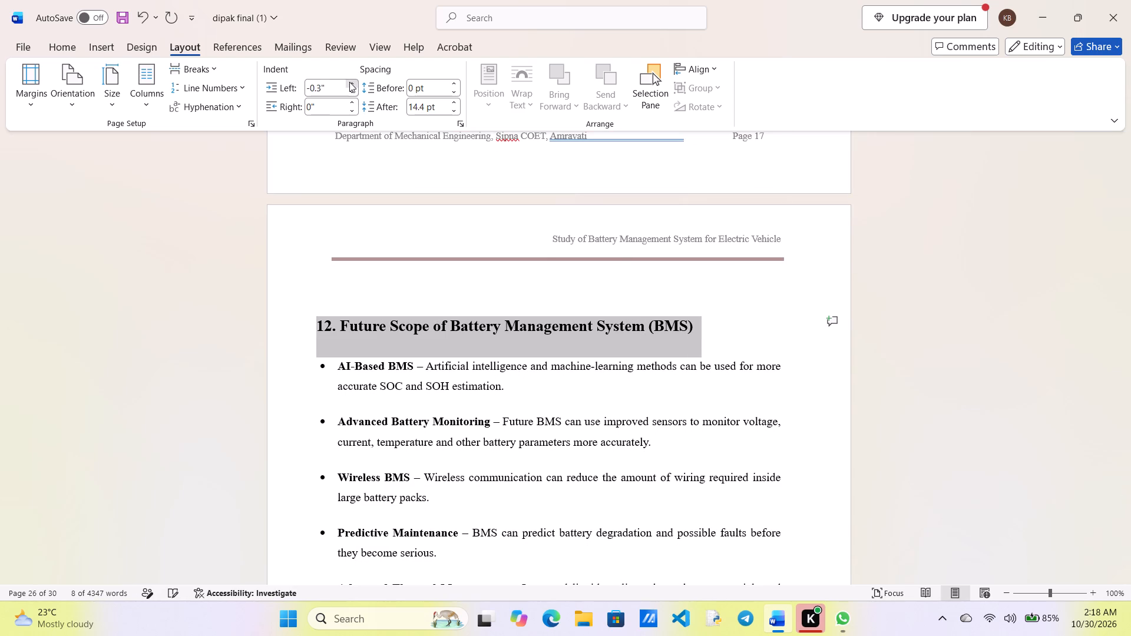
left_click(349, 82)
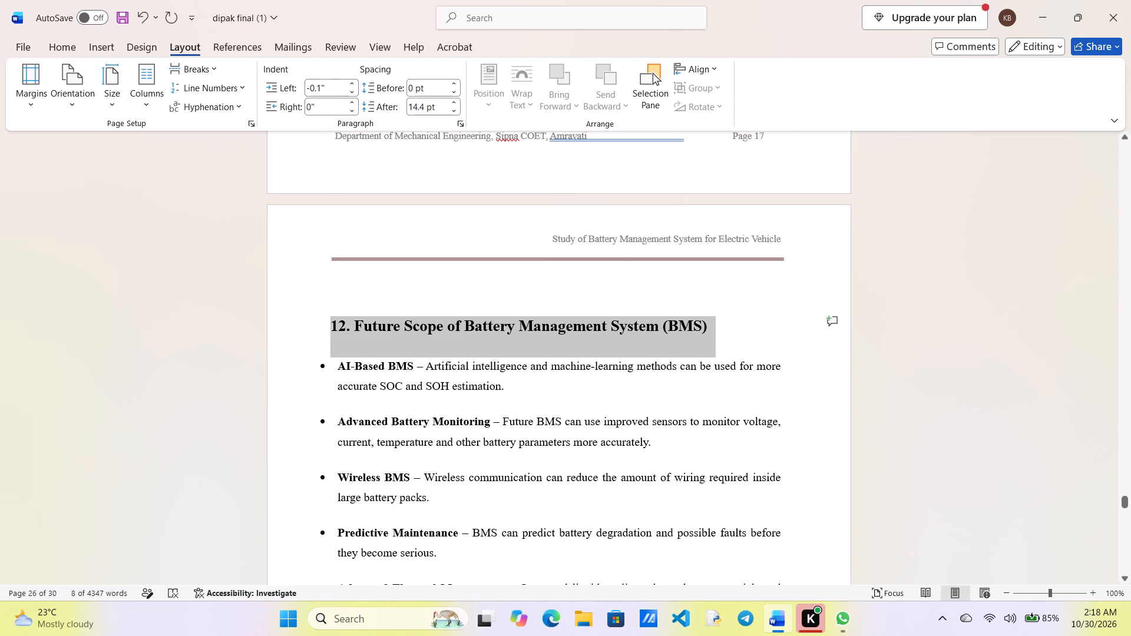
Delete the empty paragraph above the section 12 "Future Scope" heading.
left_click(358, 280)
key("BackSpace")
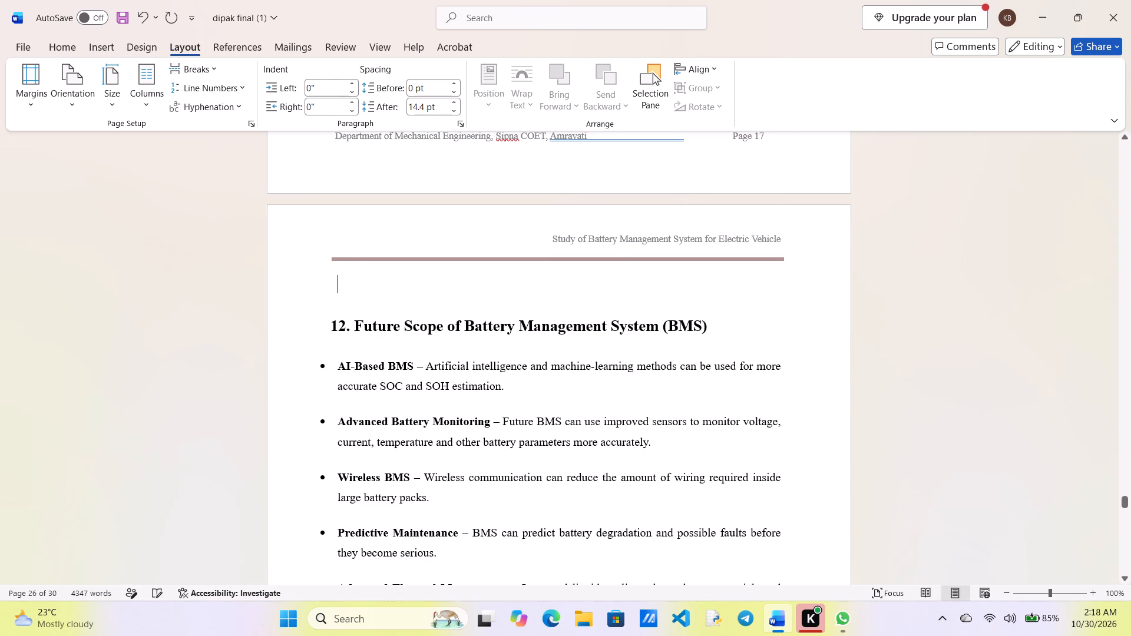